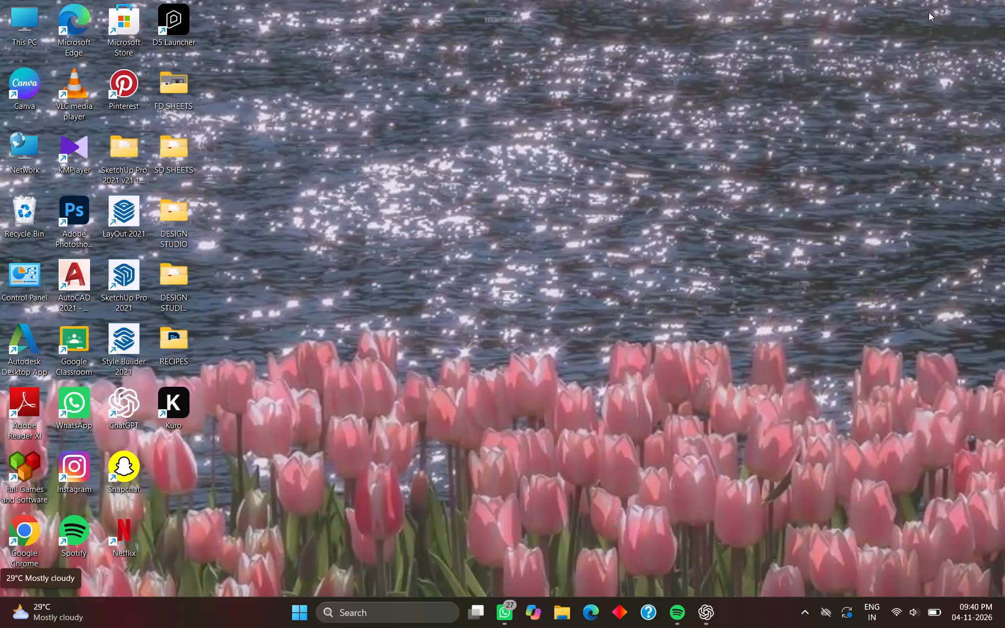
# Launch Adobe Photoshop from the desktop.
pyautogui.click(929, 12)
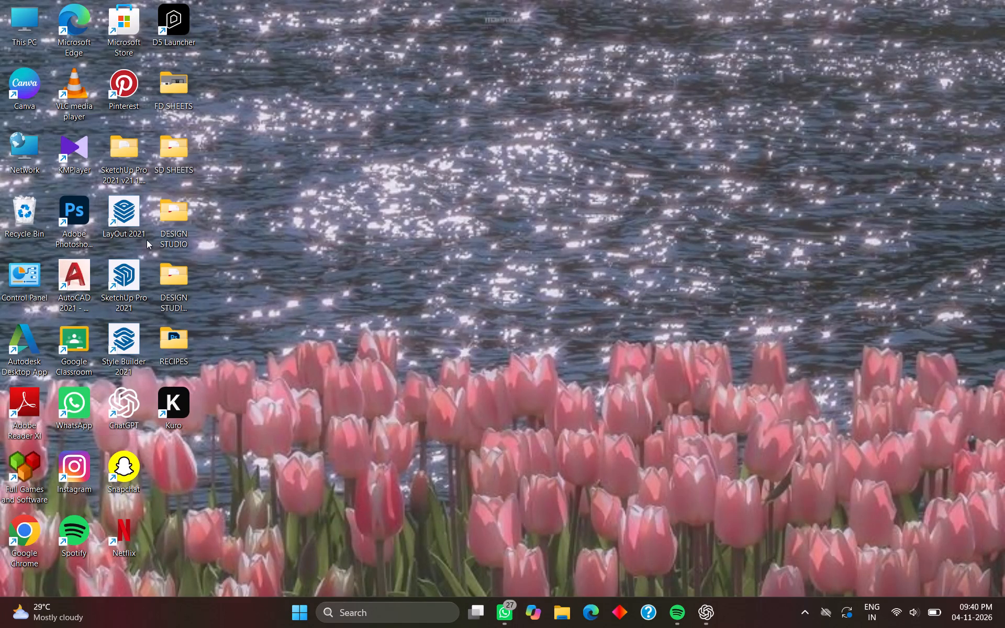
pyautogui.doubleClick(64, 207)
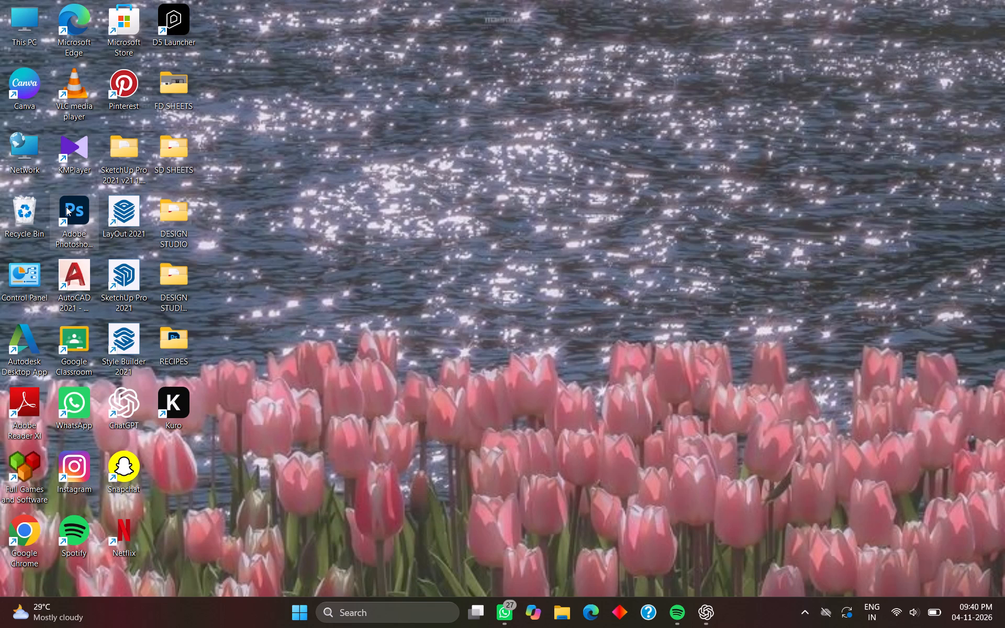
pyautogui.doubleClick(66, 207)
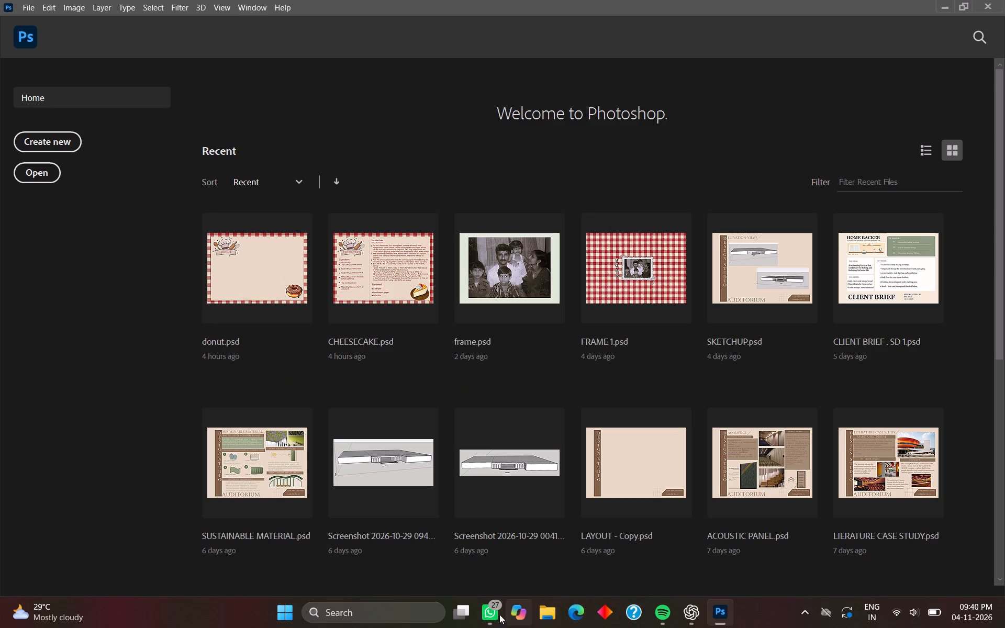
# Search File Explorer for donut, copy the donut Photoshop file and paste the duplicate into the RECIPES folder.
pyautogui.click(546, 609)
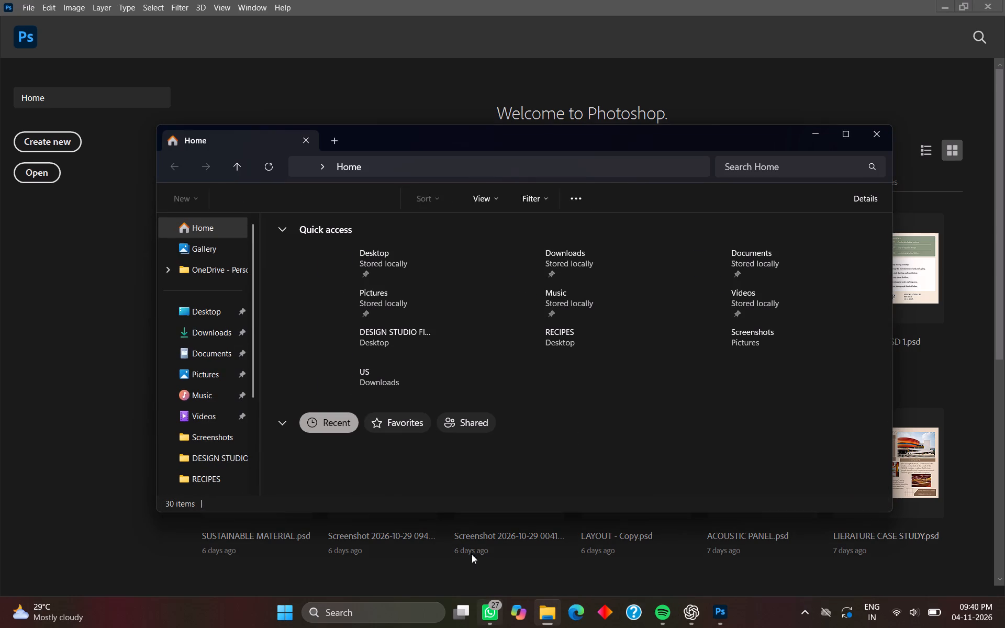
pyautogui.click(847, 128)
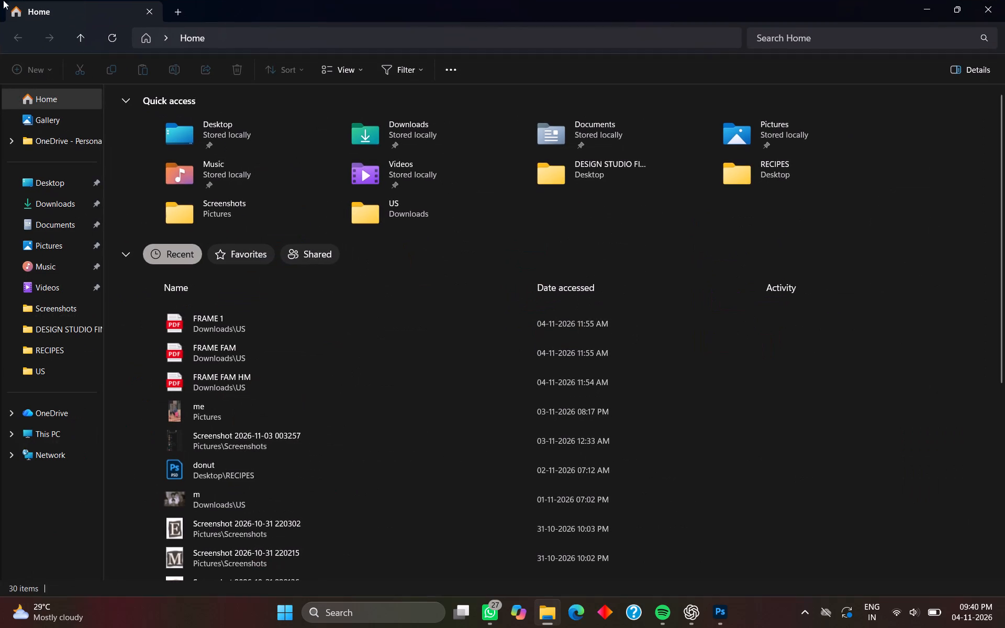
pyautogui.click(815, 44)
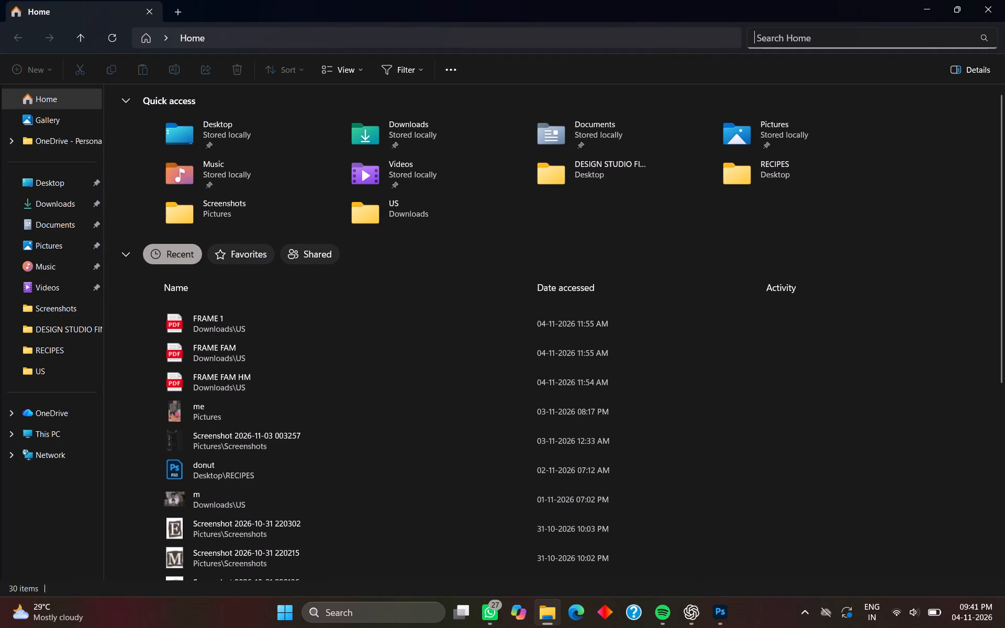
pyautogui.press('d')
pyautogui.press('o')
pyautogui.press('n')
pyautogui.press('u')
pyautogui.press('t')
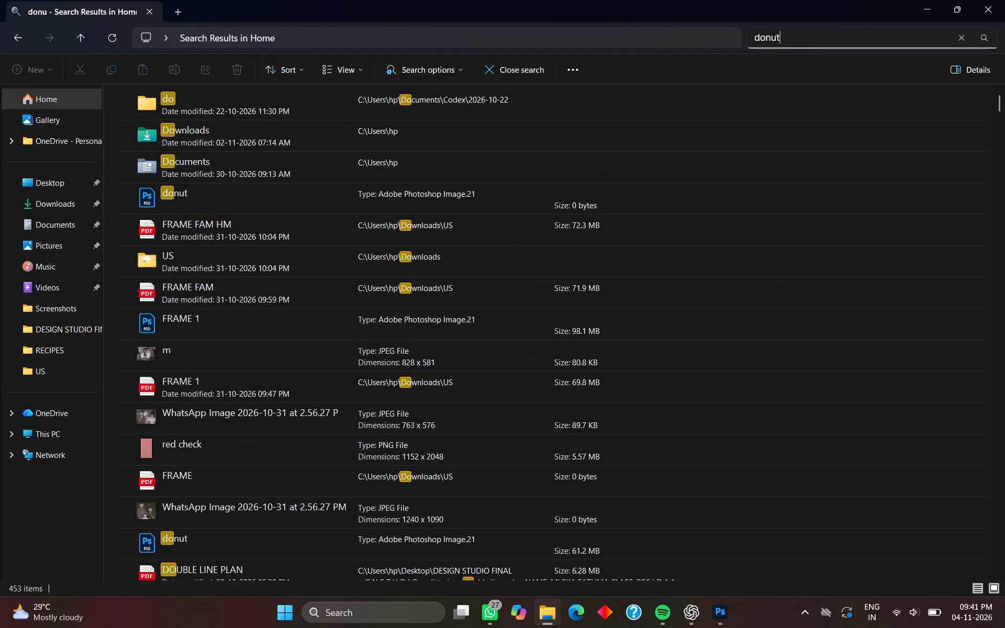
pyautogui.click(202, 95)
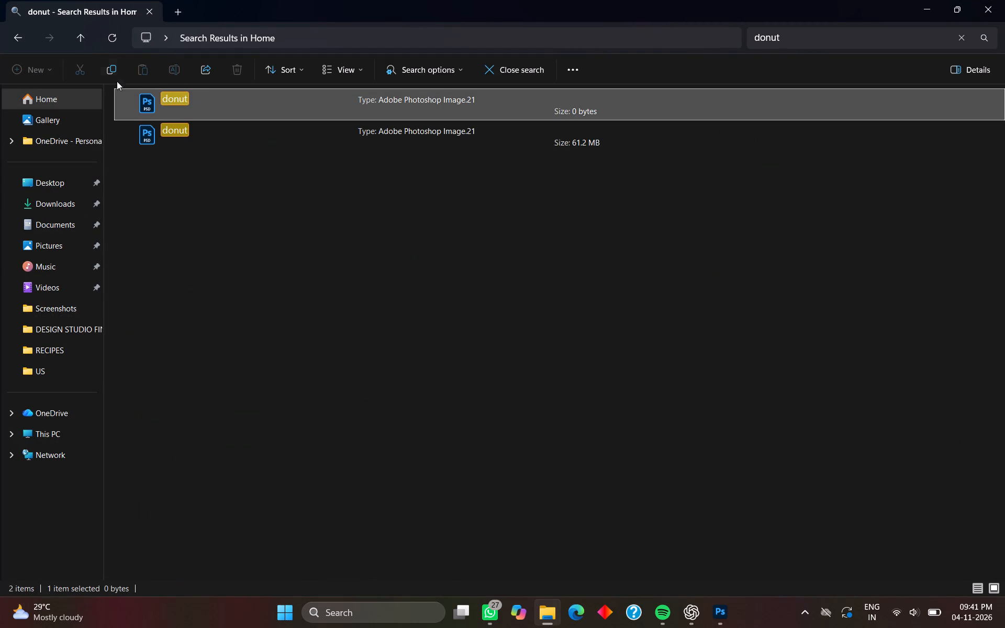
pyautogui.click(116, 74)
pyautogui.click(56, 346)
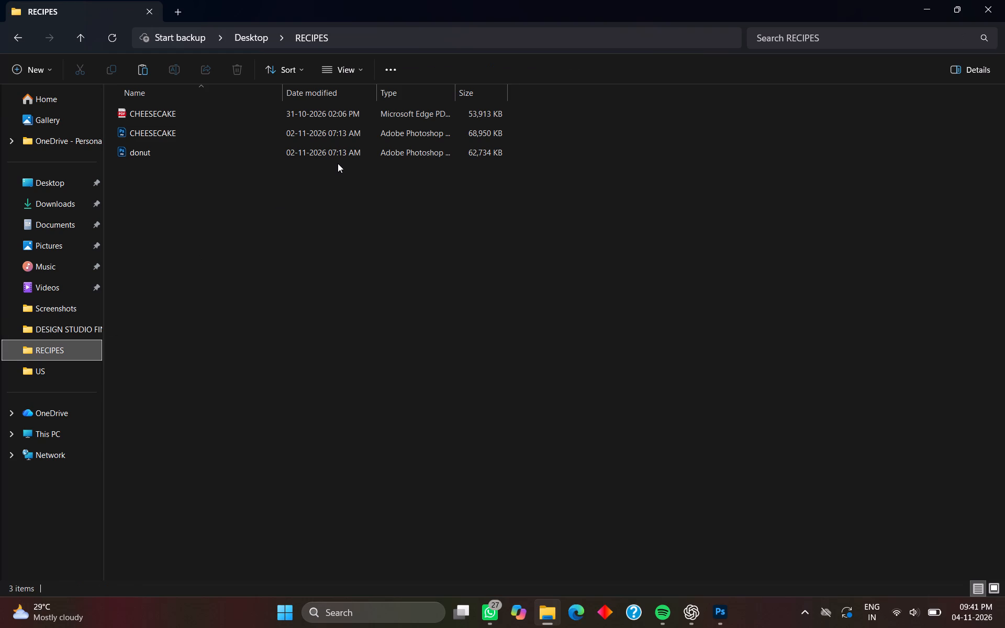
pyautogui.hotkey('ctrl', 'v')
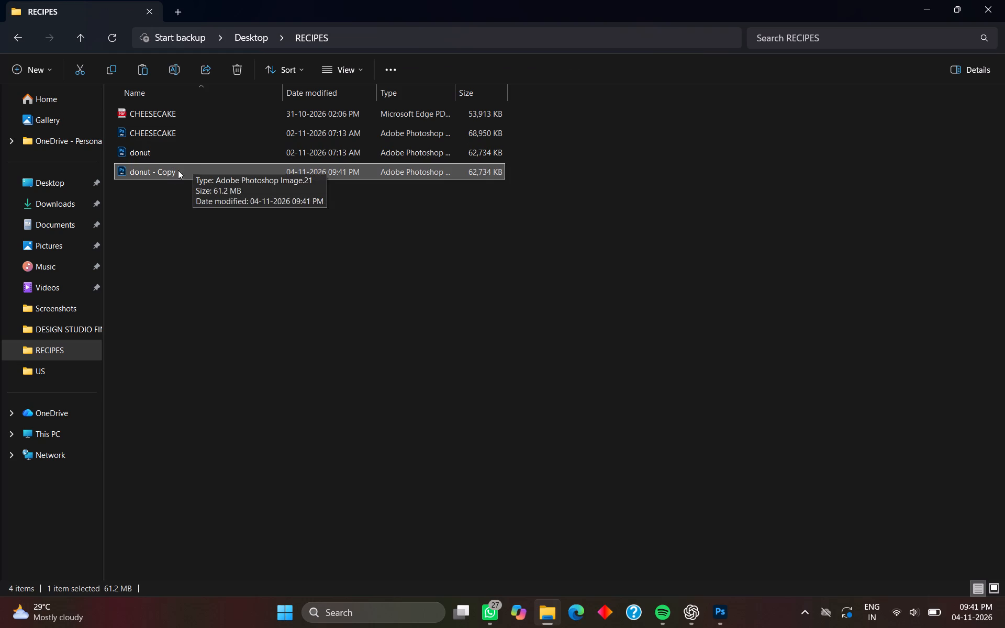
# Open the donut - Copy file from the RECIPES folder in Photoshop.
pyautogui.doubleClick(155, 168)
pyautogui.doubleClick(163, 148)
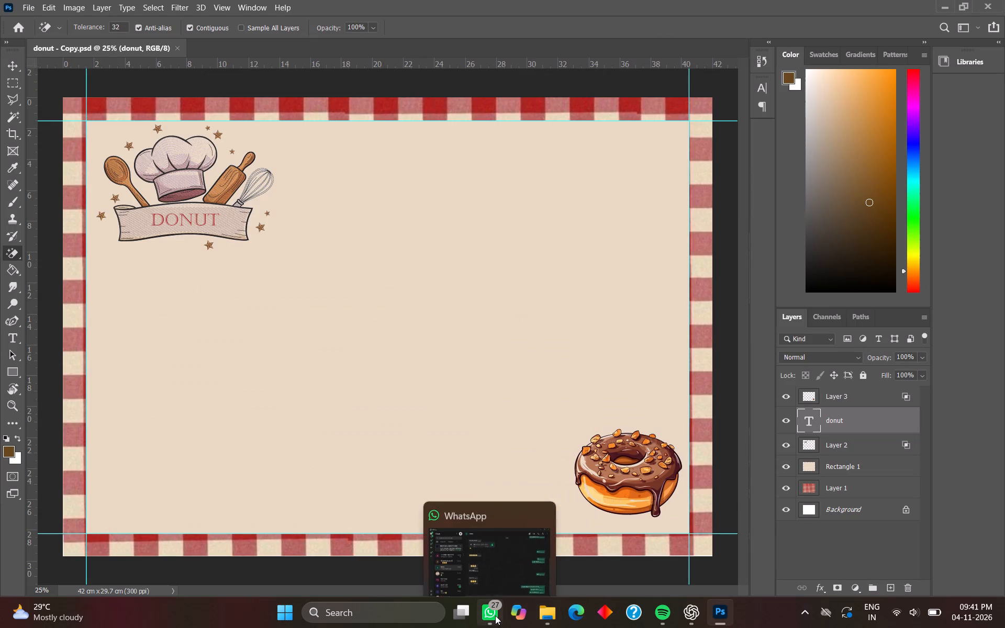
# In File Explorer, rename the donut - Copy file in the RECIPES folder as BROWNIE.
pyautogui.click(537, 610)
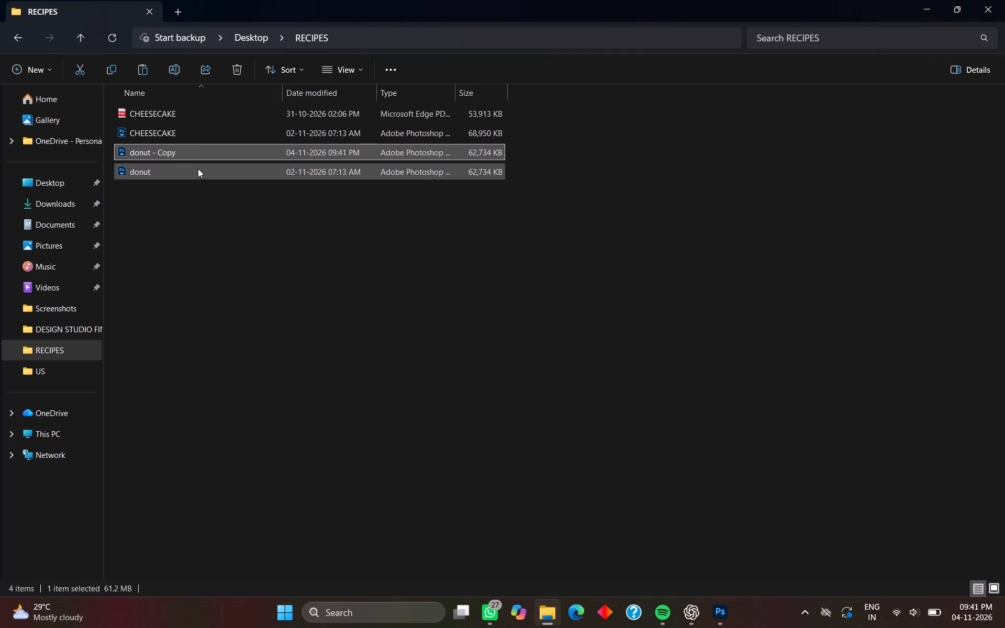
pyautogui.click(203, 153)
pyautogui.rightClick(209, 151)
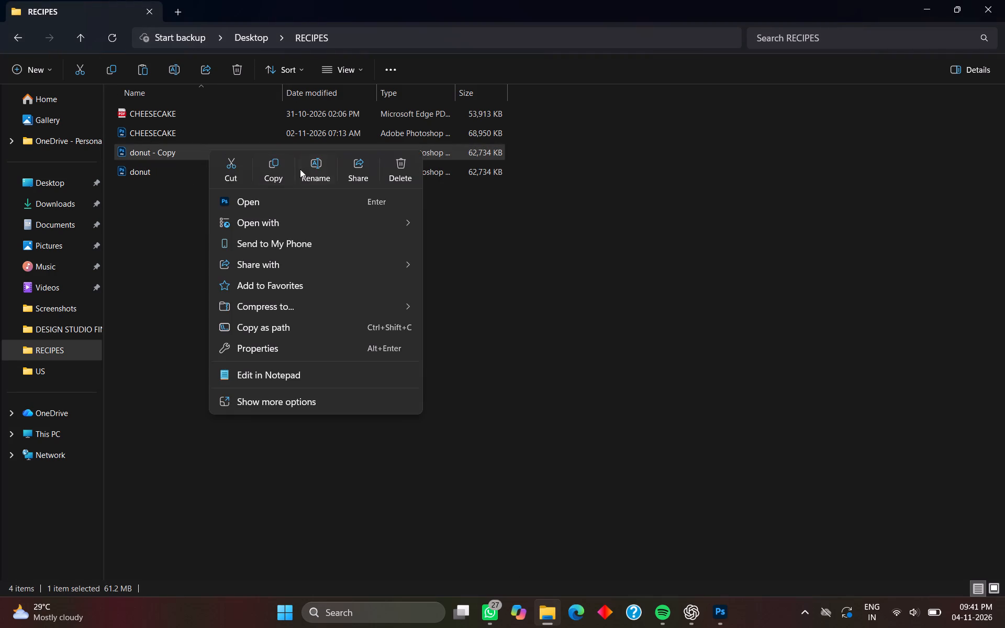
pyautogui.click(332, 180)
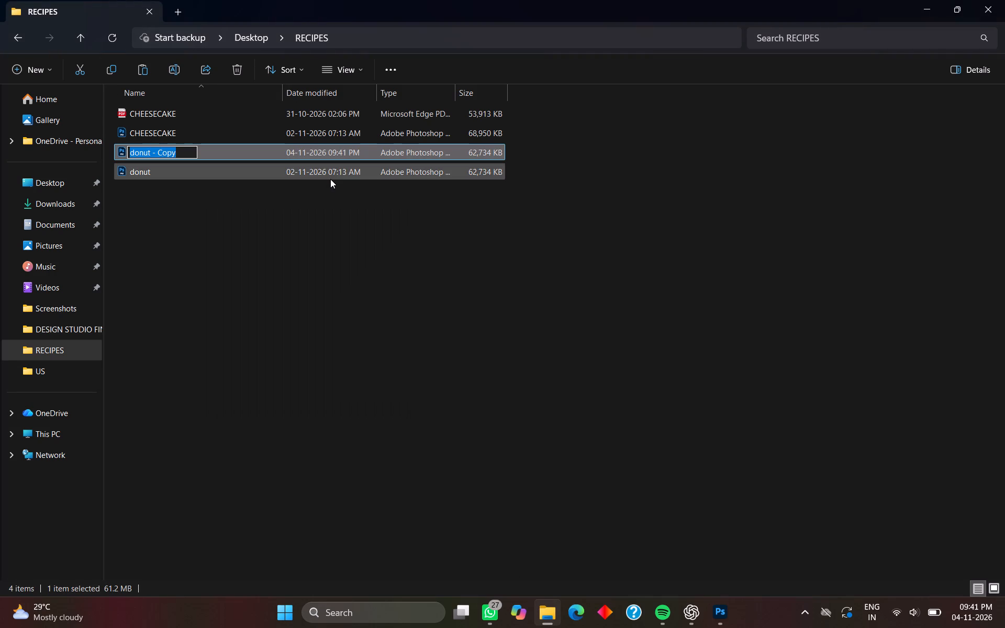
pyautogui.press('BackSpace')
pyautogui.press('b')
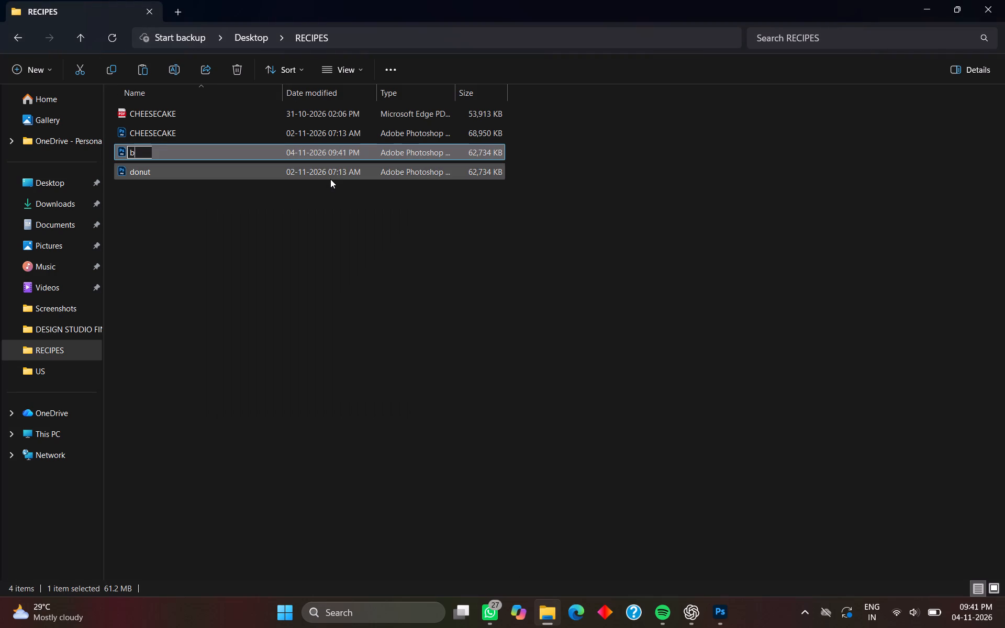
pyautogui.write('rownie')
pyautogui.press('BackSpace')
pyautogui.press('BackSpace')
pyautogui.press('BackSpace')
pyautogui.press('BackSpace')
pyautogui.press('BackSpace')
pyautogui.press('BackSpace')
pyautogui.press('BackSpace')
pyautogui.press('BackSpace')
pyautogui.press('BackSpace')
pyautogui.press('BackSpace')
pyautogui.press('BackSpace')
pyautogui.press('BackSpace')
pyautogui.press('BackSpace')
pyautogui.press('BackSpace')
pyautogui.press('BackSpace')
pyautogui.press('BackSpace')
pyautogui.press('BackSpace')
pyautogui.press('BackSpace')
pyautogui.write('BROWNIE')
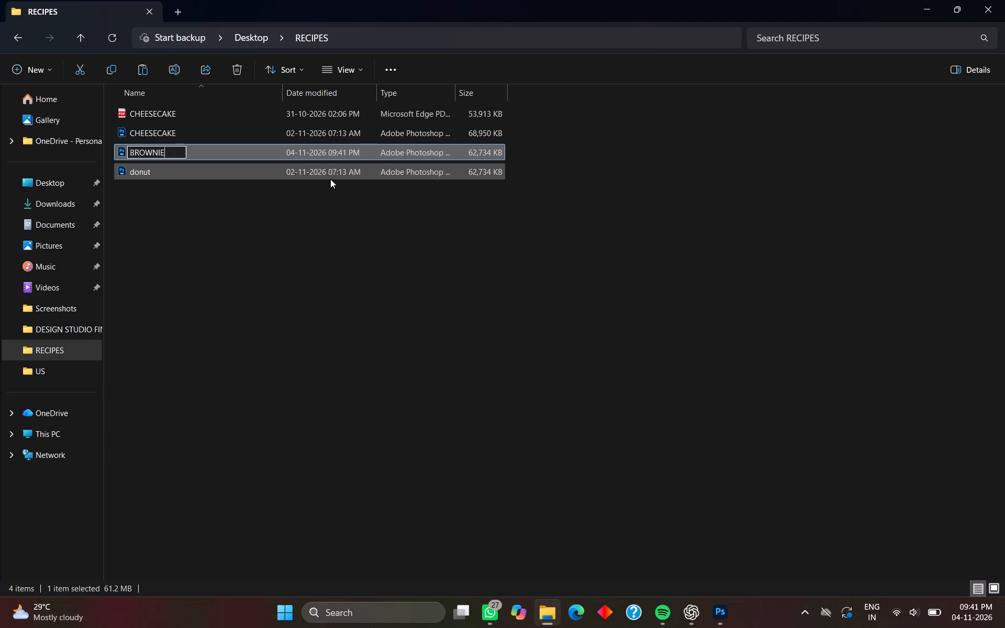
pyautogui.press('Return')
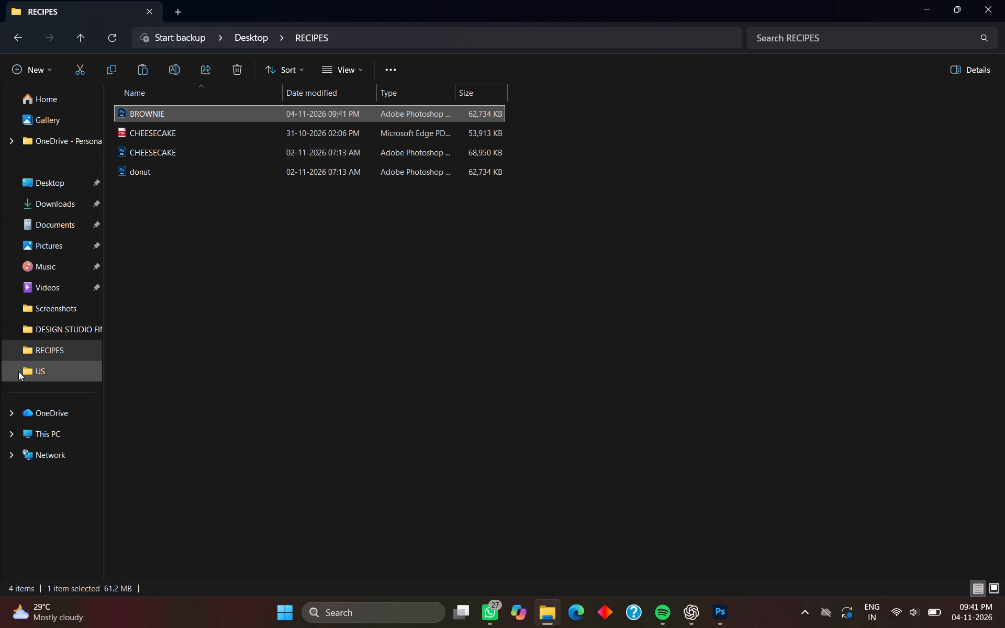
# Examine the files in the PRINTS folder inside Downloads, and return to Photoshop.
pyautogui.click(46, 198)
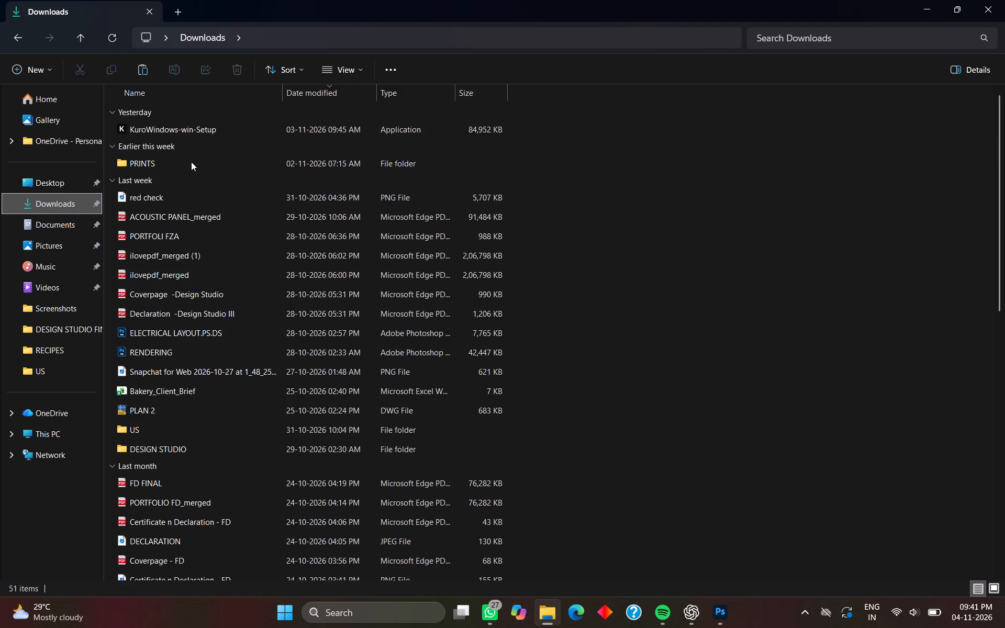
pyautogui.click(190, 162)
pyautogui.click(190, 162)
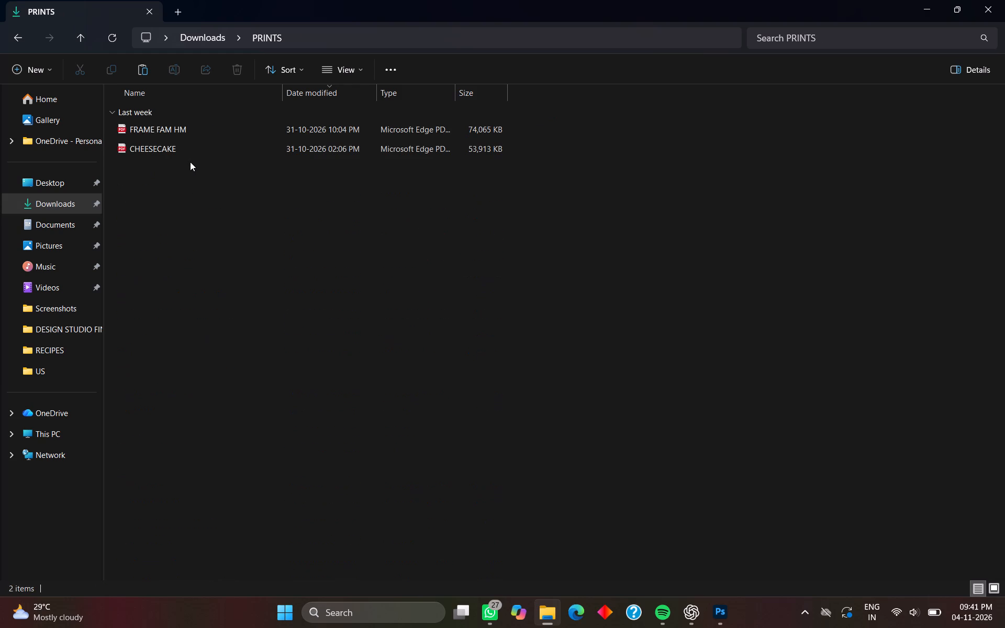
pyautogui.click(922, 7)
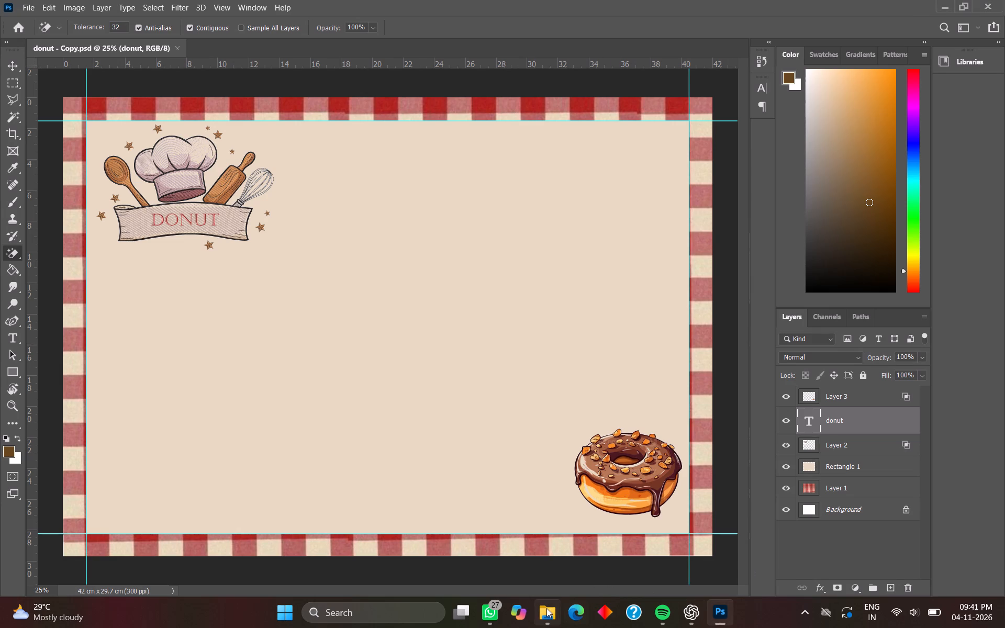
# Save the open recipe document.
pyautogui.click(600, 491)
pyautogui.hotkey('ctrl', 's')
# Replace the DONUT title text on the chef's hat banner with BROWNIE.
pyautogui.click(862, 453)
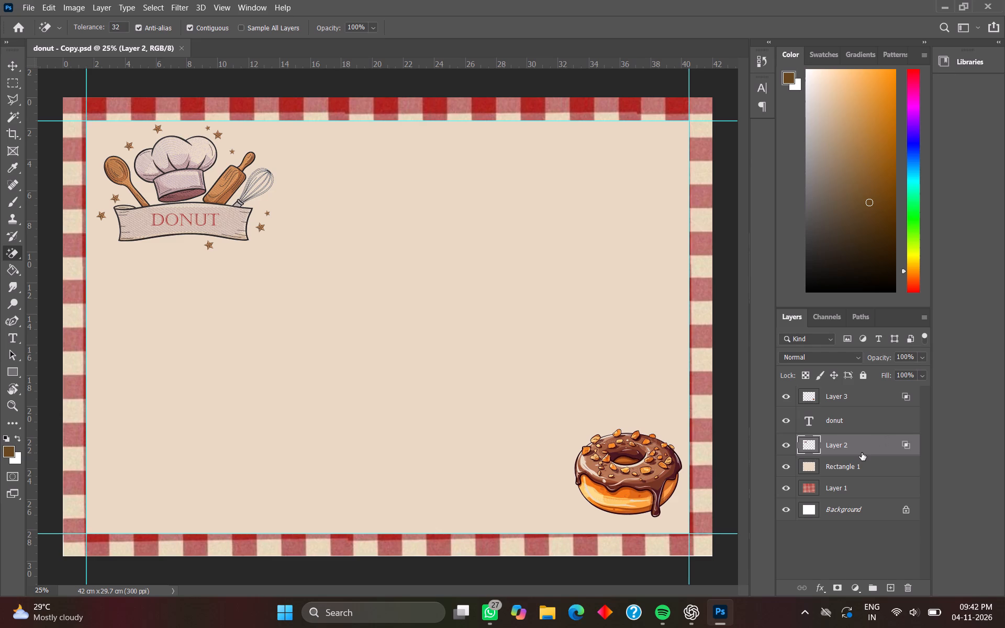
pyautogui.click(844, 423)
pyautogui.click(18, 334)
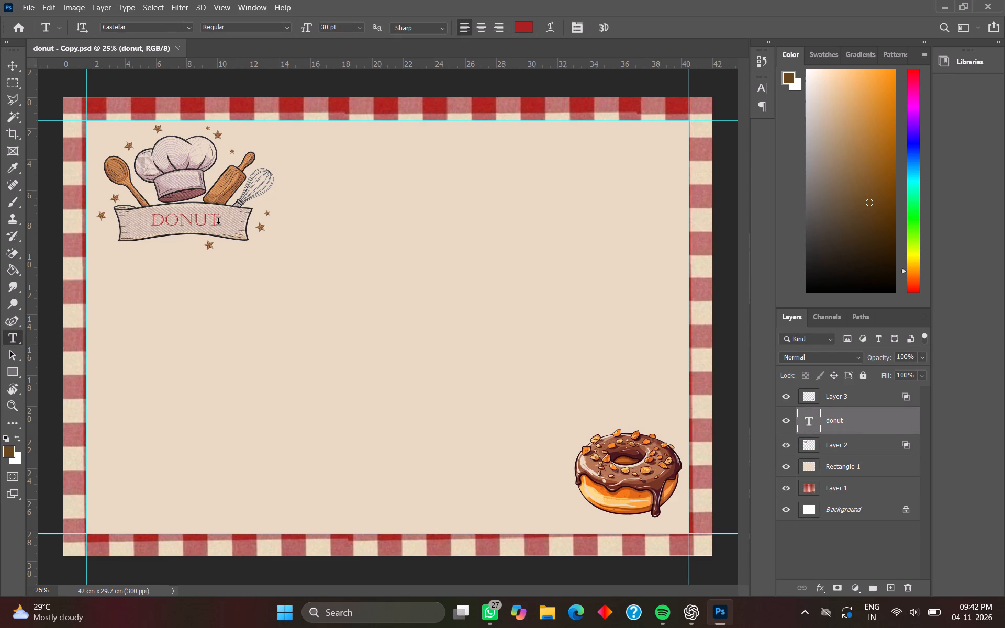
pyautogui.click(218, 221)
pyautogui.press('BackSpace')
pyautogui.press('BackSpace')
pyautogui.press('BackSpace')
pyautogui.press('BackSpace')
pyautogui.press('BackSpace')
pyautogui.press('BackSpace')
pyautogui.press('BackSpace')
pyautogui.press('BackSpace')
pyautogui.press('BackSpace')
pyautogui.press('BackSpace')
pyautogui.press('BackSpace')
pyautogui.press('BackSpace')
pyautogui.press('BackSpace')
pyautogui.press('BackSpace')
pyautogui.press('BackSpace')
pyautogui.press('BackSpace')
pyautogui.press('BackSpace')
pyautogui.press('BackSpace')
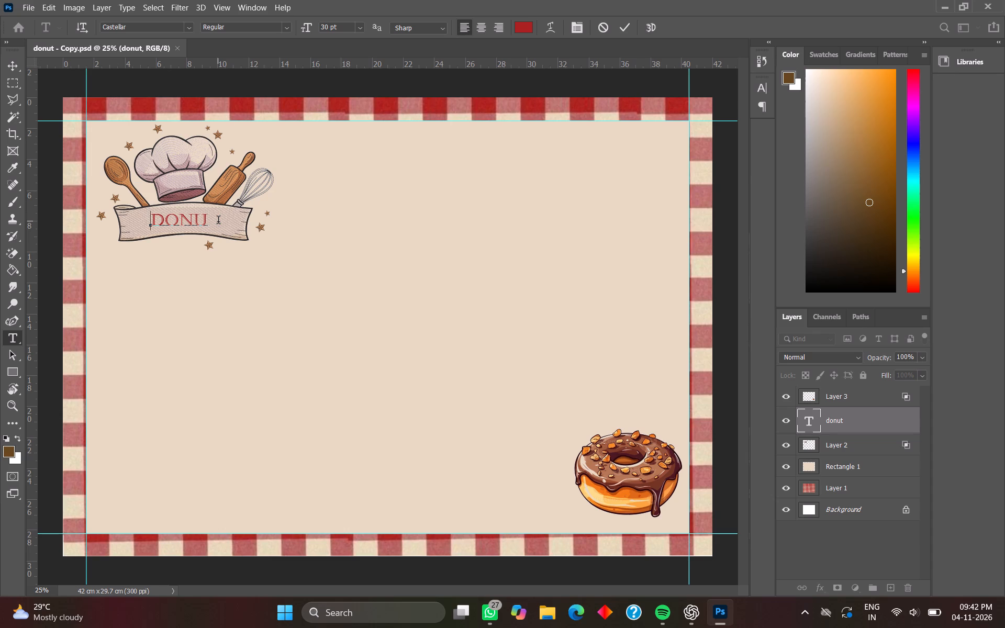
pyautogui.write('BROWNIE')
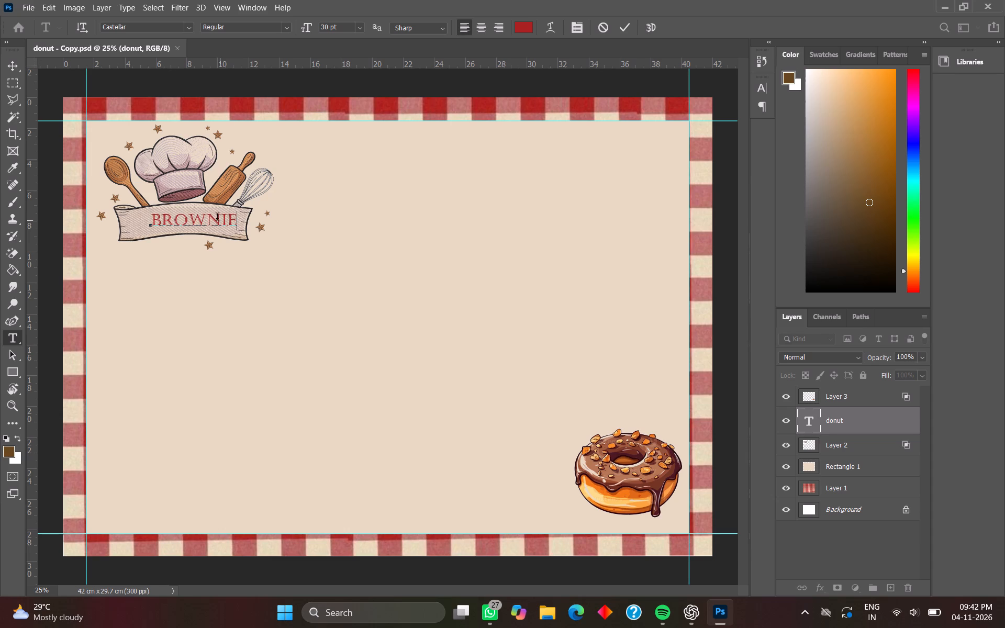
# Move the BROWNIE title slightly left and down so it sits centred on the banner.
pyautogui.click(9, 65)
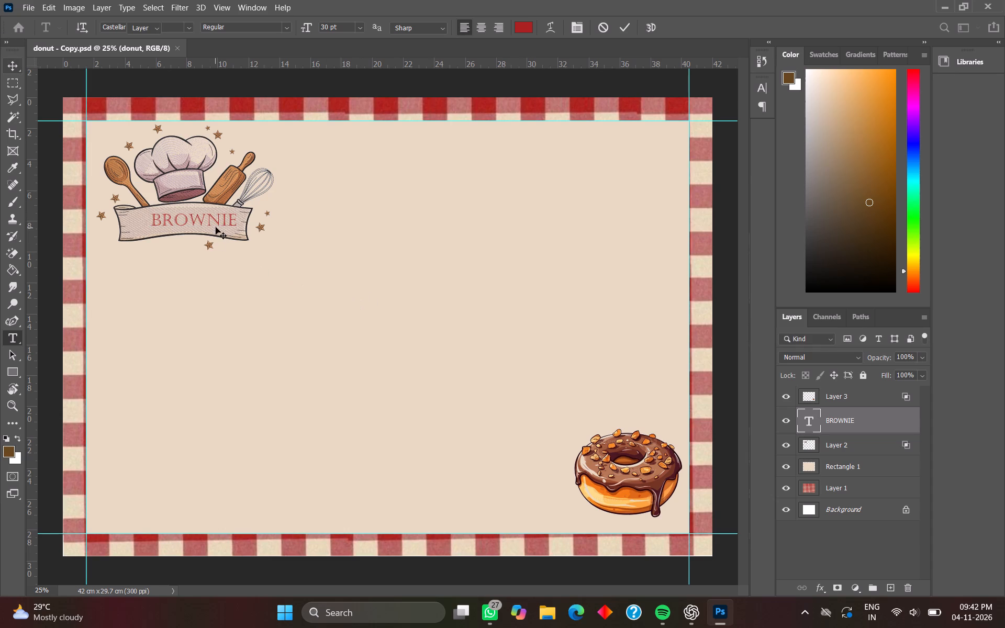
pyautogui.moveTo(215, 218); pyautogui.dragTo(210, 220)
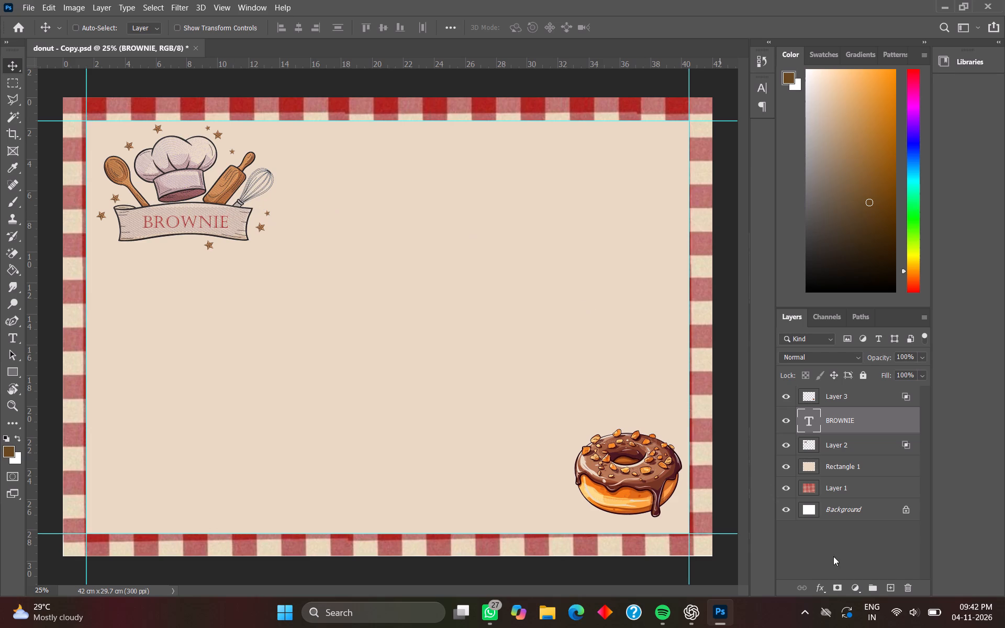
# Delete Layer 3, the donut illustration in the lower right corner of the page.
pyautogui.click(853, 445)
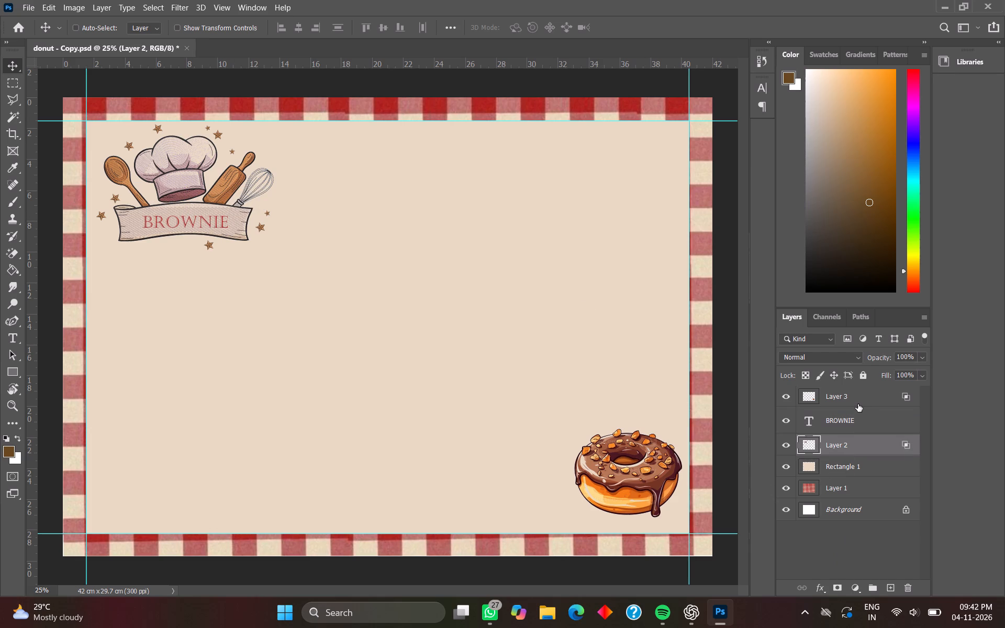
pyautogui.click(858, 402)
pyautogui.click(906, 588)
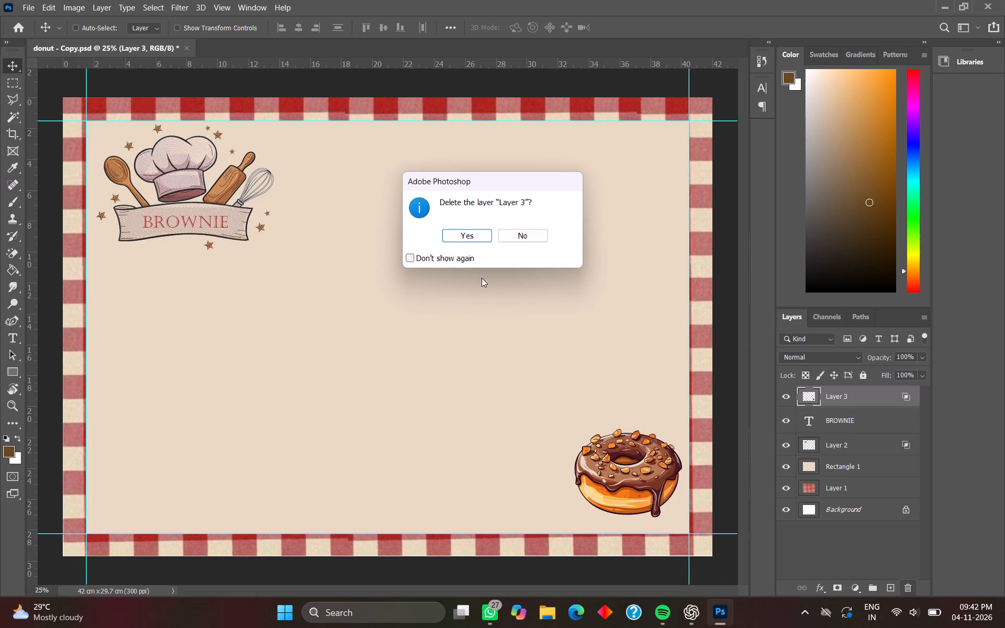
pyautogui.click(477, 236)
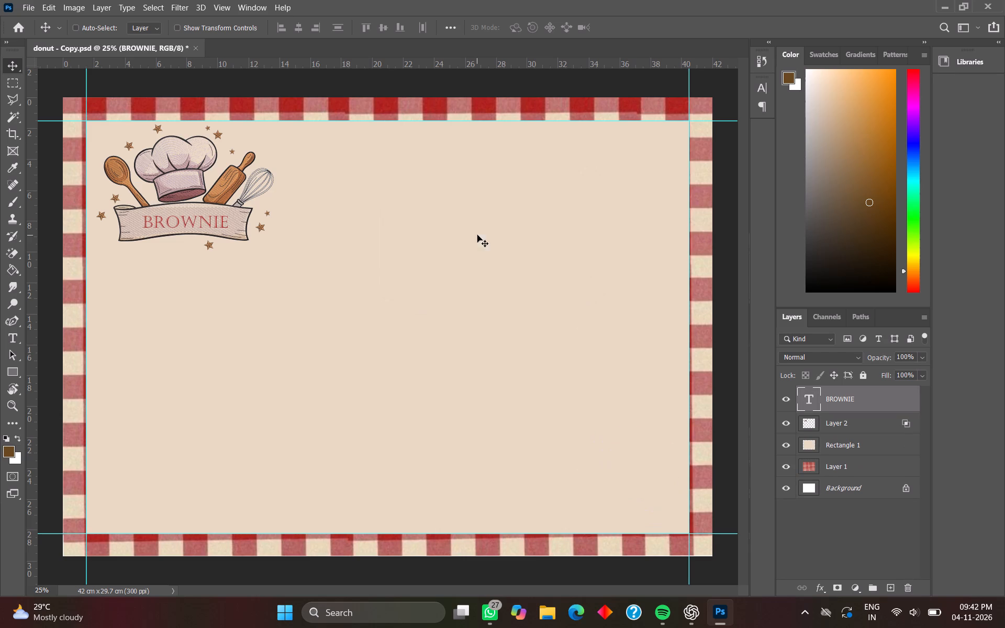
# Minimize Photoshop and open the Pinterest app from the desktop.
pyautogui.click(951, 6)
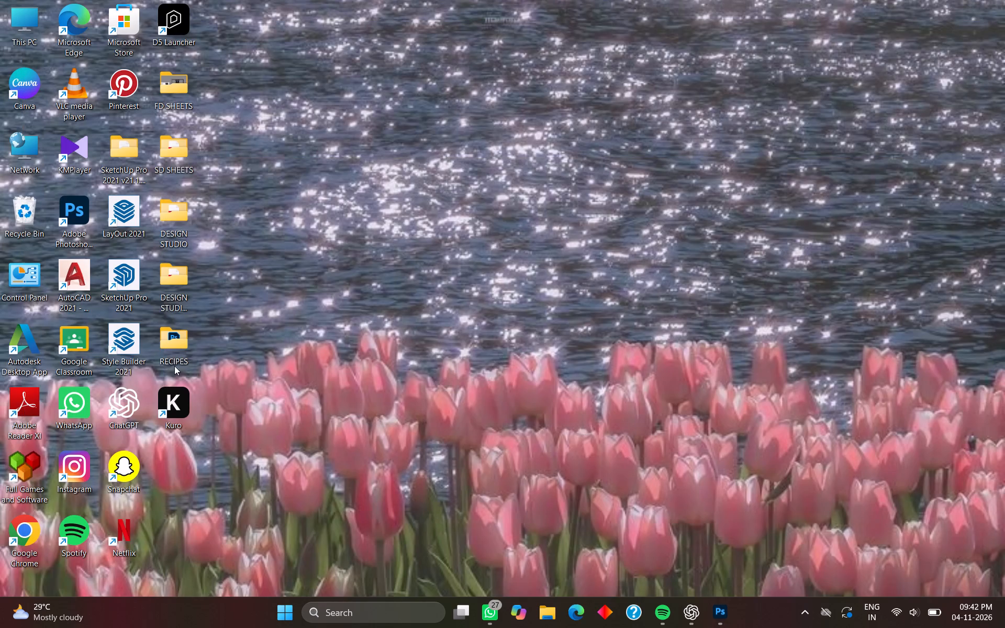
pyautogui.doubleClick(117, 97)
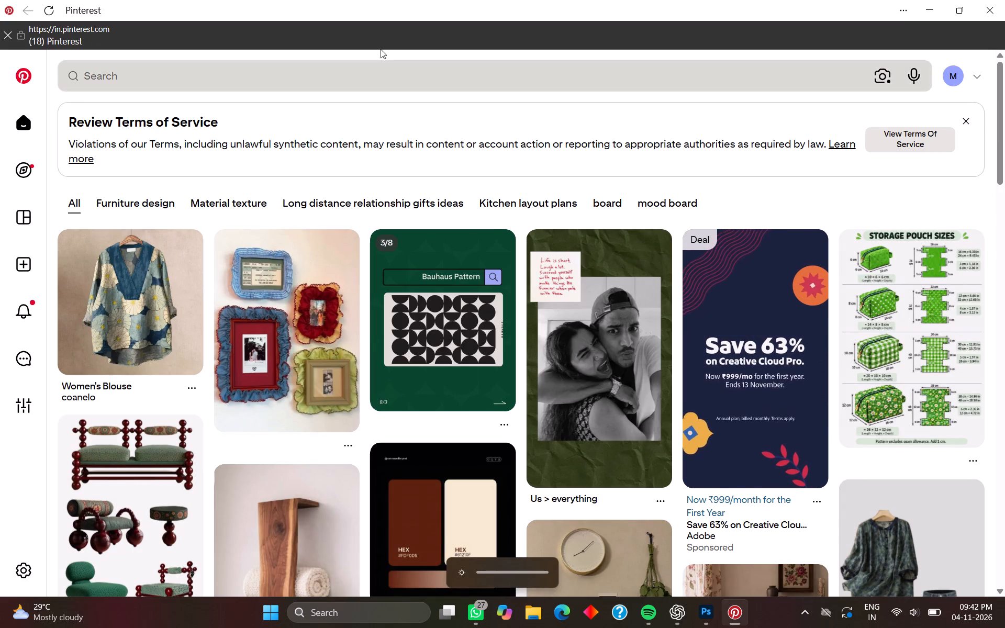
# Search Pinterest for brownie animation.
pyautogui.click(382, 74)
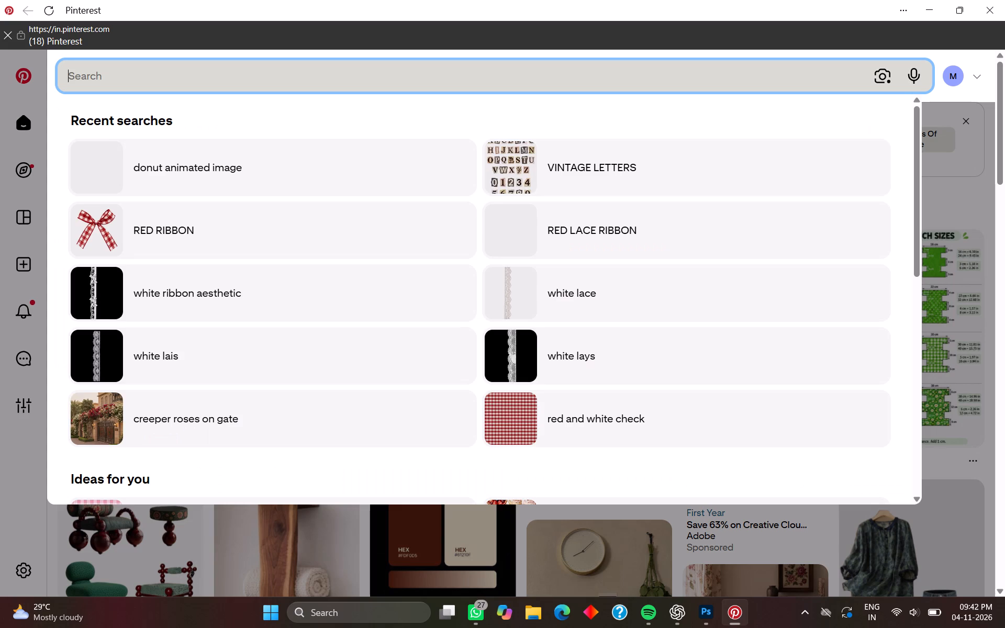
pyautogui.write('BROWNIE ANIM')
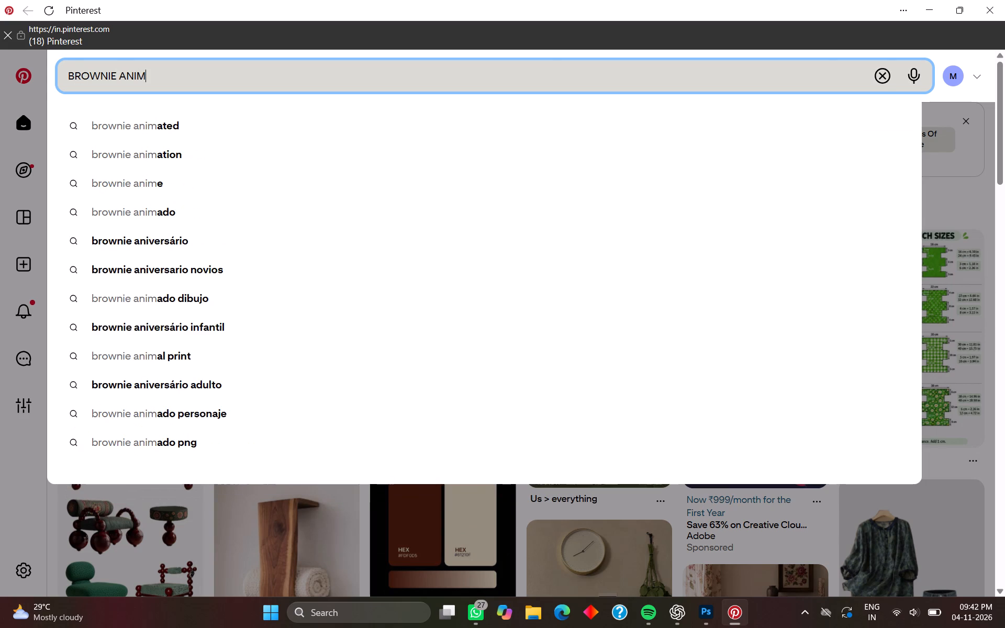
pyautogui.click(243, 144)
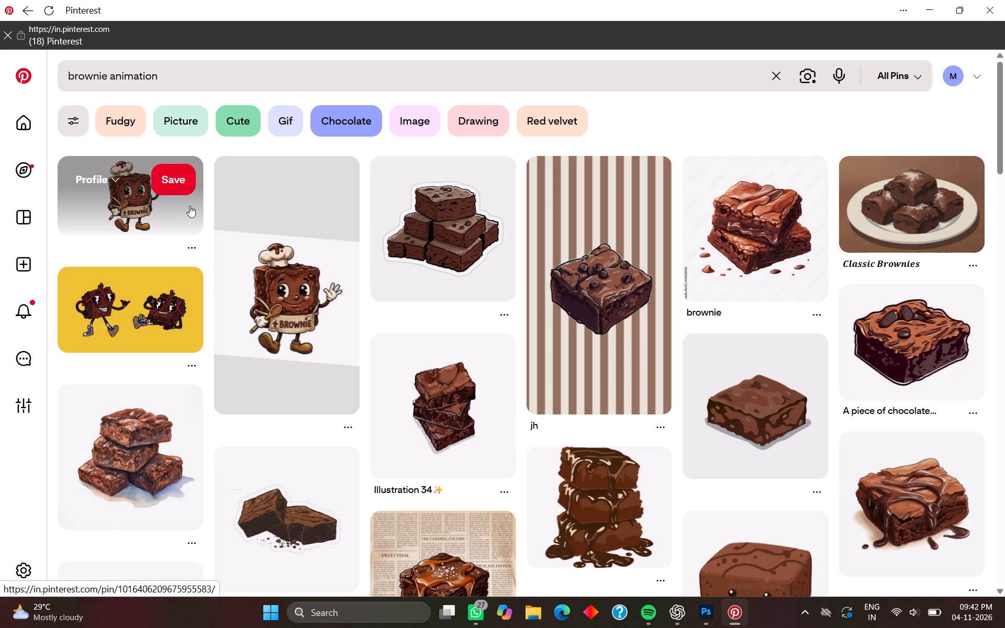
# Browse the brownie animation results for an illustration suitable for the recipe sheet.
pyautogui.scroll(-1, 823, 376)
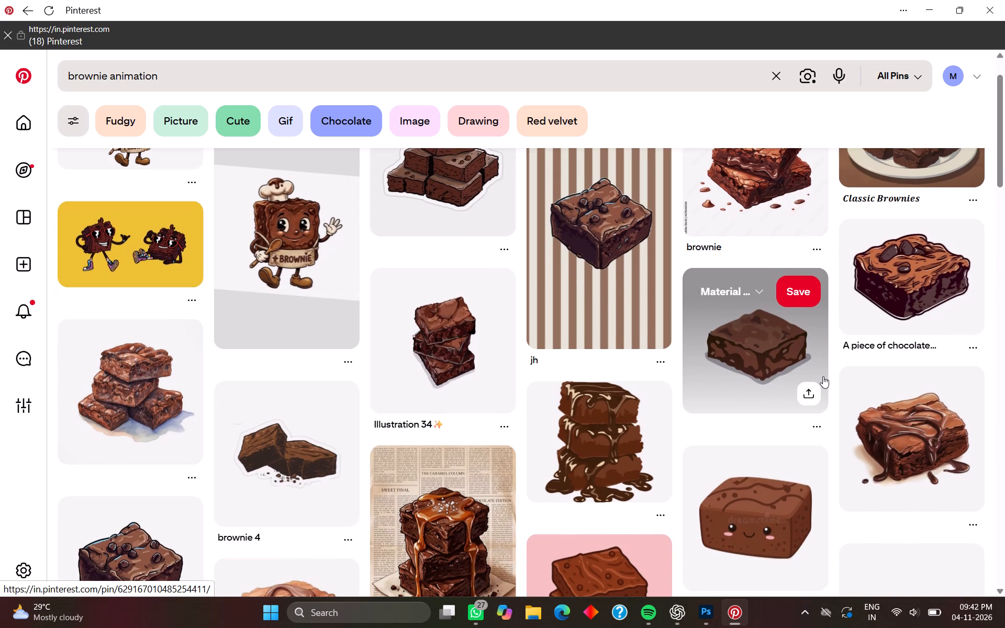
pyautogui.scroll(-1, 823, 376)
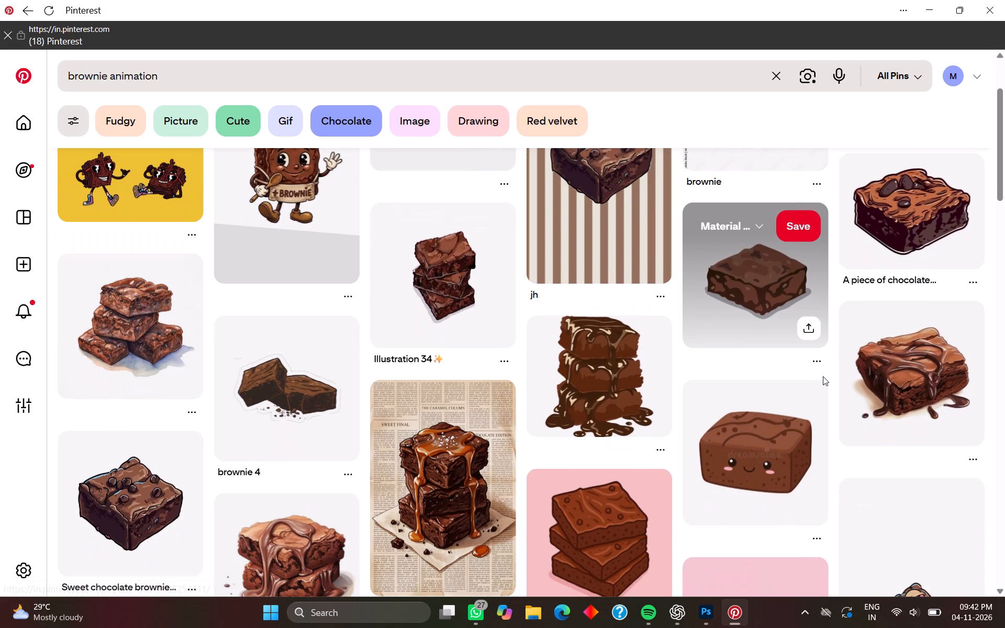
pyautogui.scroll(-1, 823, 376)
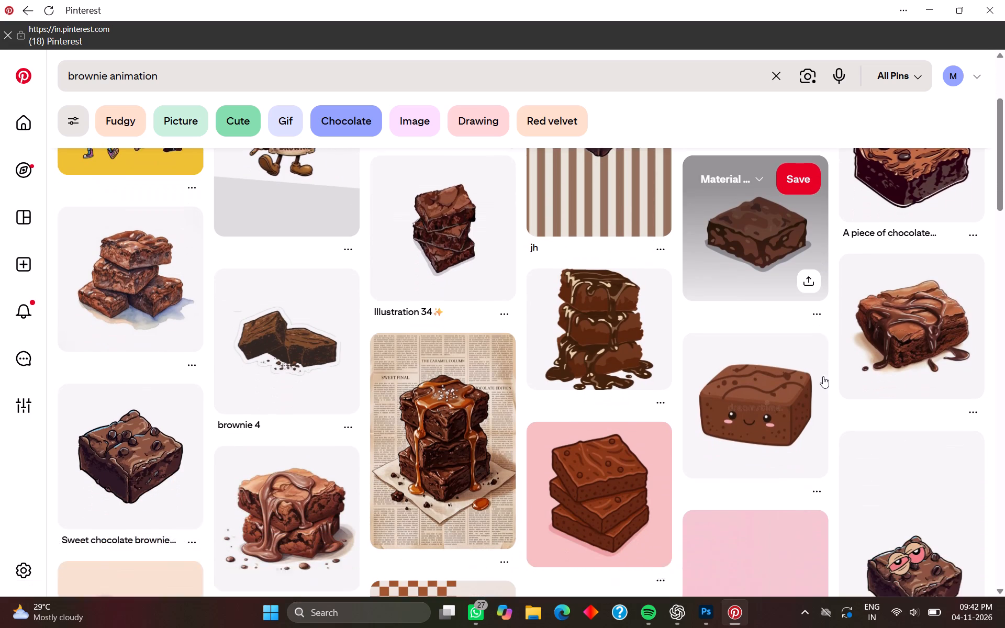
pyautogui.scroll(-3, 823, 376)
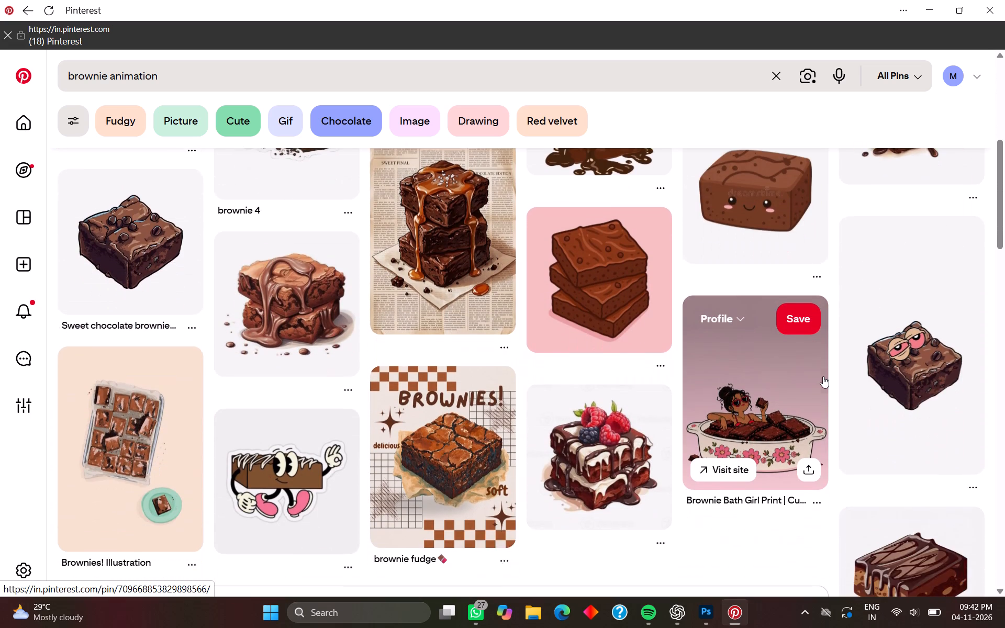
pyautogui.scroll(-1, 823, 376)
pyautogui.scroll(1, 823, 376)
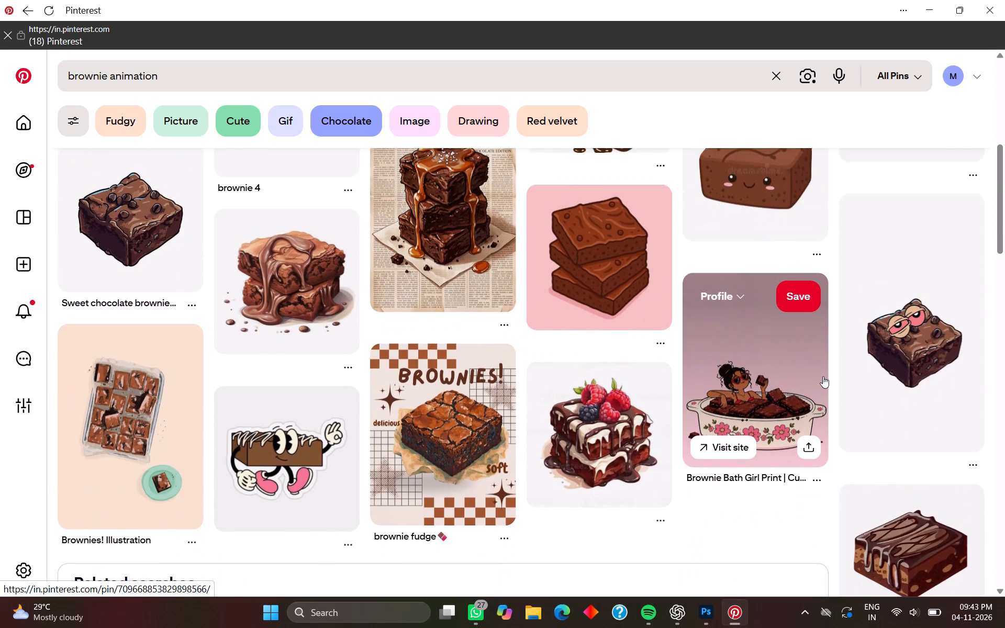
pyautogui.scroll(5, 823, 376)
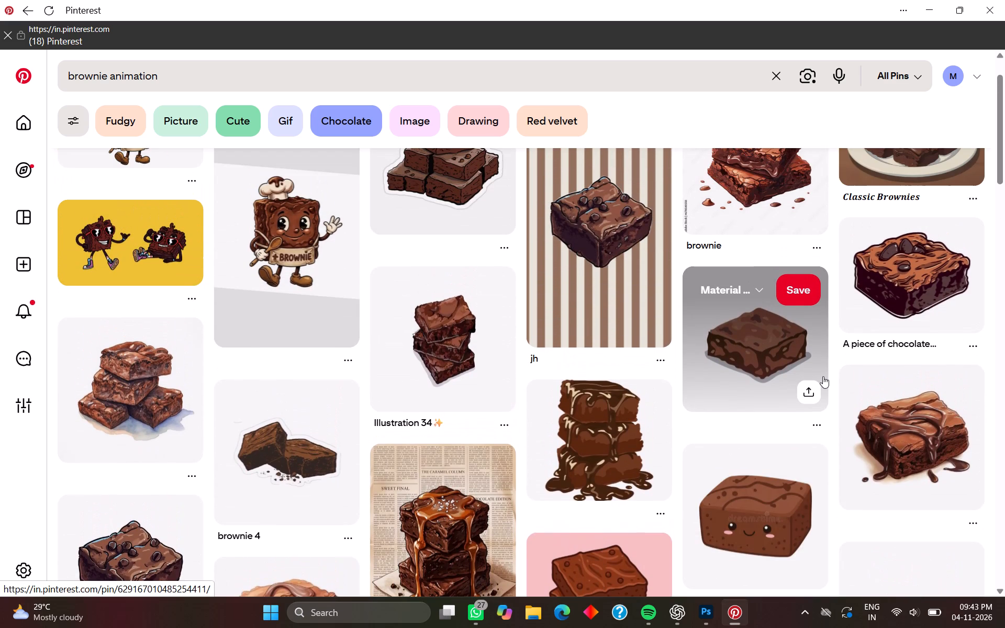
pyautogui.scroll(2, 823, 376)
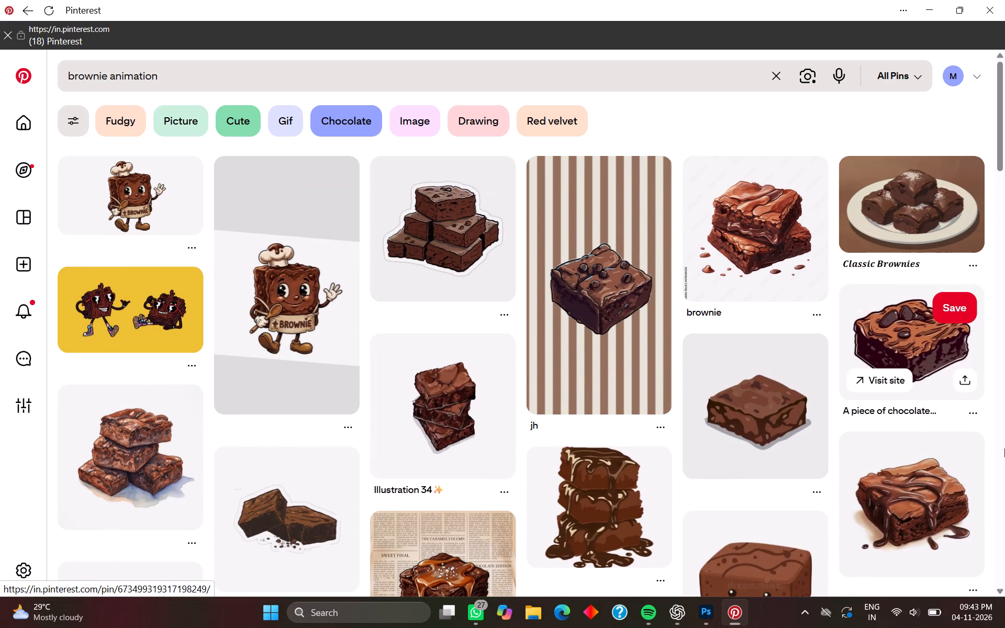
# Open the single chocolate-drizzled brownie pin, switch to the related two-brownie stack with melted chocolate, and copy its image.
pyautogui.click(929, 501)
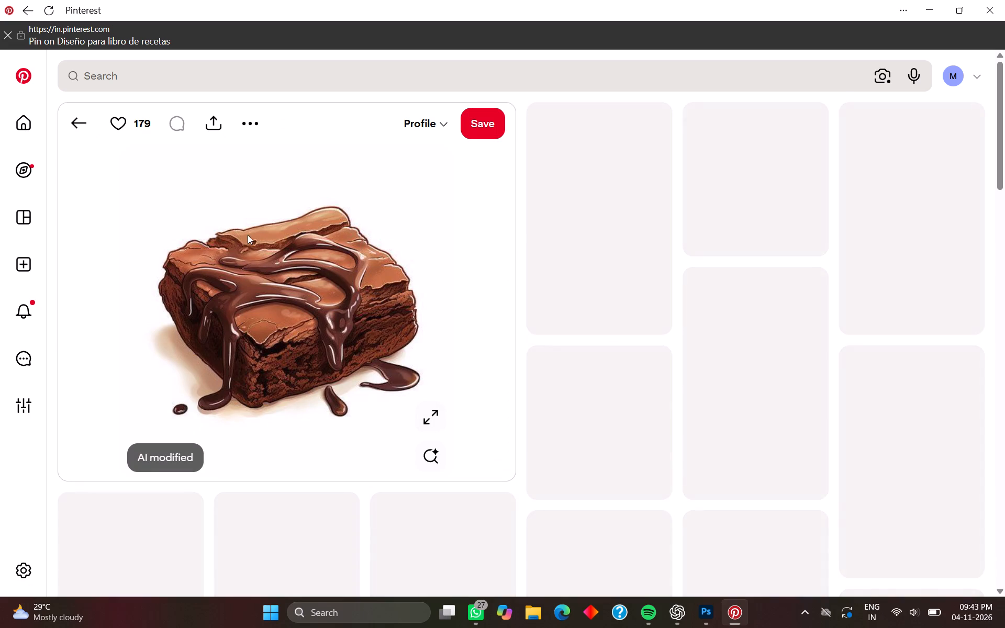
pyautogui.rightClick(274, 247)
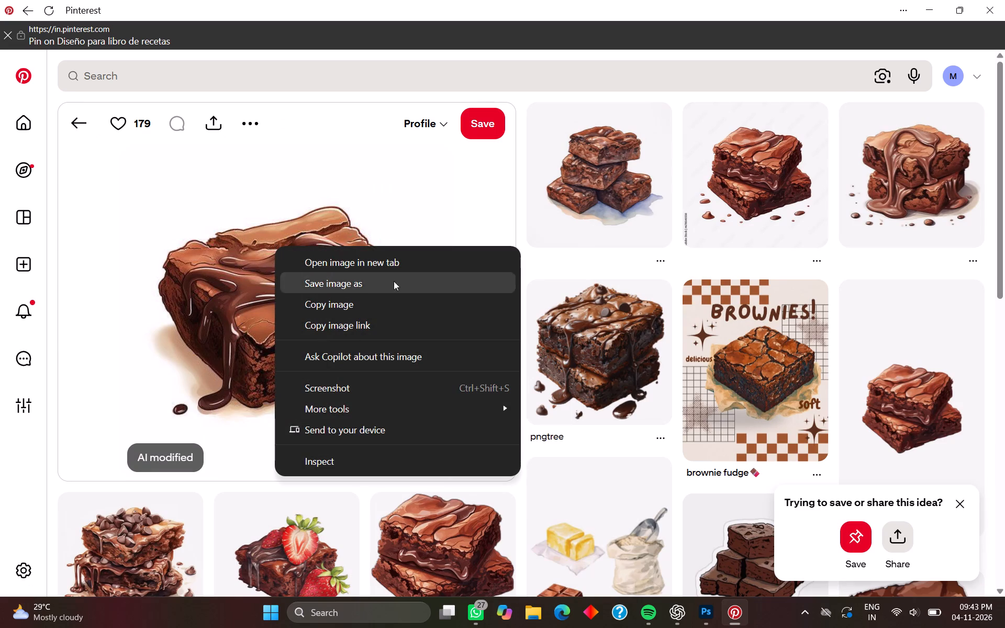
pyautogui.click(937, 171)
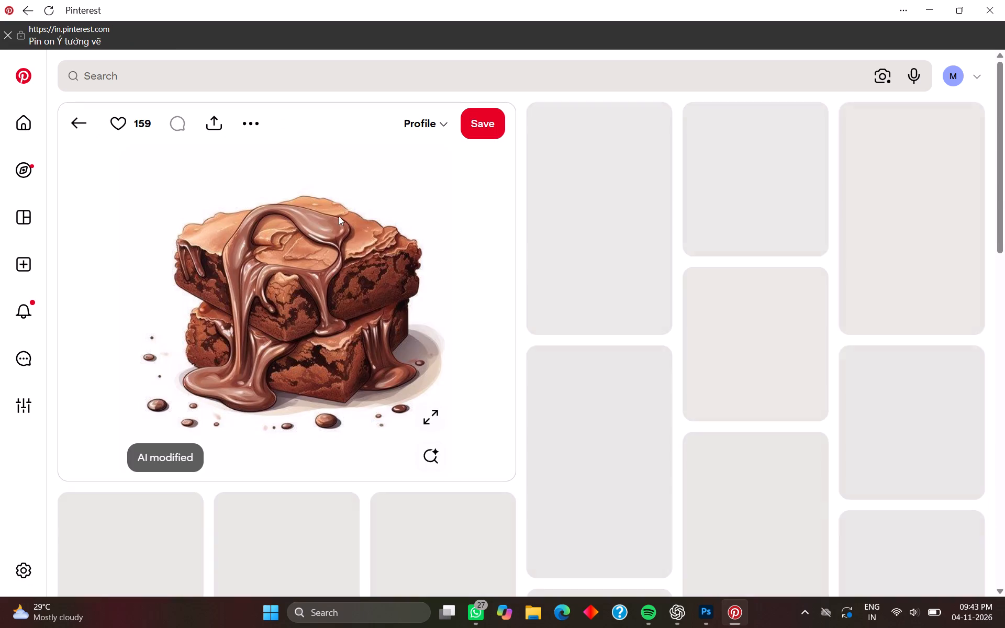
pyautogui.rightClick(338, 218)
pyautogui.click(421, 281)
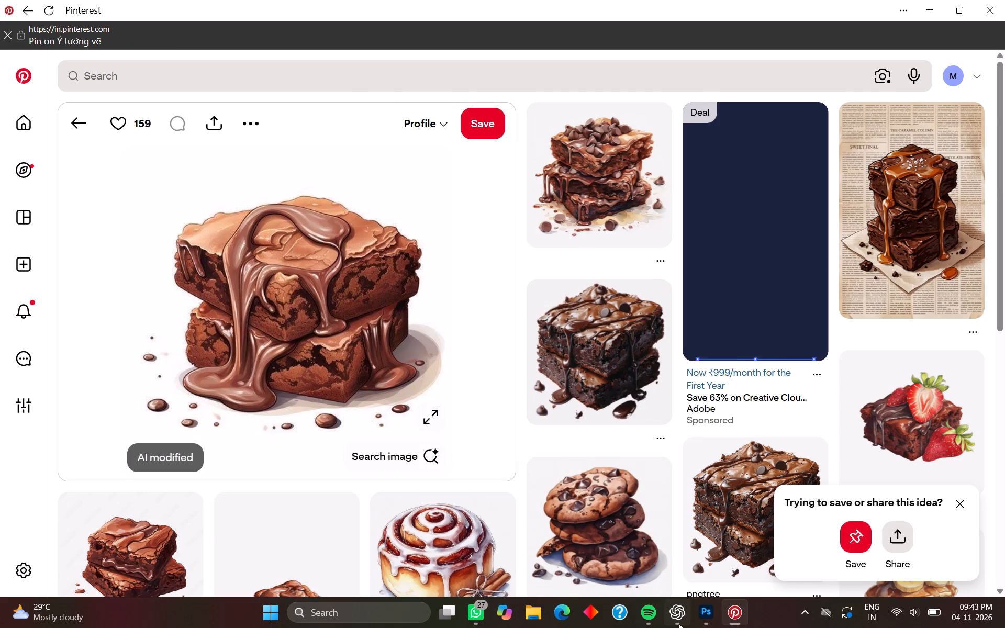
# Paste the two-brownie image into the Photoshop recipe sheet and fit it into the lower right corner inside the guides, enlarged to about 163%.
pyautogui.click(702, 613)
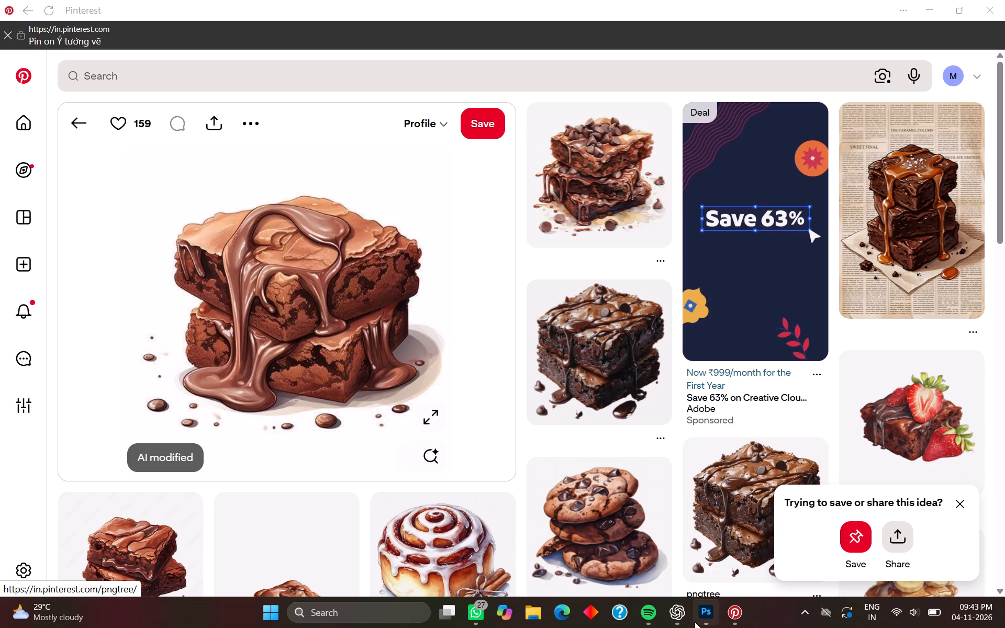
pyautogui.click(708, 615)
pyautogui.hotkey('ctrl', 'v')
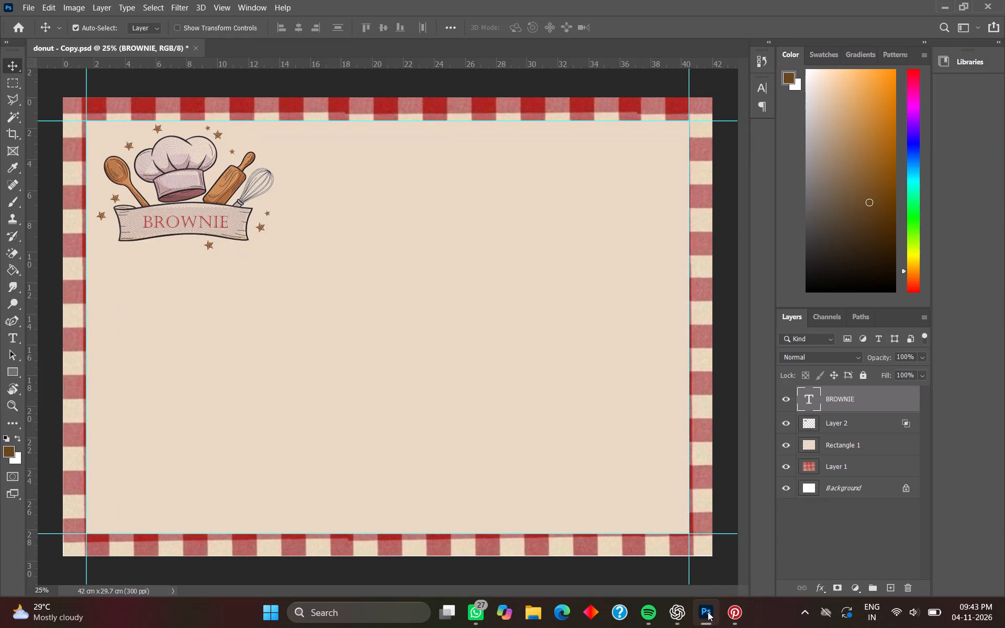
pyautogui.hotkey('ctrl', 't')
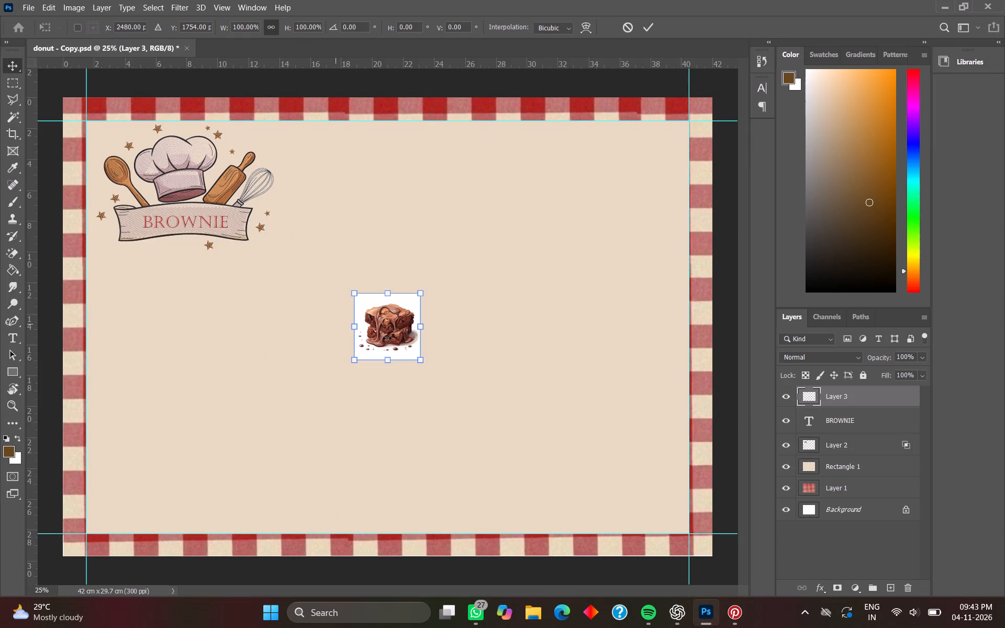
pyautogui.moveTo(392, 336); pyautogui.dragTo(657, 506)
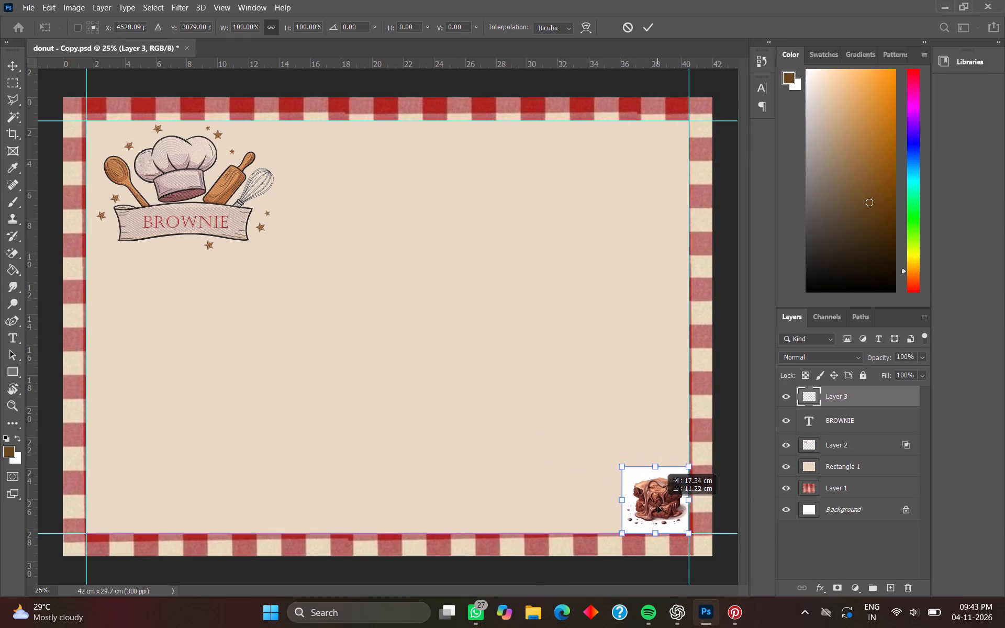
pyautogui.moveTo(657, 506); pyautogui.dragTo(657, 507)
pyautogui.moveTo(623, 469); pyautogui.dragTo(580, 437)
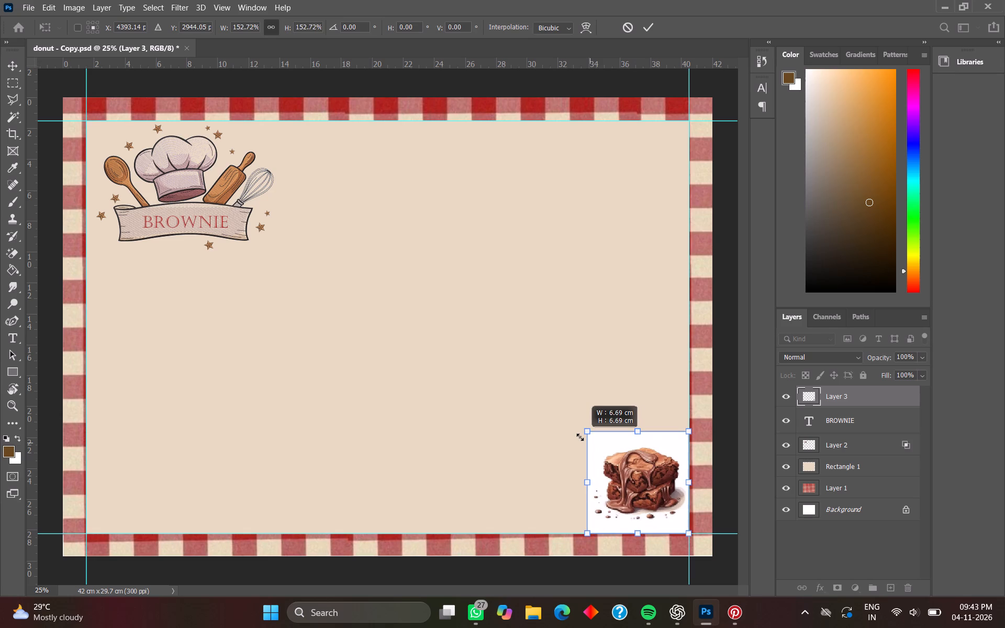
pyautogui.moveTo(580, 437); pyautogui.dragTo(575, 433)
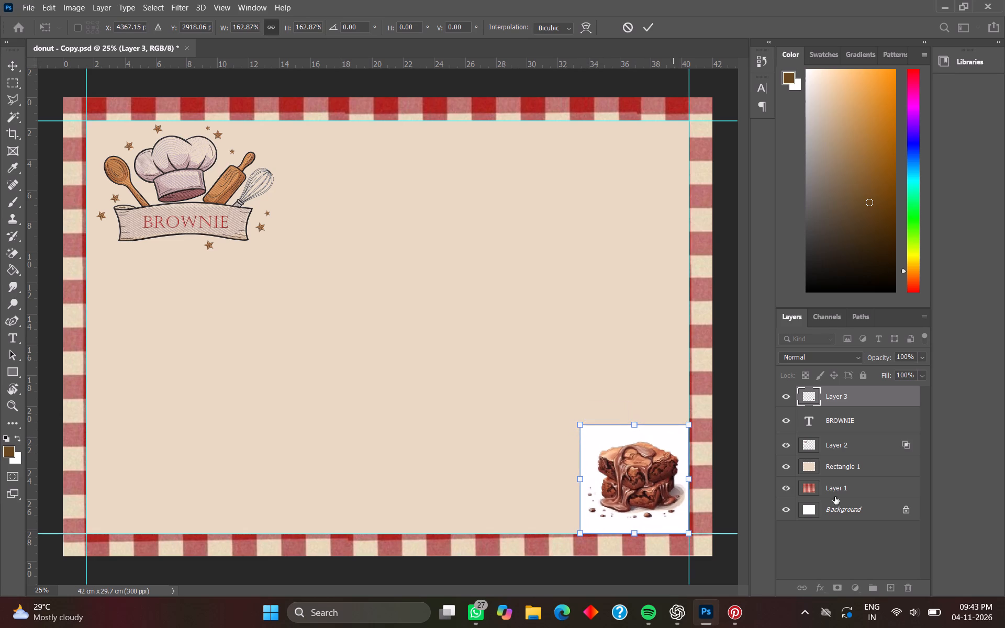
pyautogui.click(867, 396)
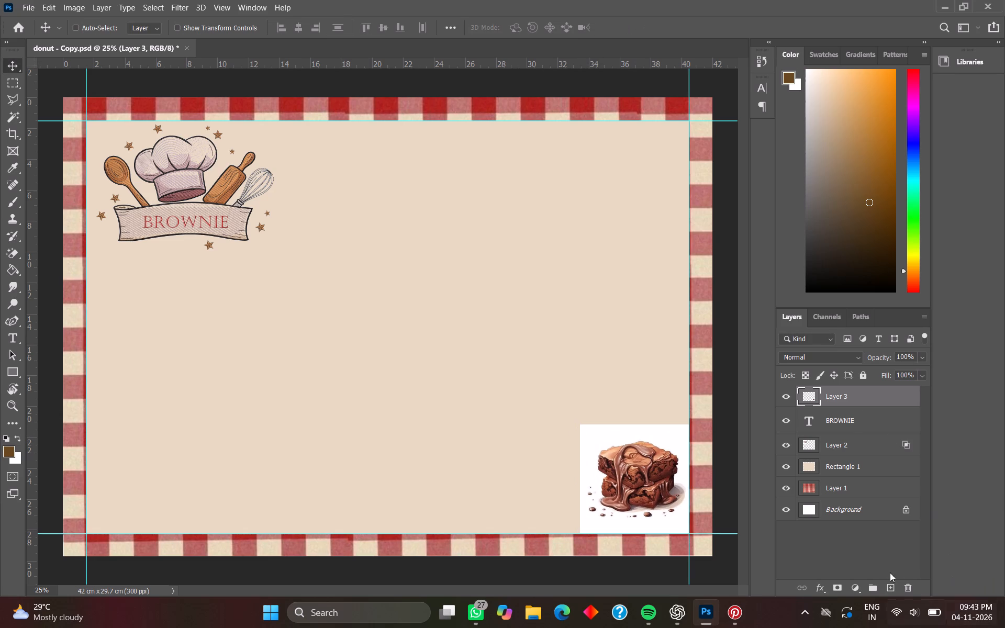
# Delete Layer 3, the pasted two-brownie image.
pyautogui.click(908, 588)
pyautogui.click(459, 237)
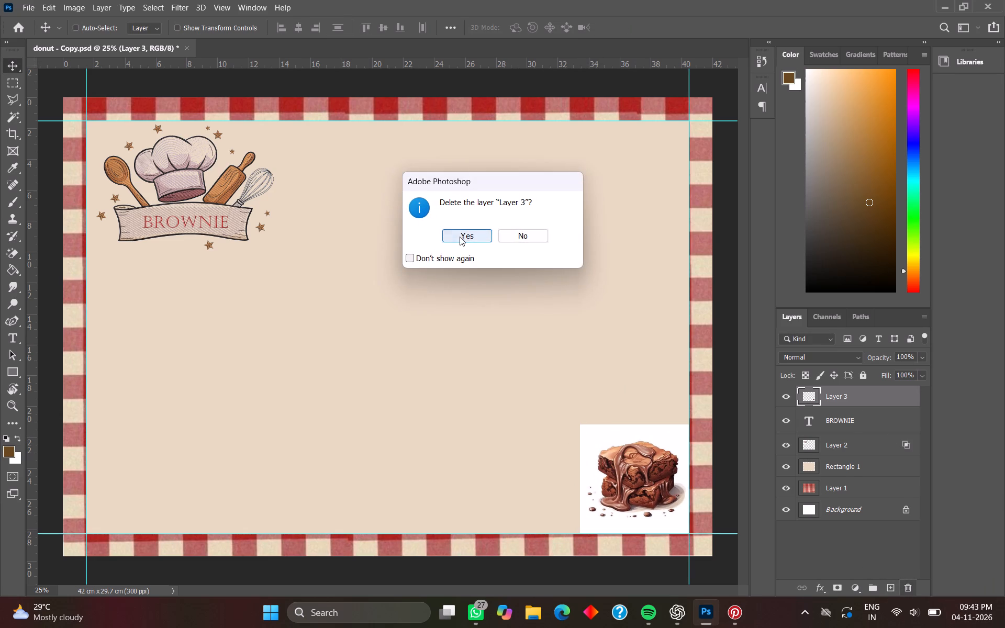
# Return to the brownie animation results on Pinterest, open the sticker of a pyramid of stacked brownies, and copy its image.
pyautogui.click(725, 611)
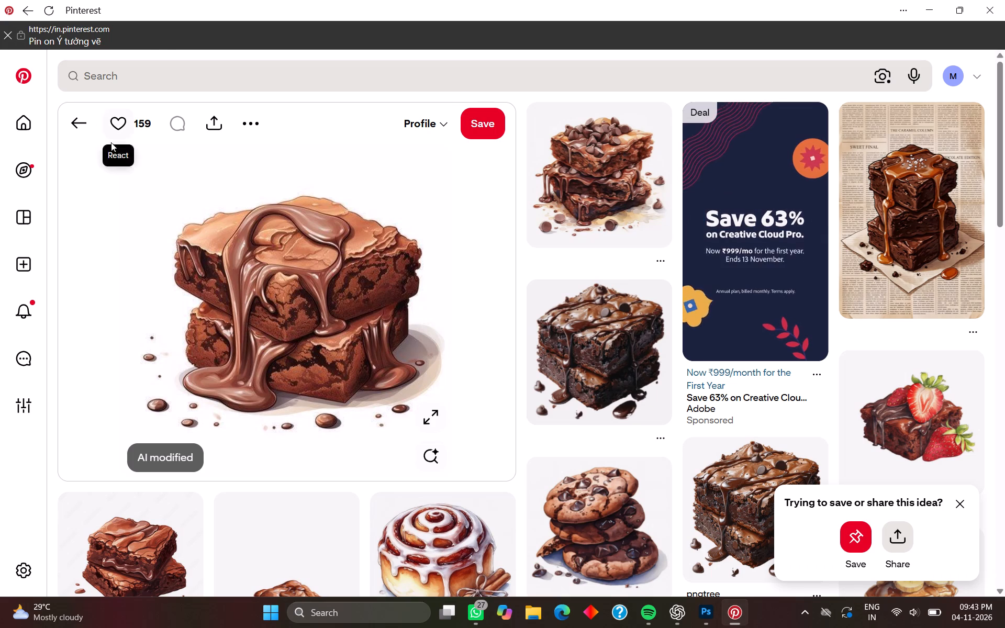
pyautogui.click(77, 124)
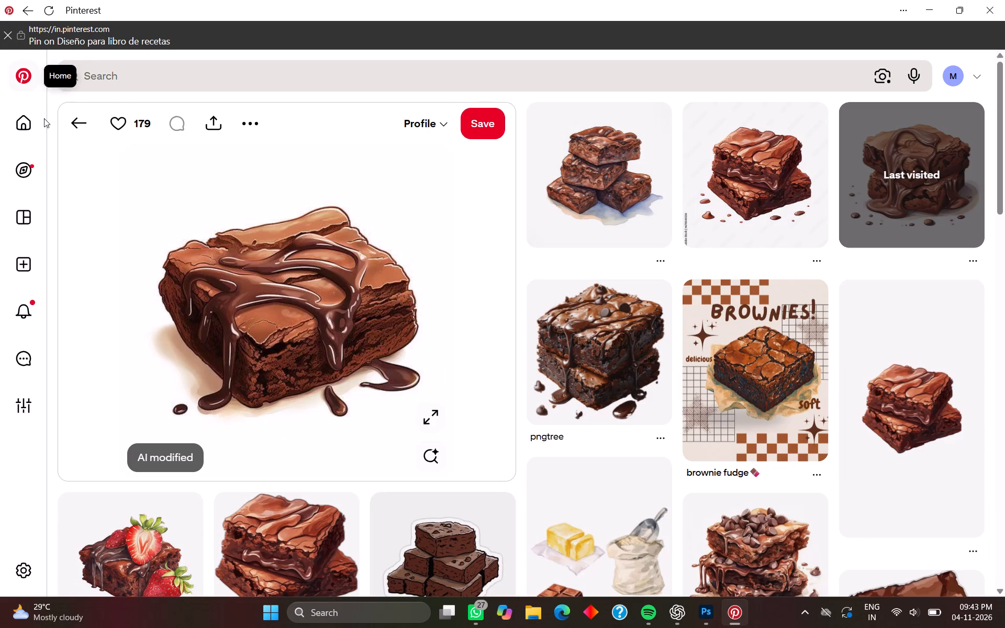
pyautogui.click(86, 134)
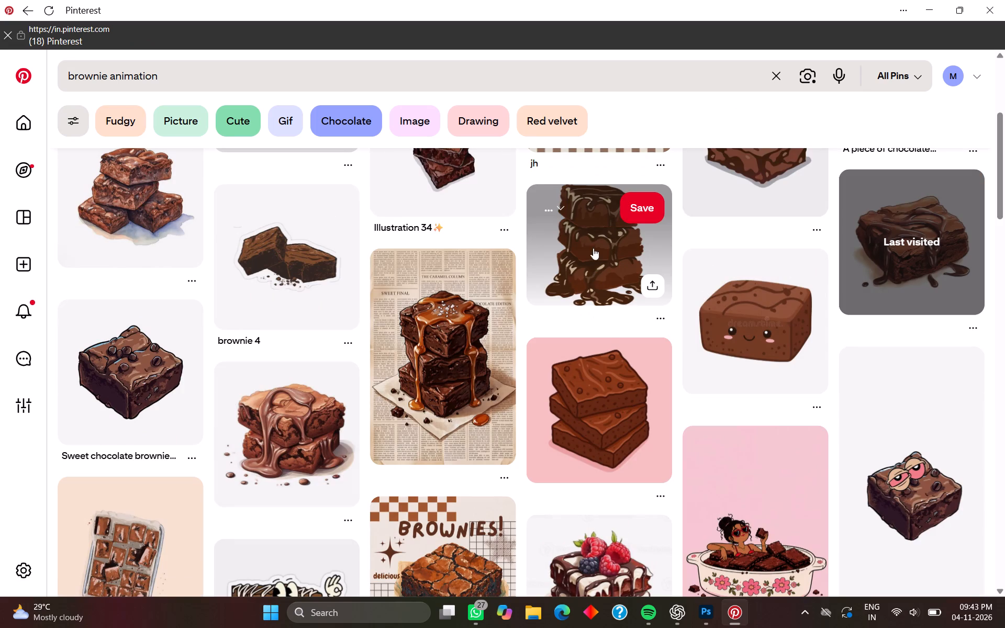
pyautogui.scroll(3, 582, 185)
pyautogui.scroll(3, 625, 328)
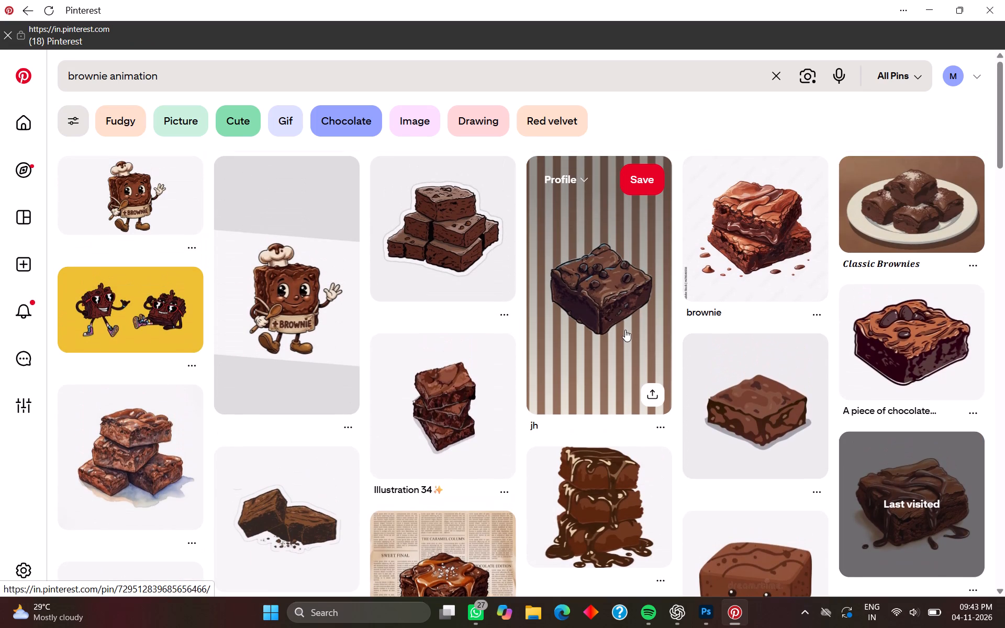
pyautogui.click(446, 255)
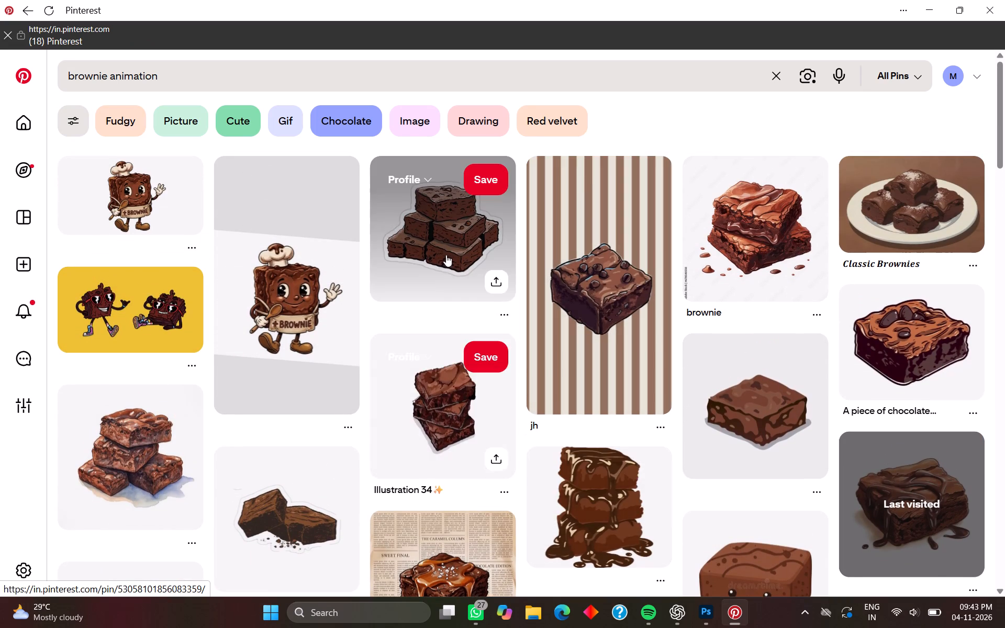
pyautogui.rightClick(444, 251)
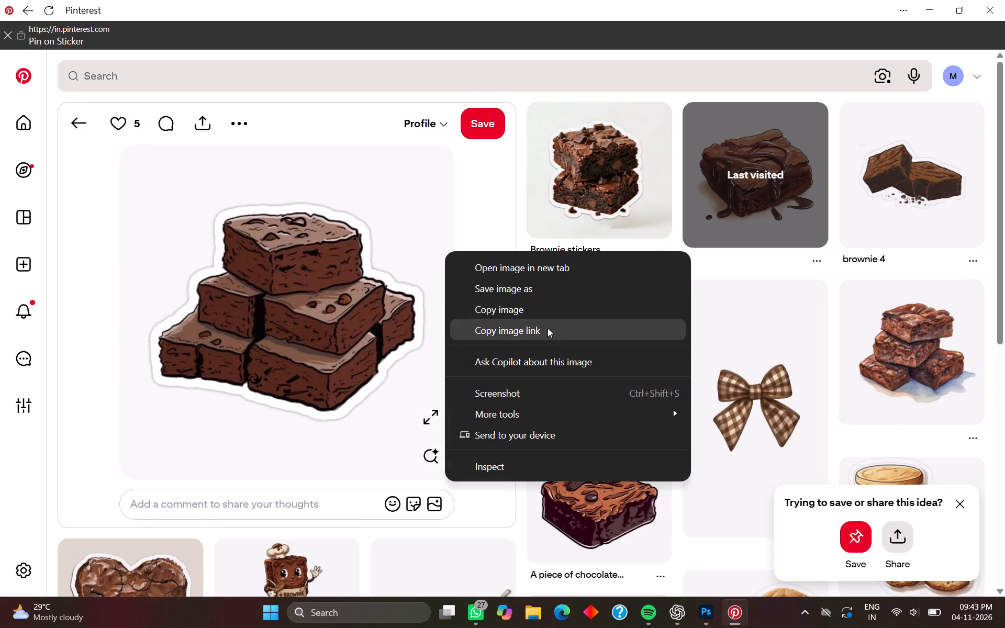
pyautogui.click(550, 316)
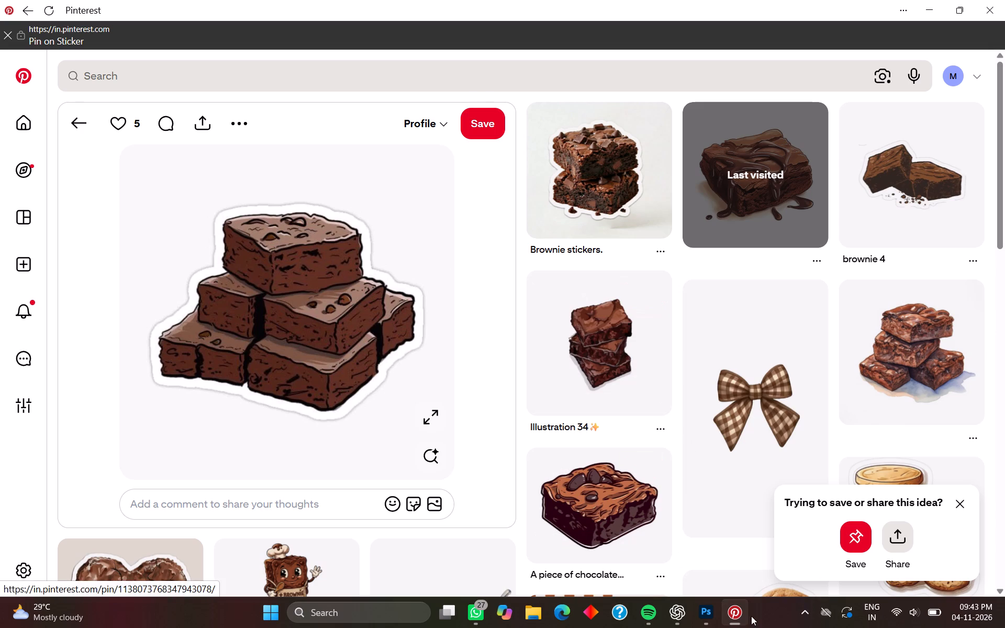
# Paste the brownie pyramid sticker into the Photoshop recipe sheet and enlarge it to about 8 cm square in the lower right corner inside the guides.
pyautogui.click(705, 611)
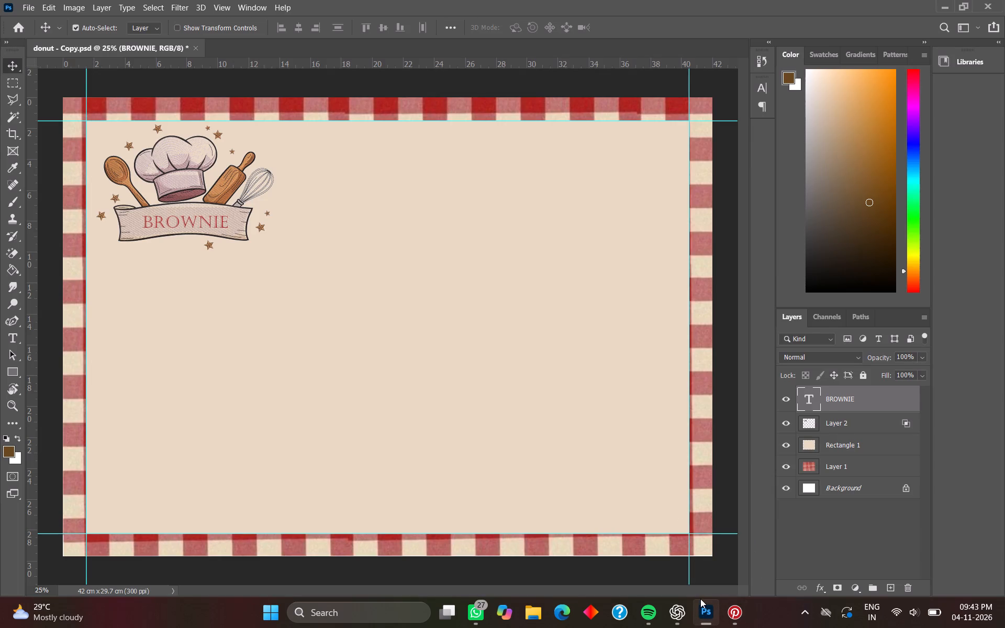
pyautogui.hotkey('ctrl', 'v')
pyautogui.hotkey('ctrl', 't')
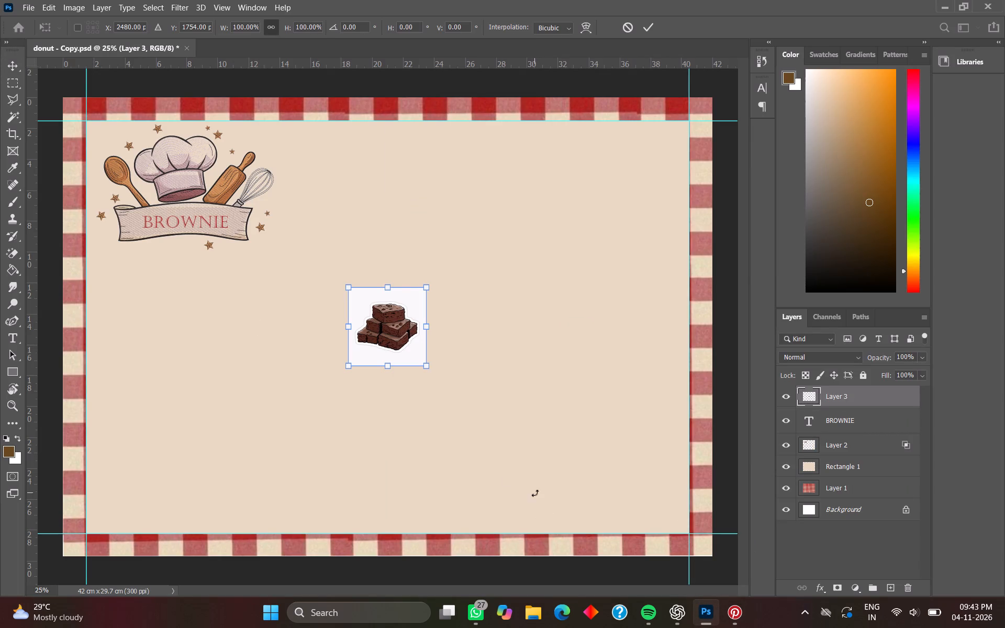
pyautogui.moveTo(386, 317); pyautogui.dragTo(637, 498)
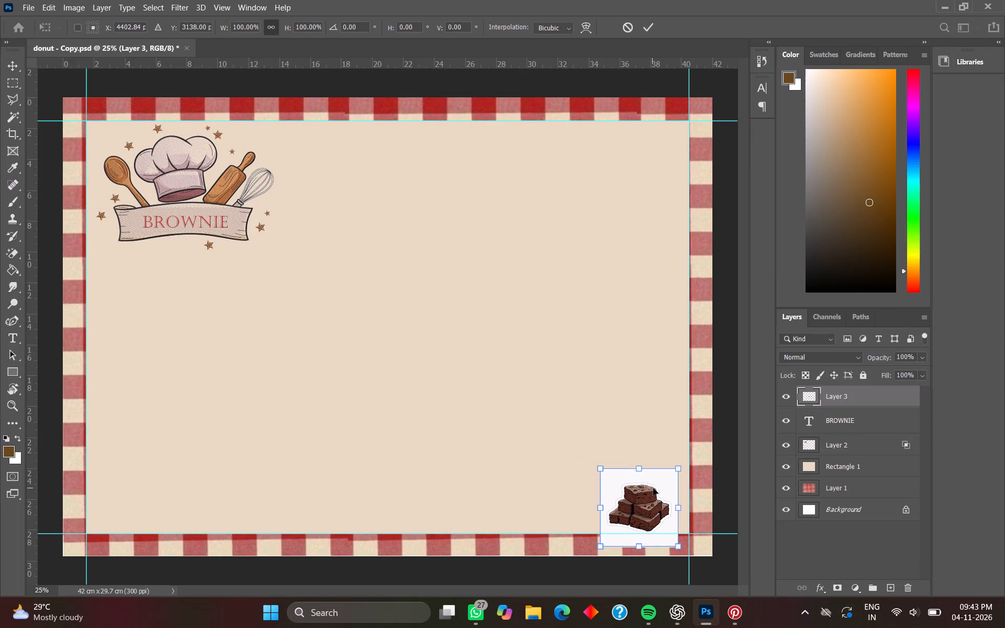
pyautogui.moveTo(662, 522); pyautogui.dragTo(669, 507)
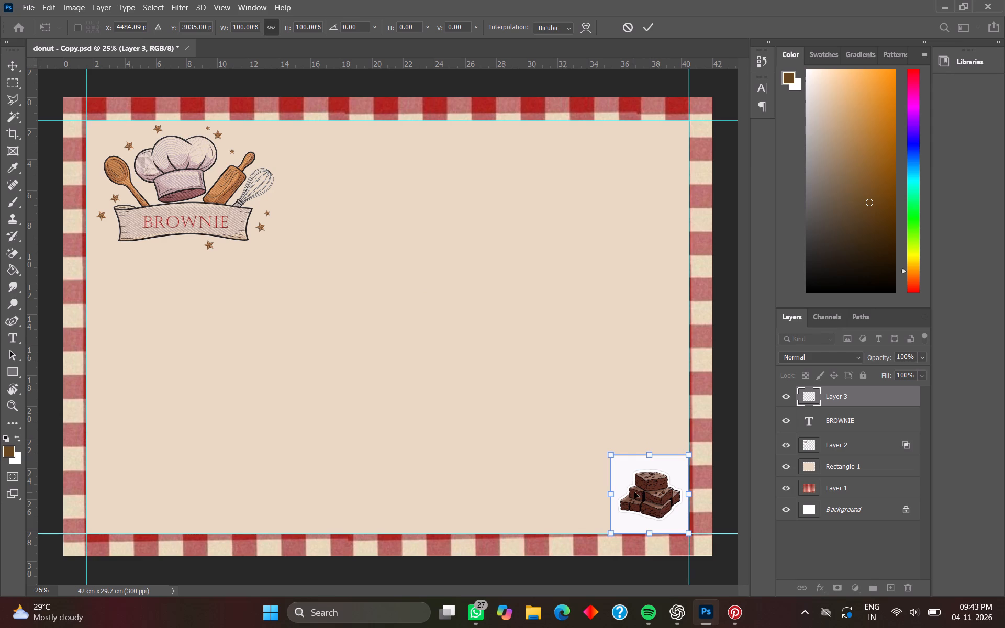
pyautogui.moveTo(608, 451); pyautogui.dragTo(553, 417)
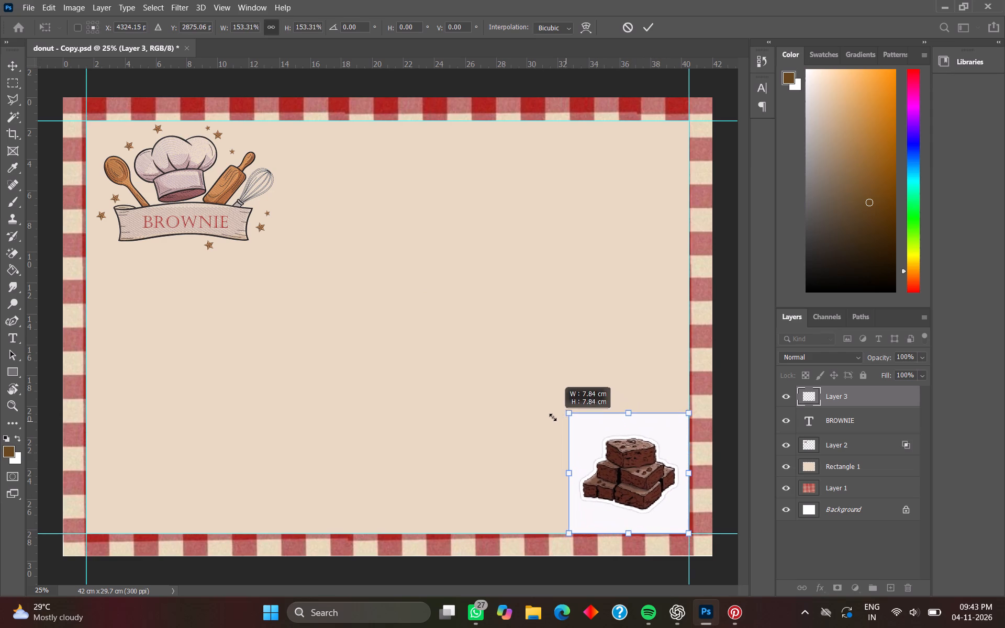
pyautogui.moveTo(553, 417); pyautogui.dragTo(549, 416)
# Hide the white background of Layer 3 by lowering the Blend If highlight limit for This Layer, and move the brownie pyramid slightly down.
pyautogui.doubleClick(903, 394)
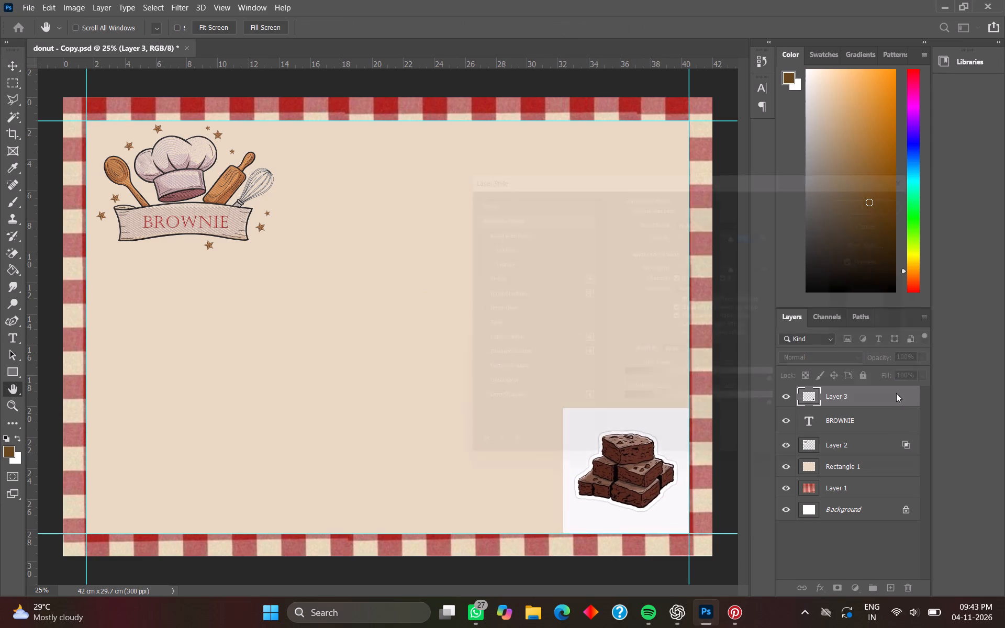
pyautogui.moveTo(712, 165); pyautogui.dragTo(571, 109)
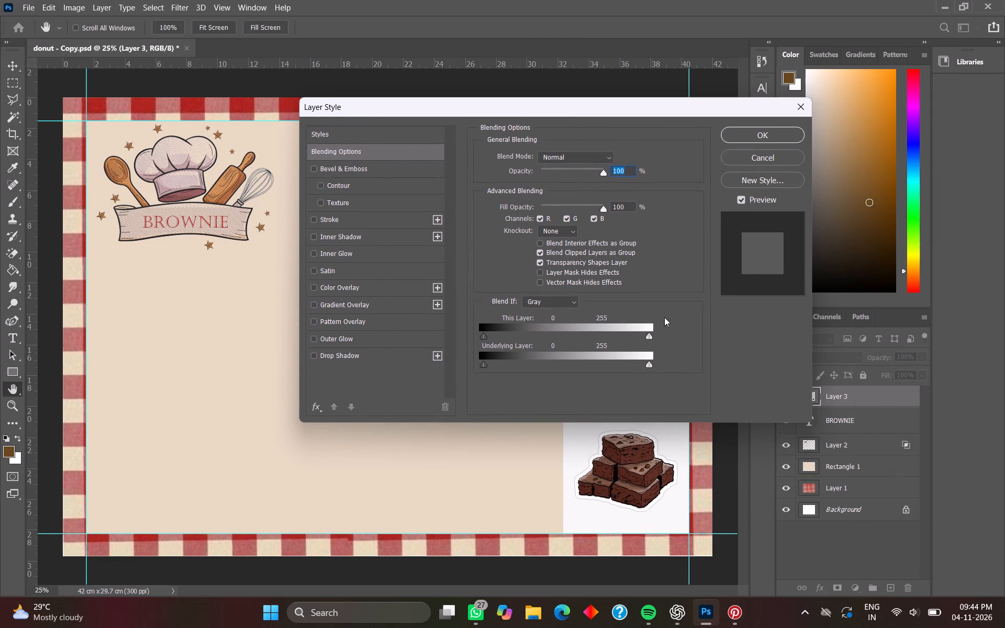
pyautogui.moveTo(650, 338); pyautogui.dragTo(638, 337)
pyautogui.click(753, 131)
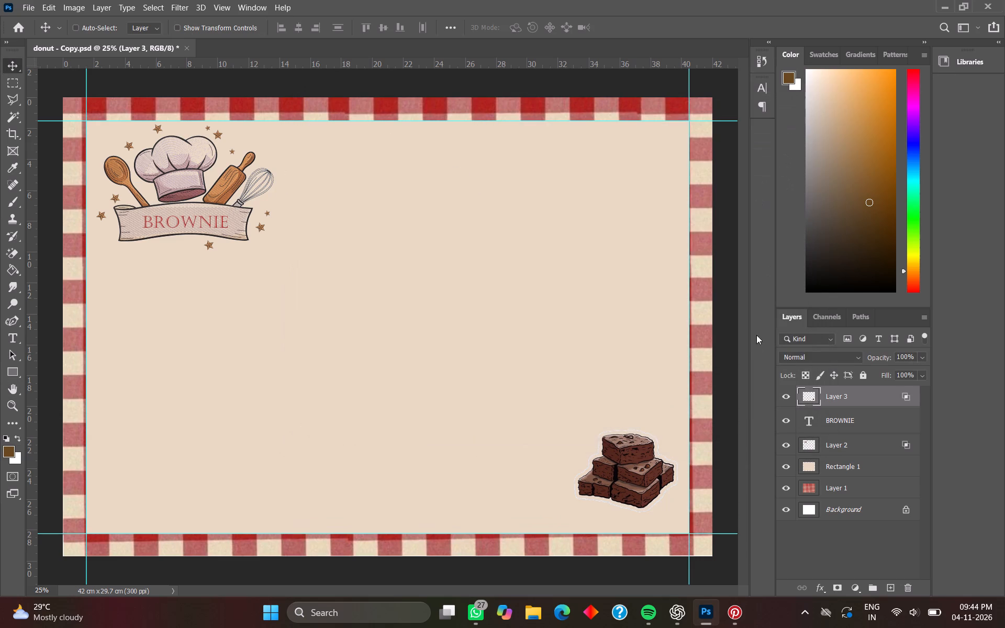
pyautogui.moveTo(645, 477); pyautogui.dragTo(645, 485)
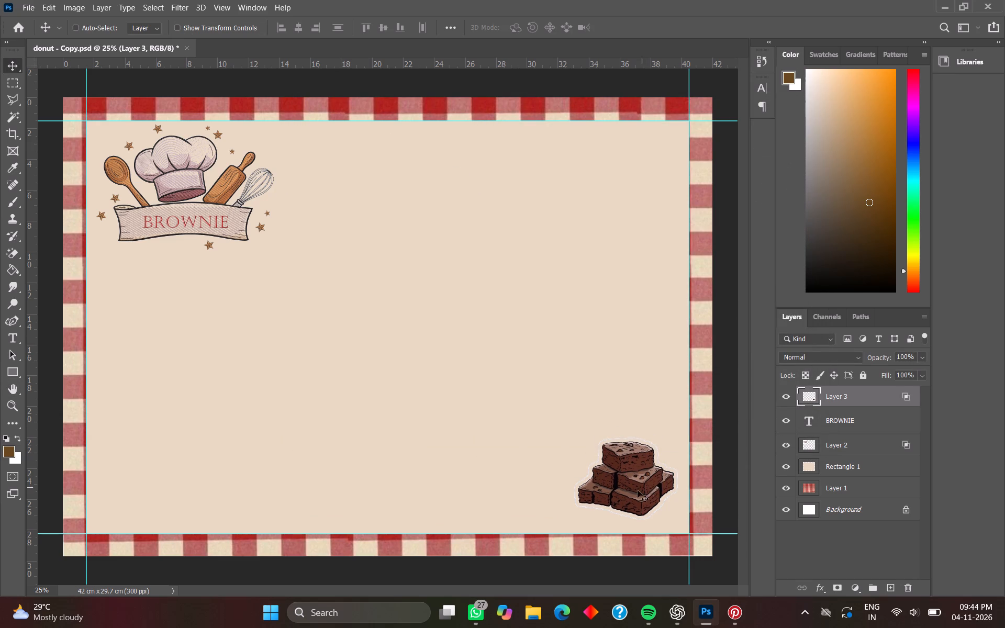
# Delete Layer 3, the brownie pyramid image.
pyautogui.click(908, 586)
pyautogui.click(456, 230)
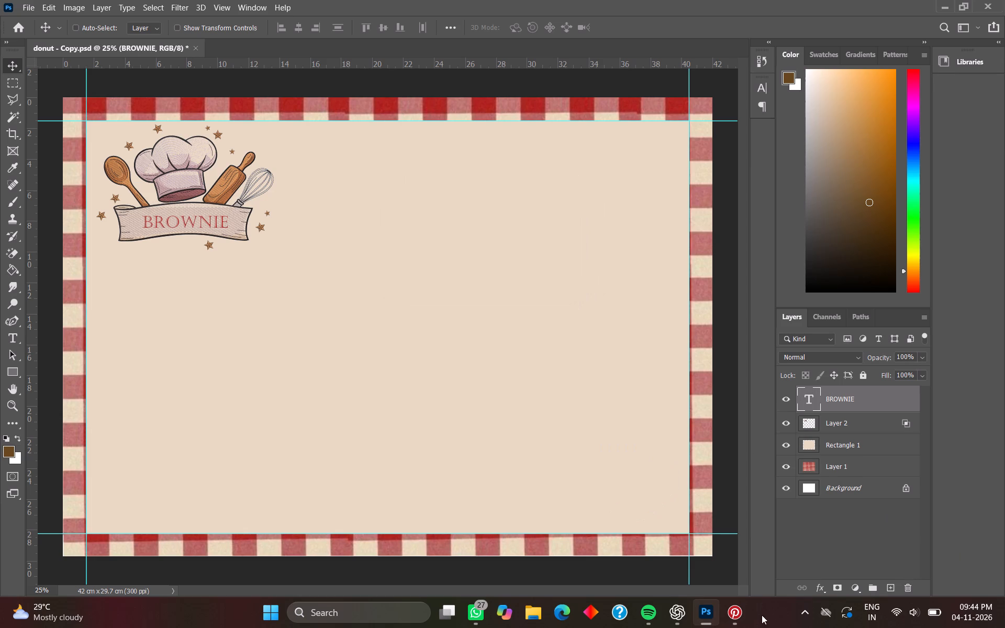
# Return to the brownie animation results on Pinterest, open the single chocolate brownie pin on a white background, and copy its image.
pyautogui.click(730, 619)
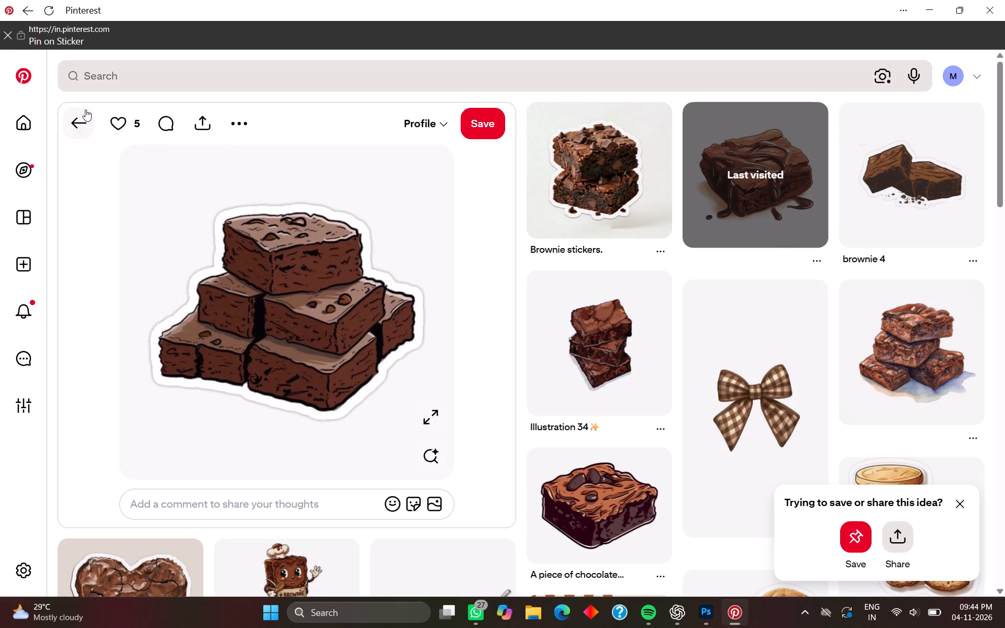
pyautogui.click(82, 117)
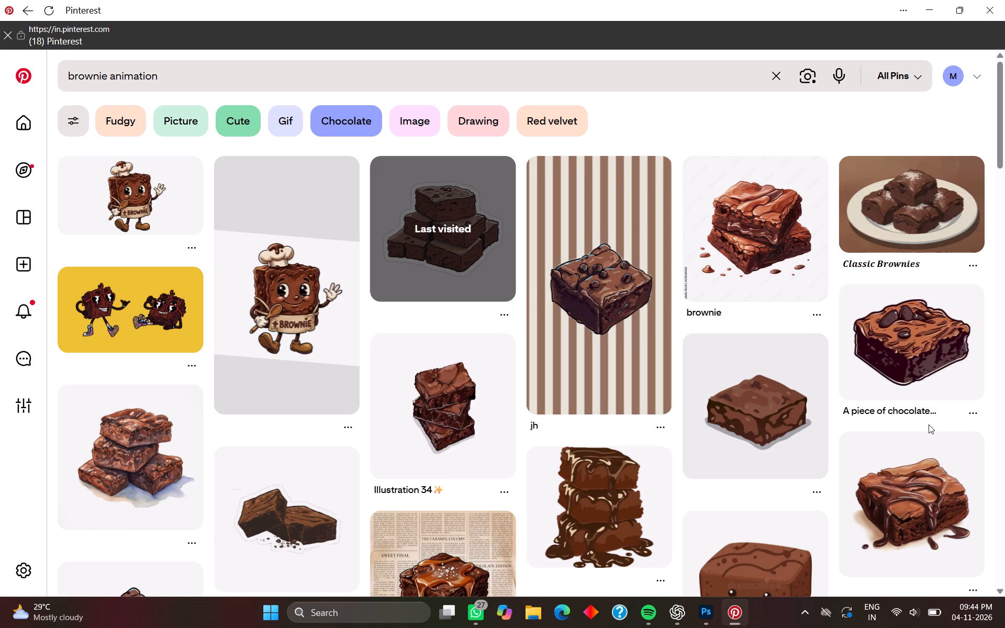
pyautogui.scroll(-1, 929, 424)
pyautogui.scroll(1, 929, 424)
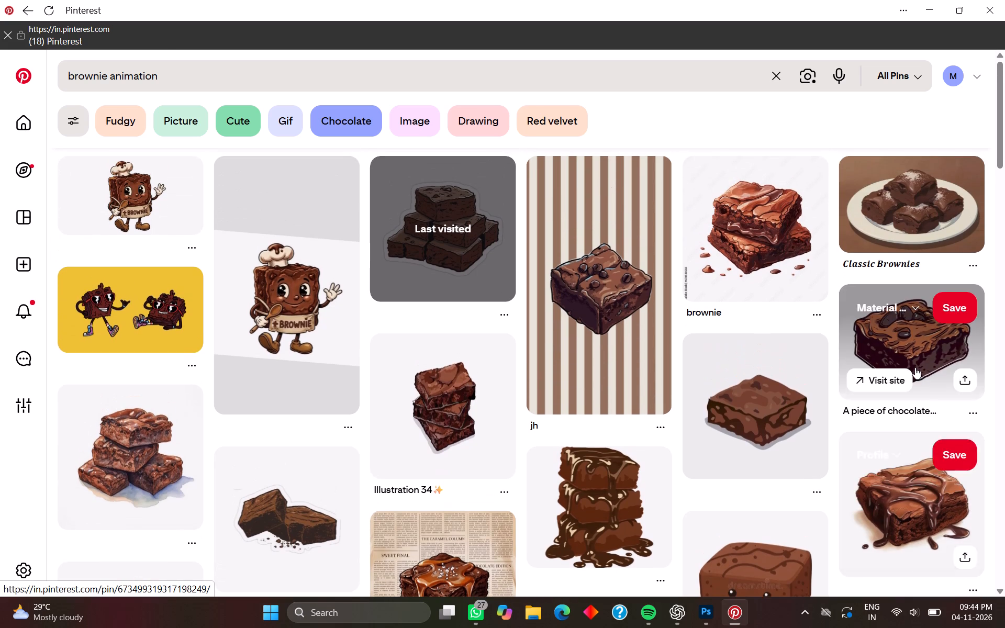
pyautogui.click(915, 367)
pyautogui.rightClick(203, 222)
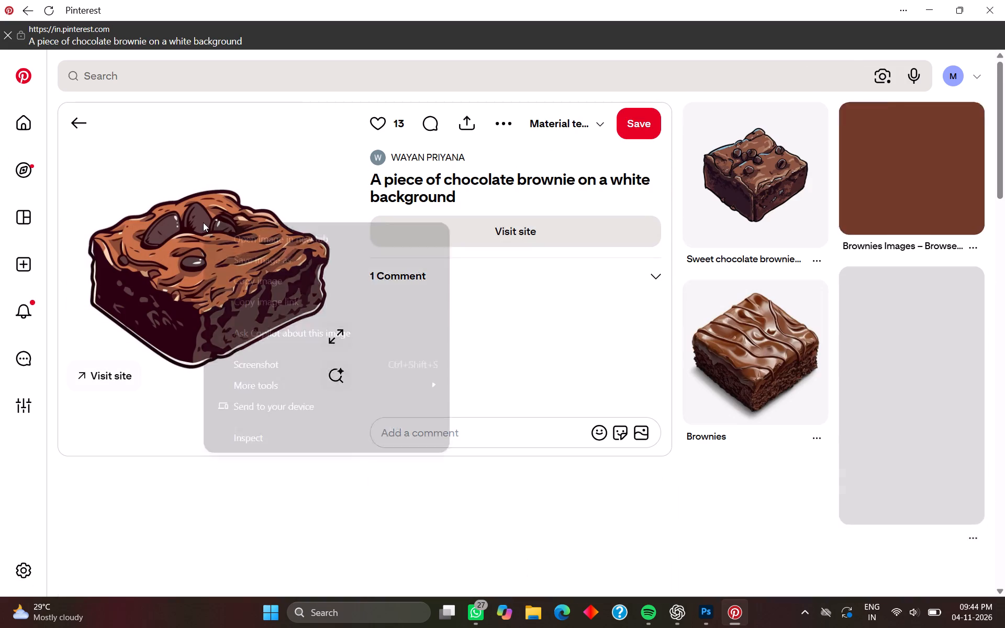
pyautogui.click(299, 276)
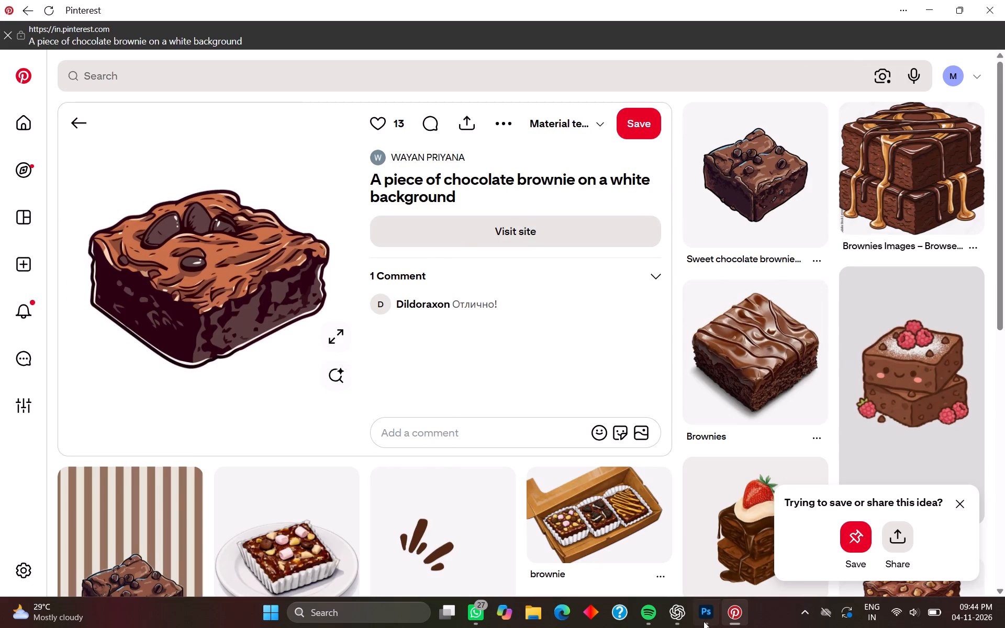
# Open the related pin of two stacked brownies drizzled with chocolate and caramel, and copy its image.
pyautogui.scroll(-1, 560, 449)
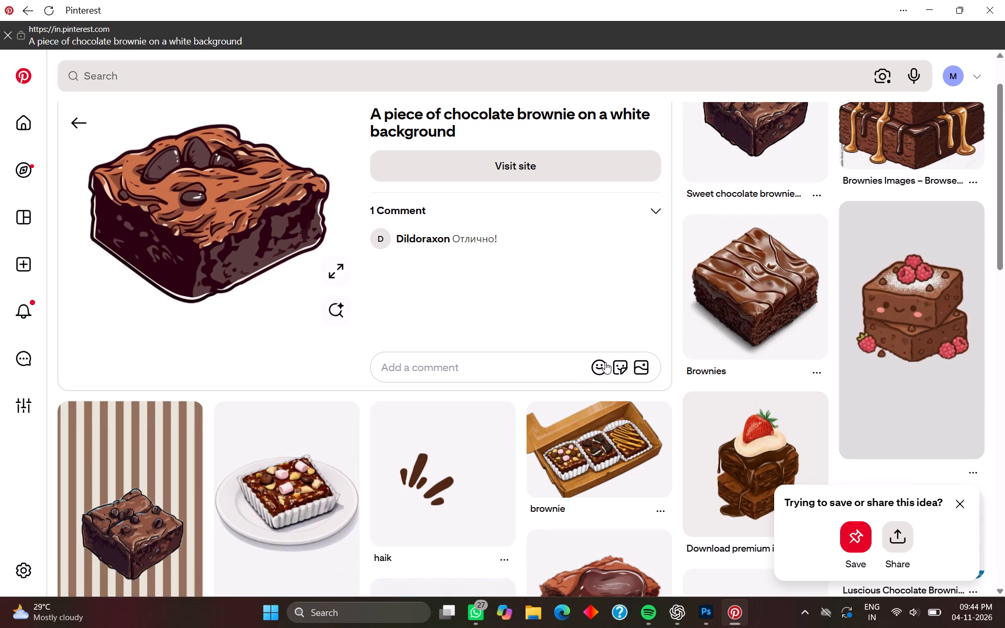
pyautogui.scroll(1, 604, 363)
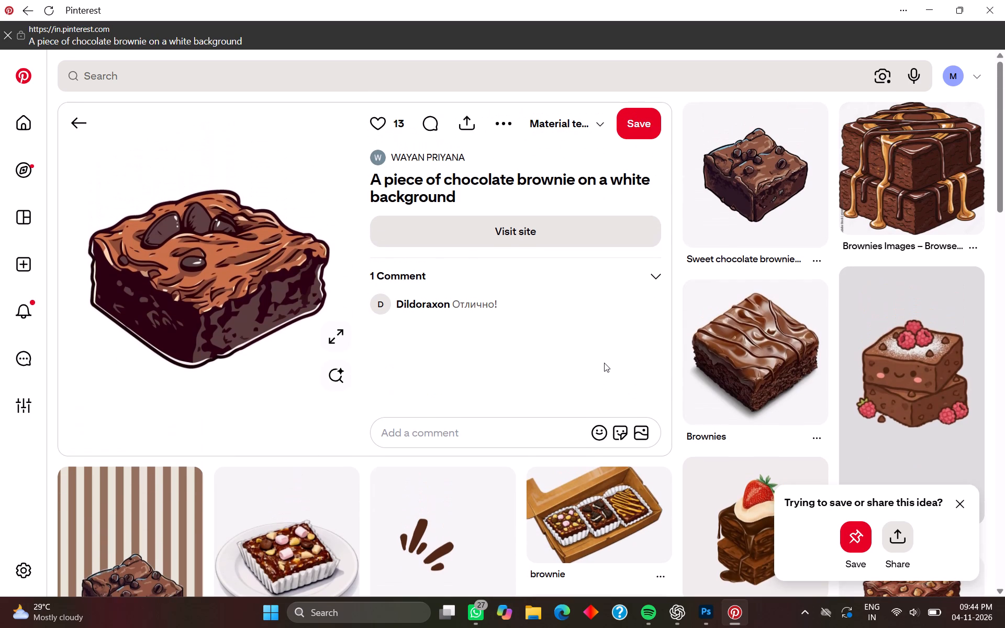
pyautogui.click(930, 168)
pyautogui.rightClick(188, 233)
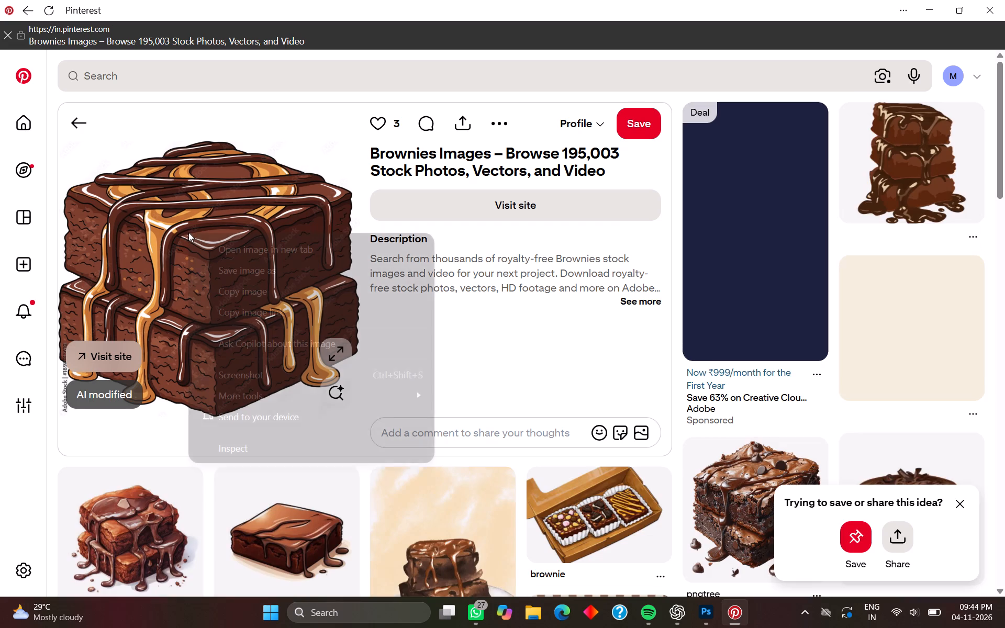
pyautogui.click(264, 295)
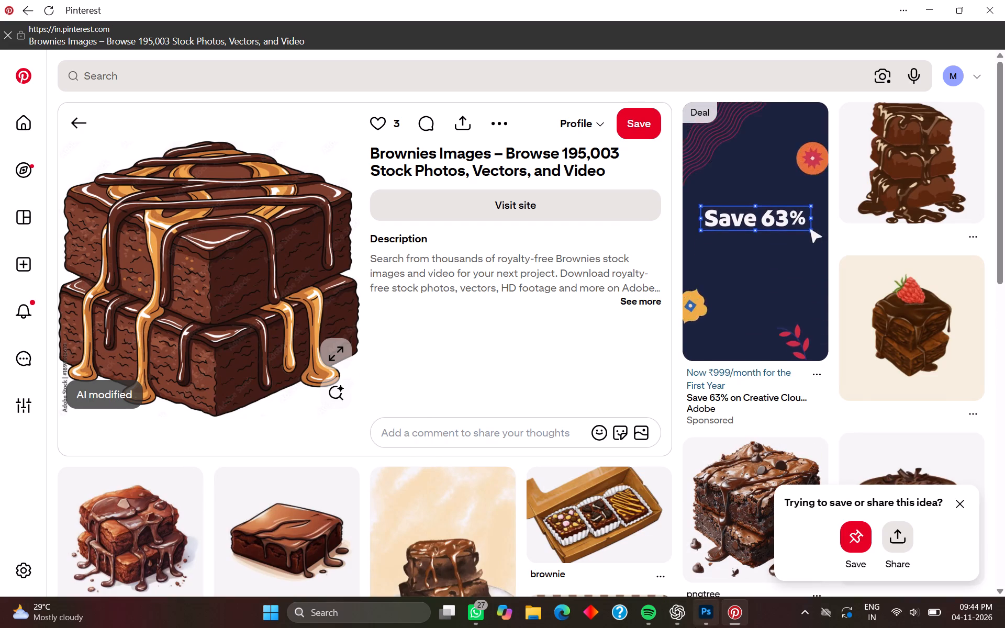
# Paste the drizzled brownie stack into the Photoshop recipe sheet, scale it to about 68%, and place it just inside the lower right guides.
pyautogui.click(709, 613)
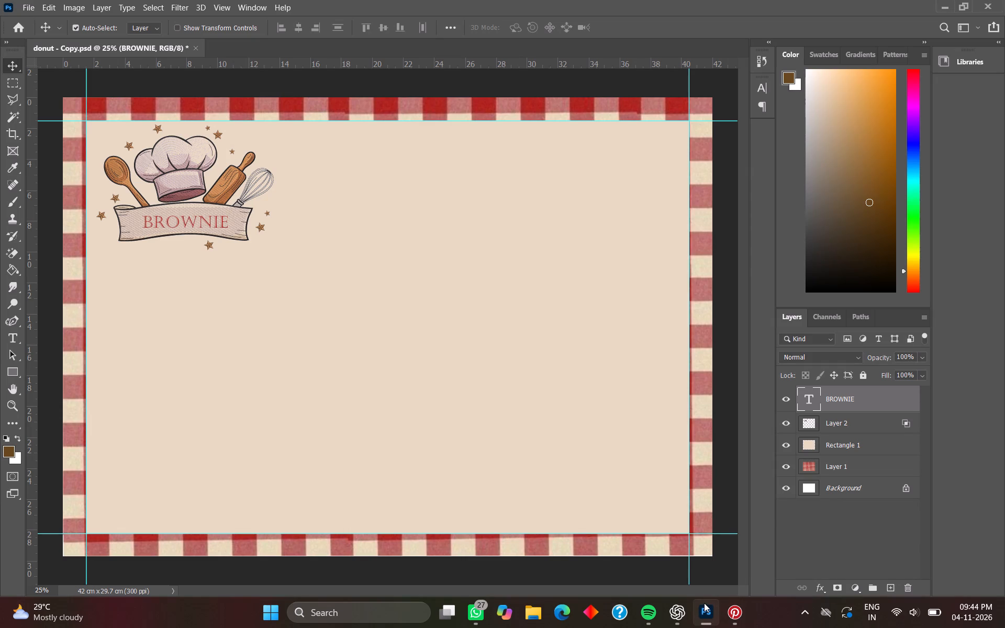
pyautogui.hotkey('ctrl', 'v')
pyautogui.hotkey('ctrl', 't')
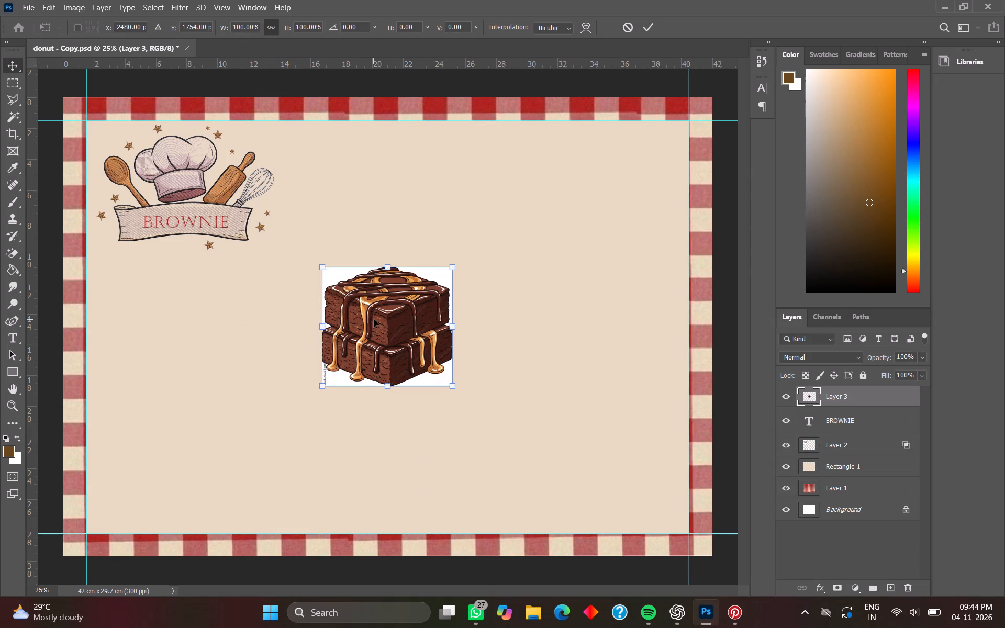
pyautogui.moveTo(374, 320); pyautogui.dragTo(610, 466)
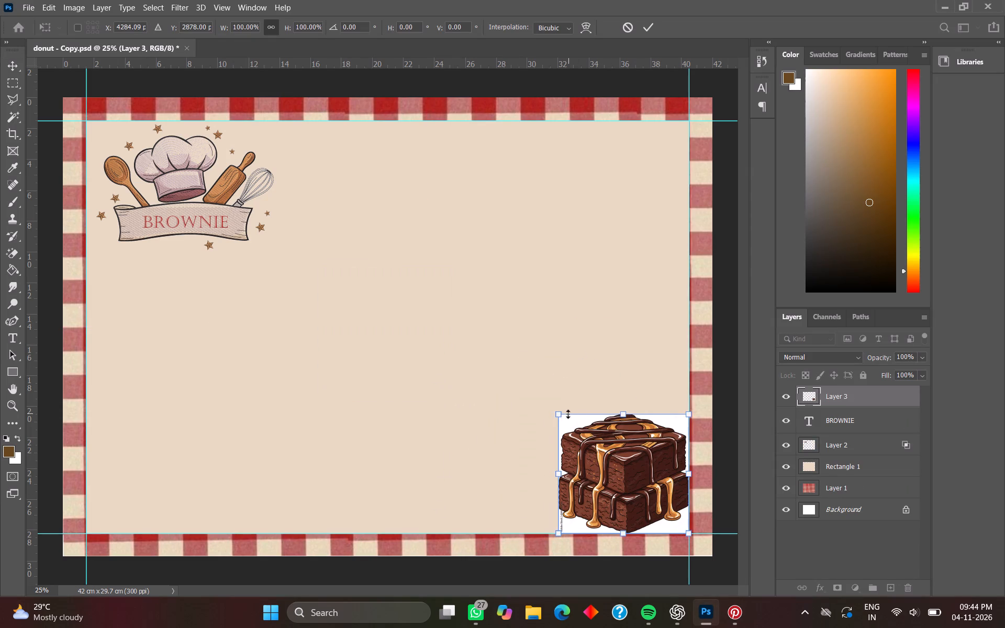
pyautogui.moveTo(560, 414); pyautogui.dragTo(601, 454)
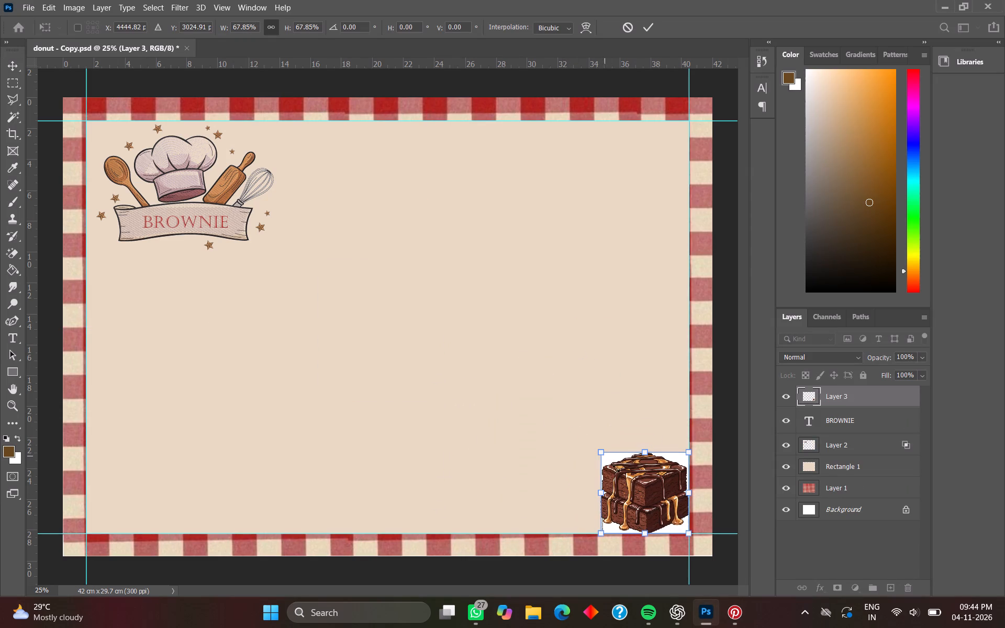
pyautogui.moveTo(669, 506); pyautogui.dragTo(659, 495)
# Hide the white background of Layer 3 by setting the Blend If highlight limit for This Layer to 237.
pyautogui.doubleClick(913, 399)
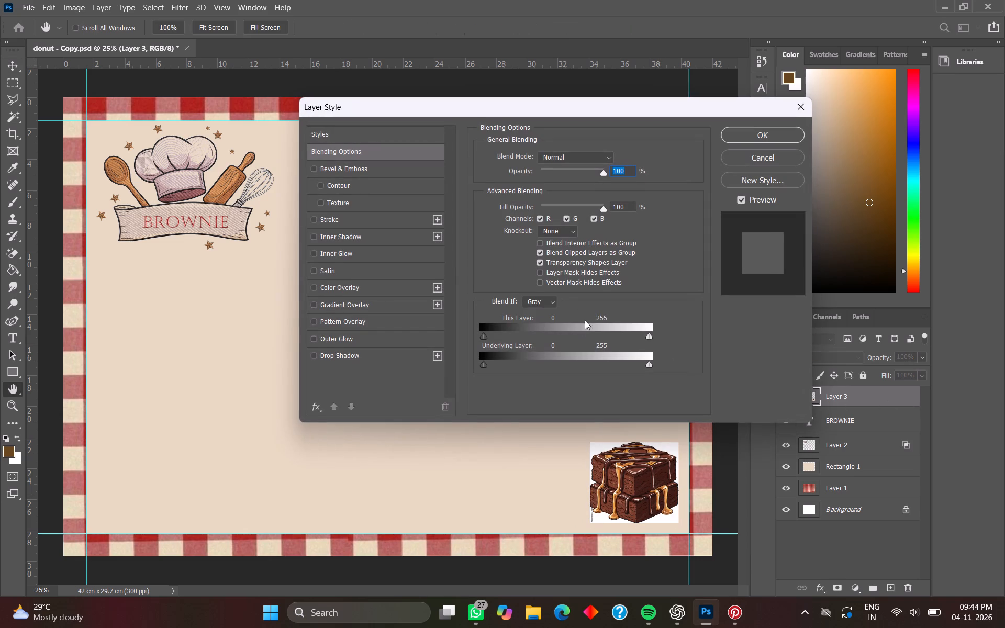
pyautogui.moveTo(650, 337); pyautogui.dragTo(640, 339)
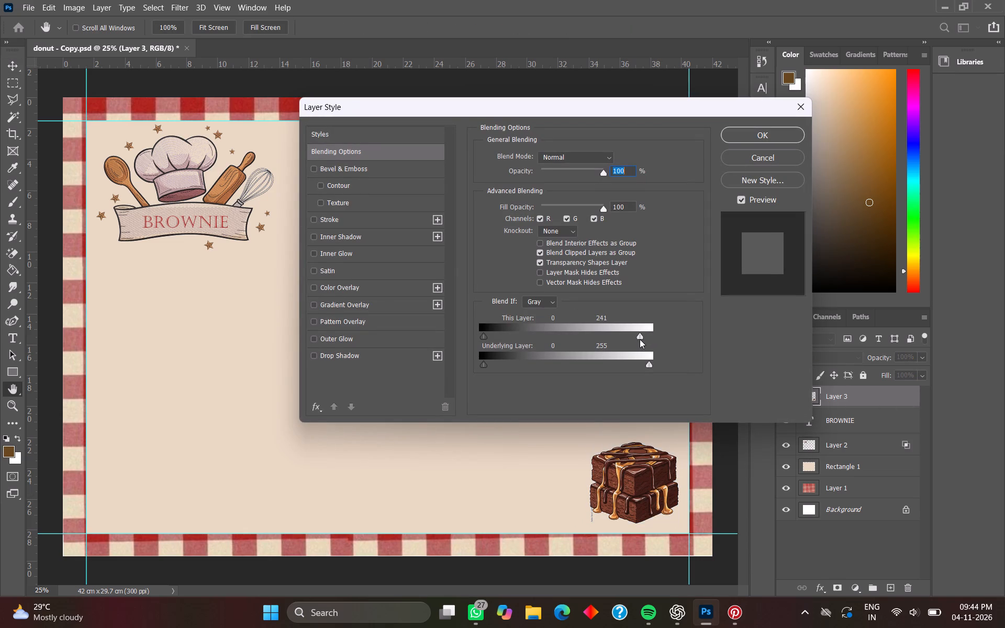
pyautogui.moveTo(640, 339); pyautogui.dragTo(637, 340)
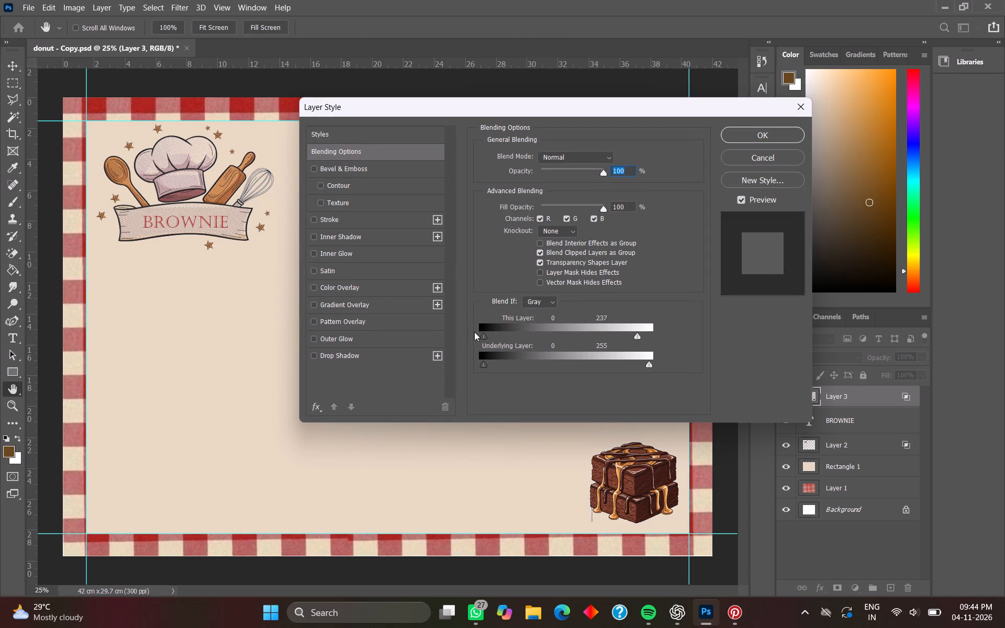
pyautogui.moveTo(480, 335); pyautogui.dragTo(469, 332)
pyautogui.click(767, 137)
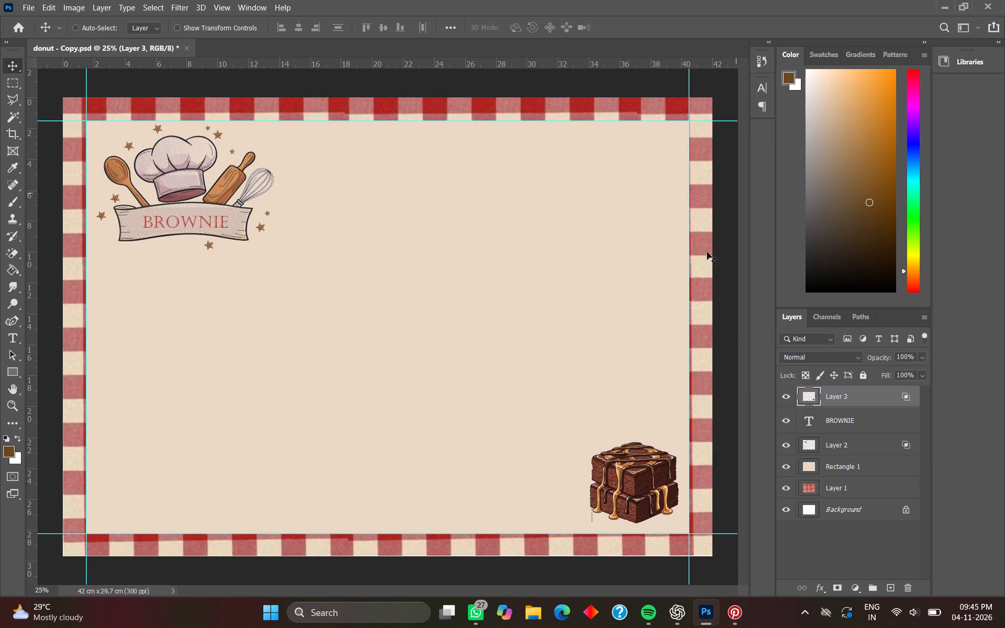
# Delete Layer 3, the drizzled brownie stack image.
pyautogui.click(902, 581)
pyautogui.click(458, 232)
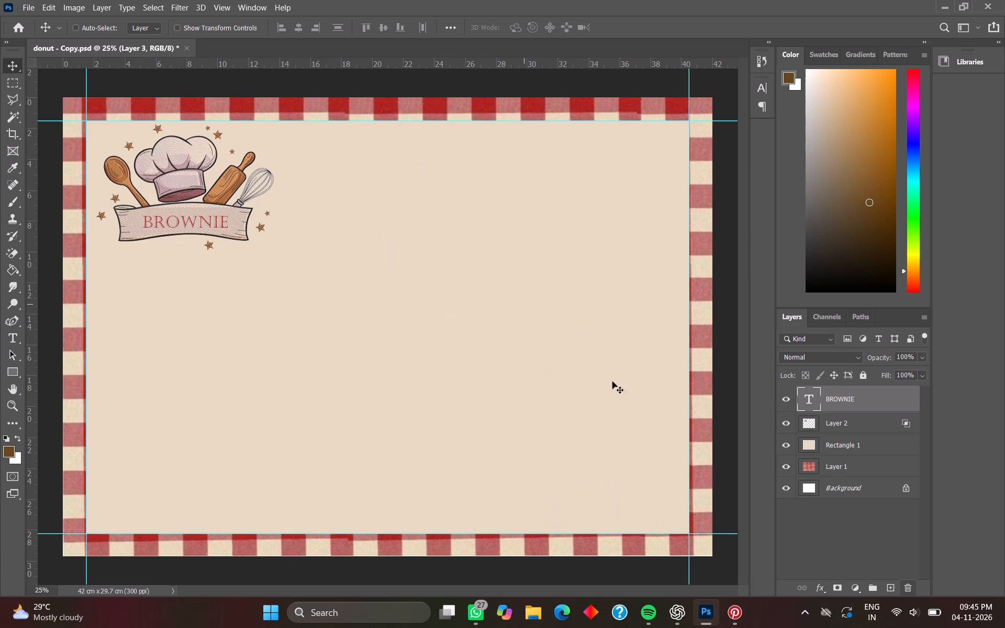
# Return to the related brownie pins on Pinterest, open the fudge brownies with strawberry topping illustration, and copy its image.
pyautogui.click(741, 610)
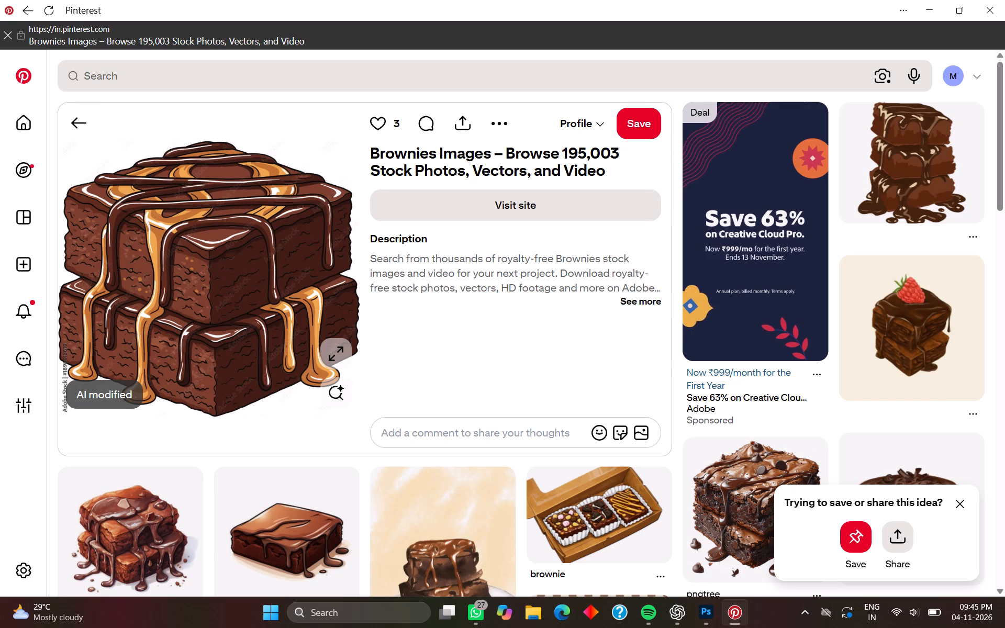
pyautogui.click(76, 122)
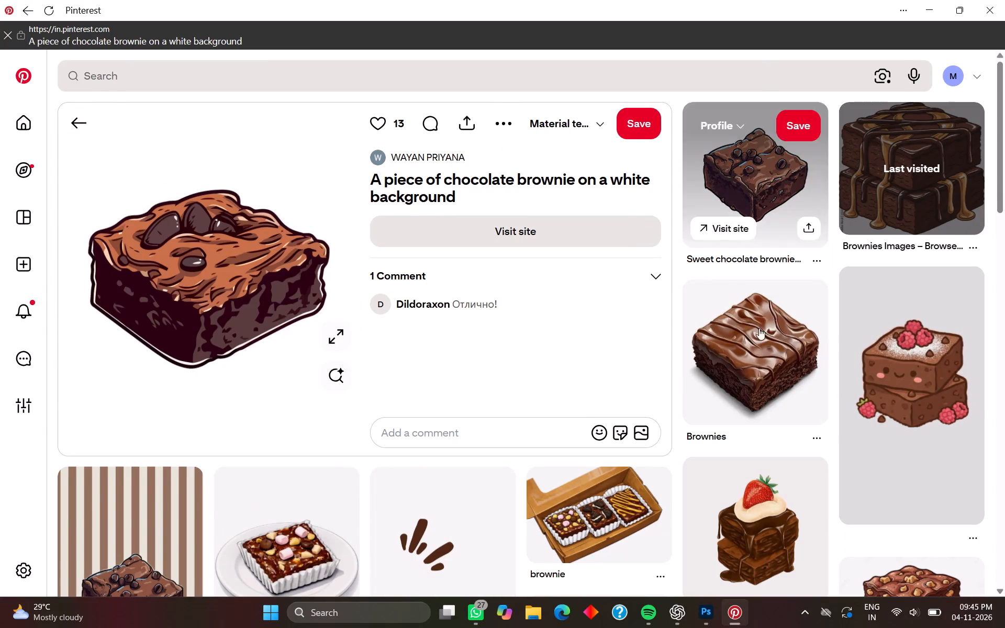
pyautogui.scroll(-2, 835, 431)
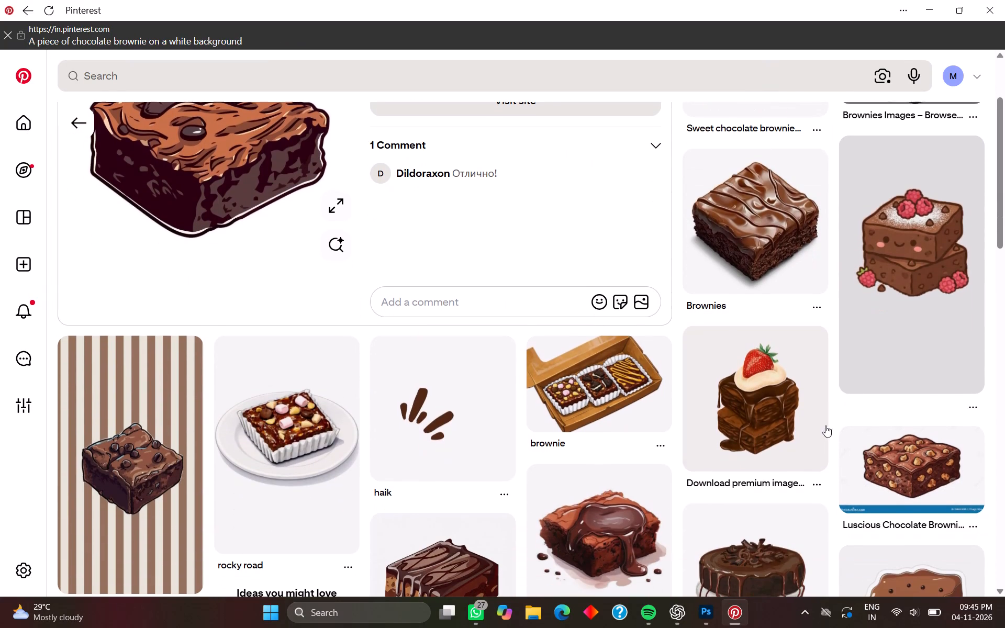
pyautogui.scroll(-1, 784, 416)
pyautogui.scroll(-2, 760, 380)
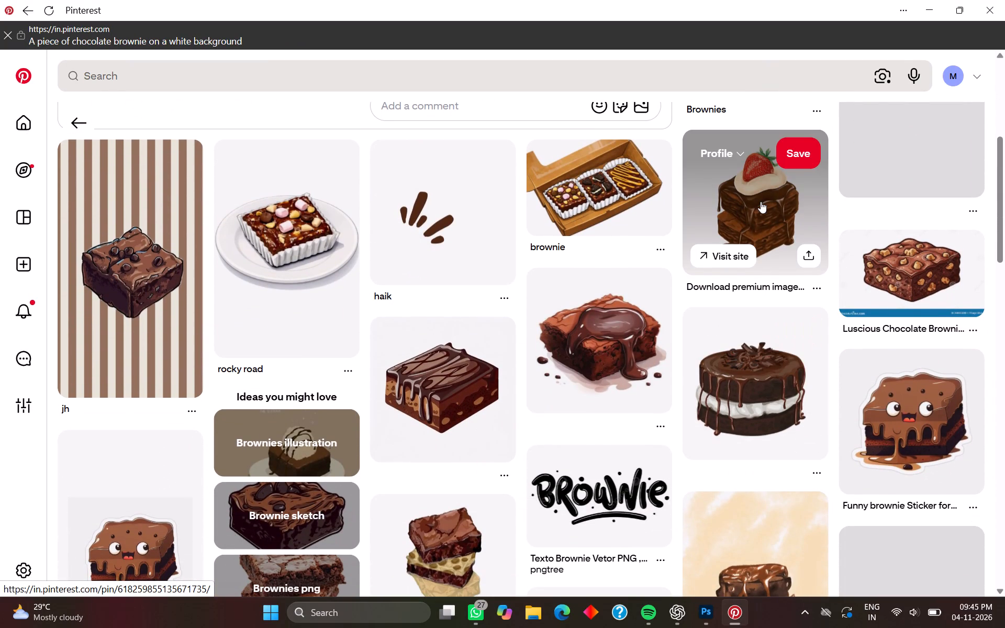
pyautogui.scroll(-4, 761, 201)
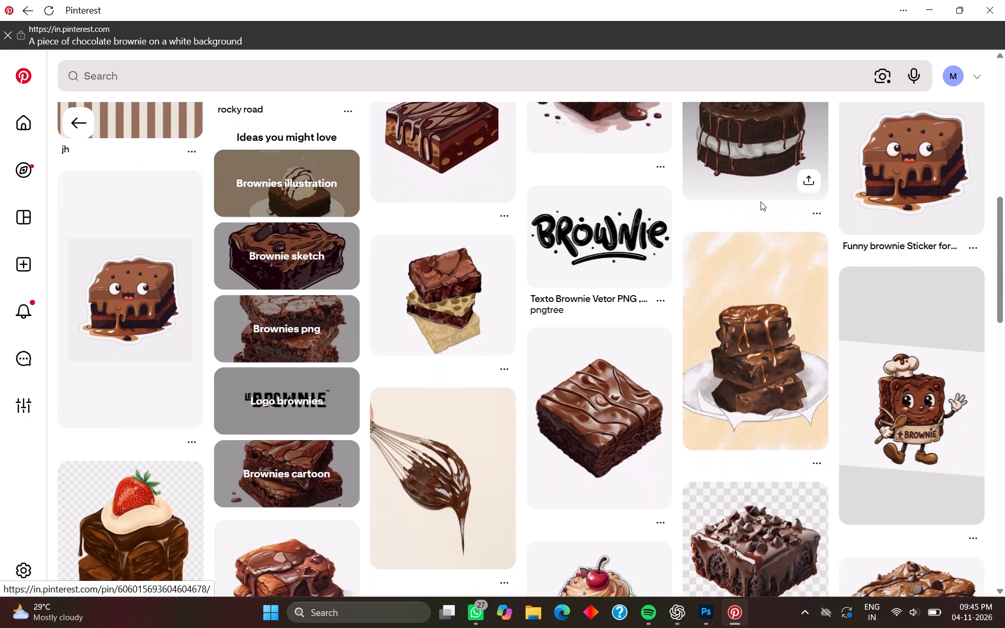
pyautogui.scroll(-3, 761, 201)
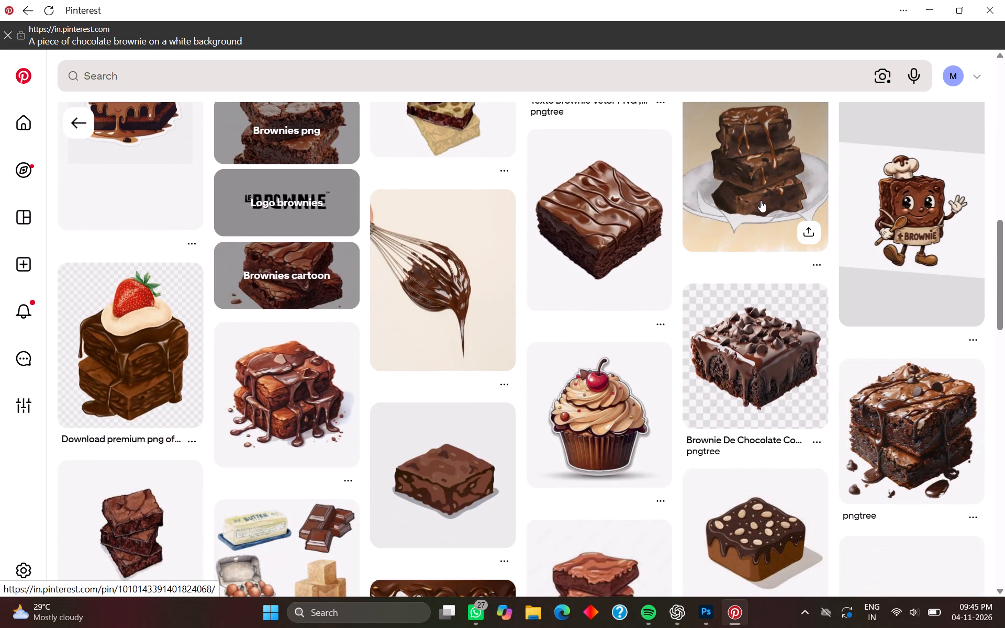
pyautogui.scroll(5, 761, 200)
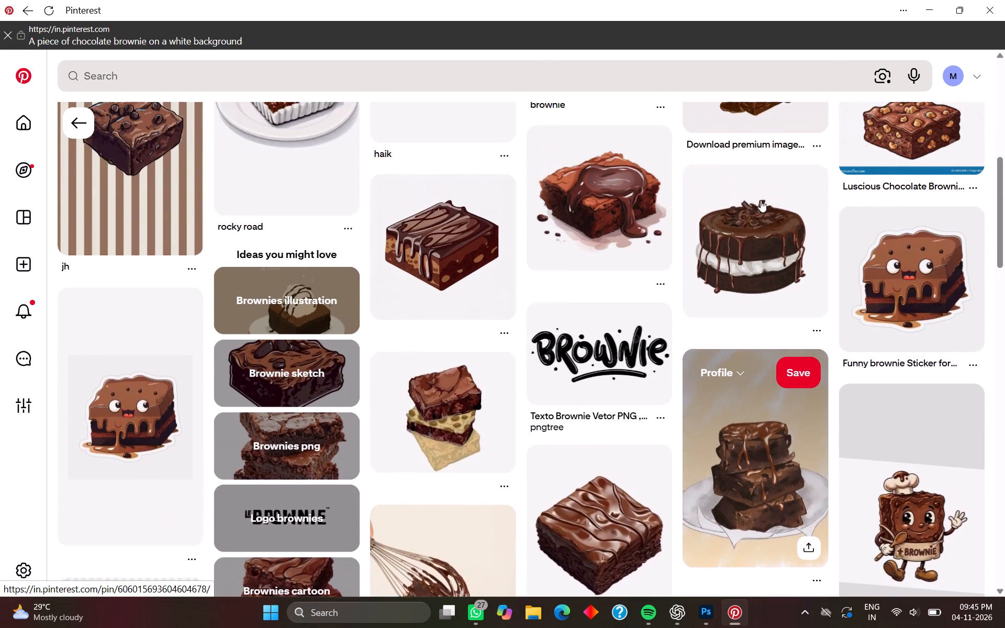
pyautogui.scroll(4, 761, 200)
pyautogui.click(766, 317)
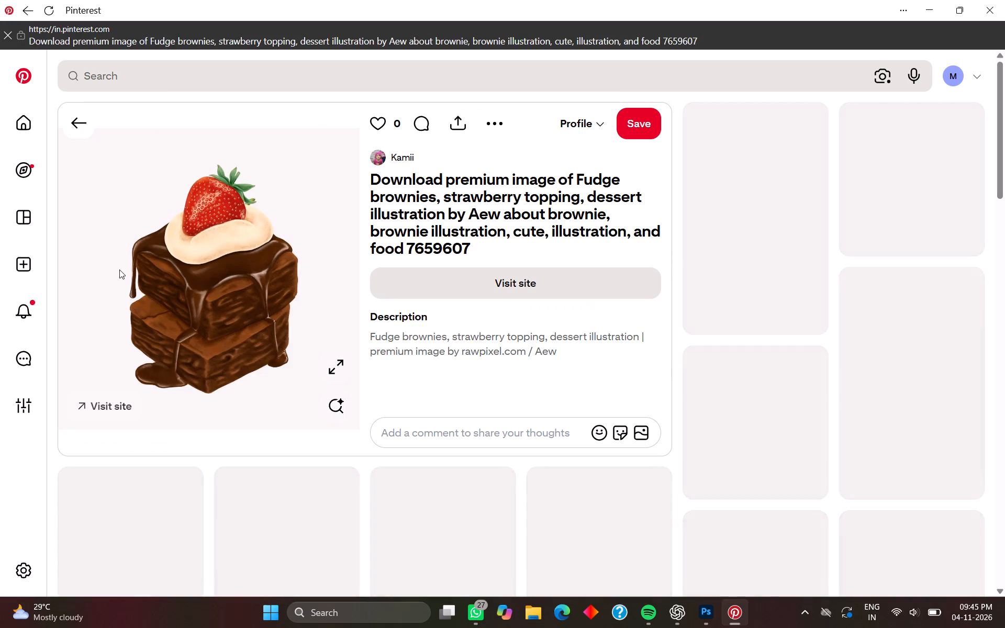
pyautogui.rightClick(169, 234)
pyautogui.click(279, 299)
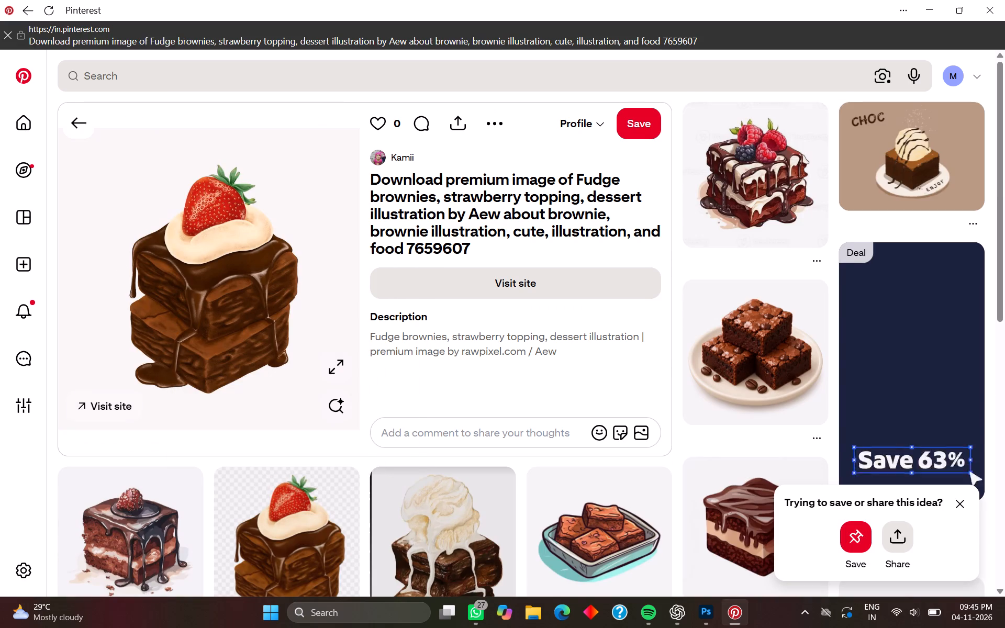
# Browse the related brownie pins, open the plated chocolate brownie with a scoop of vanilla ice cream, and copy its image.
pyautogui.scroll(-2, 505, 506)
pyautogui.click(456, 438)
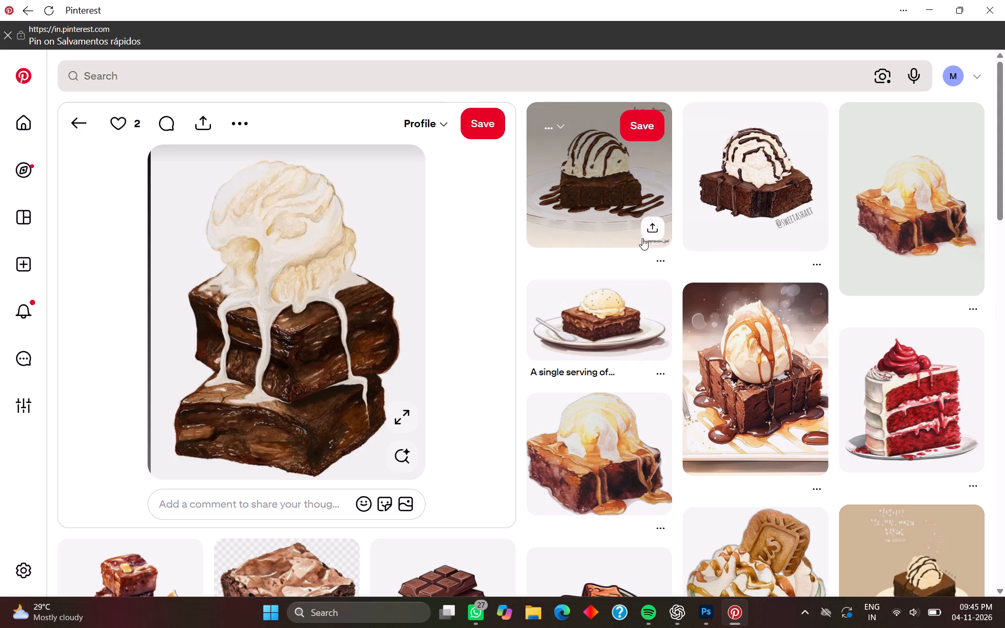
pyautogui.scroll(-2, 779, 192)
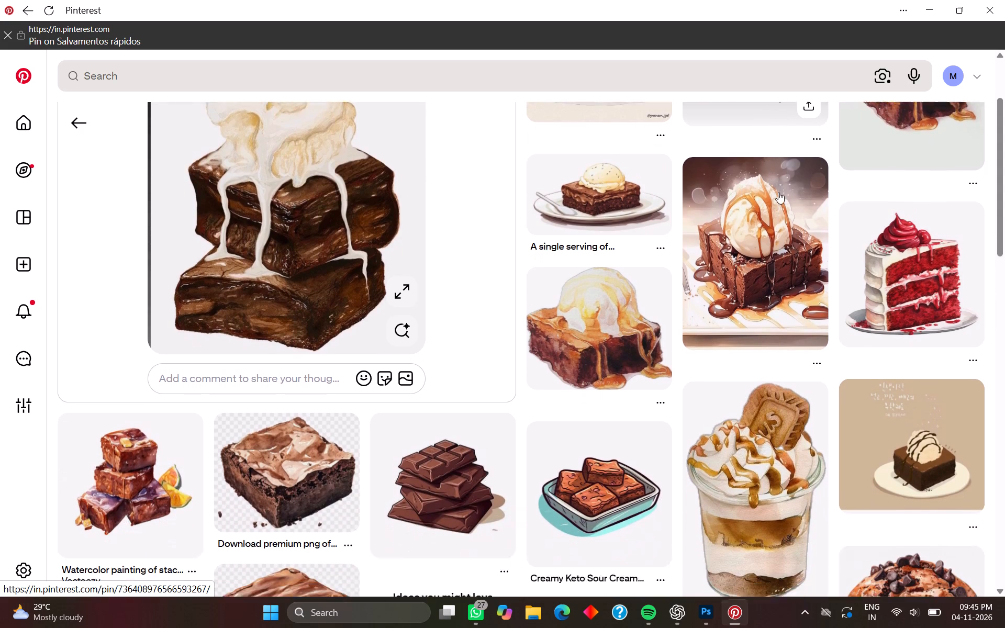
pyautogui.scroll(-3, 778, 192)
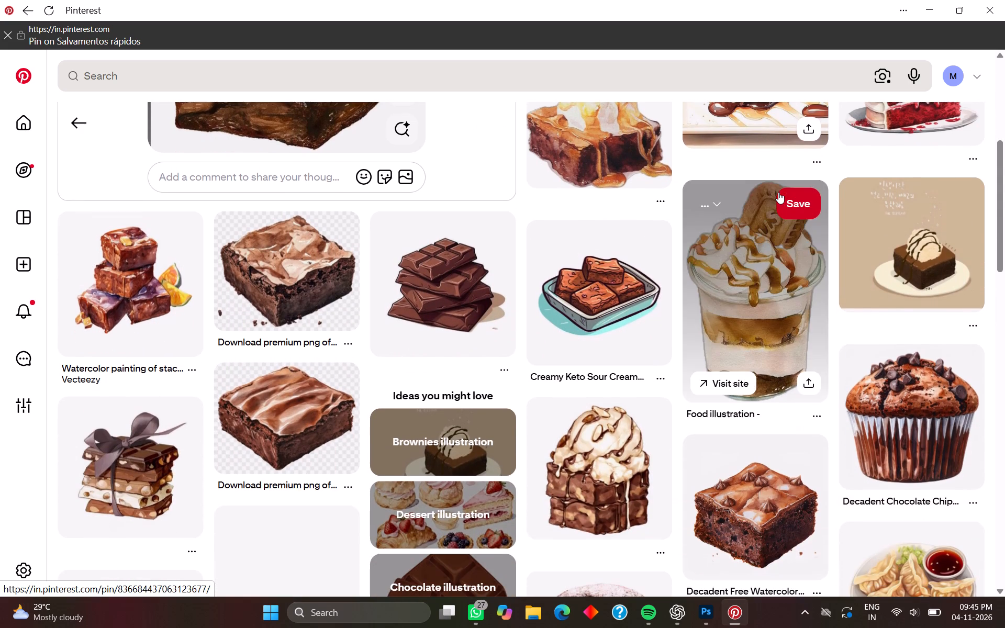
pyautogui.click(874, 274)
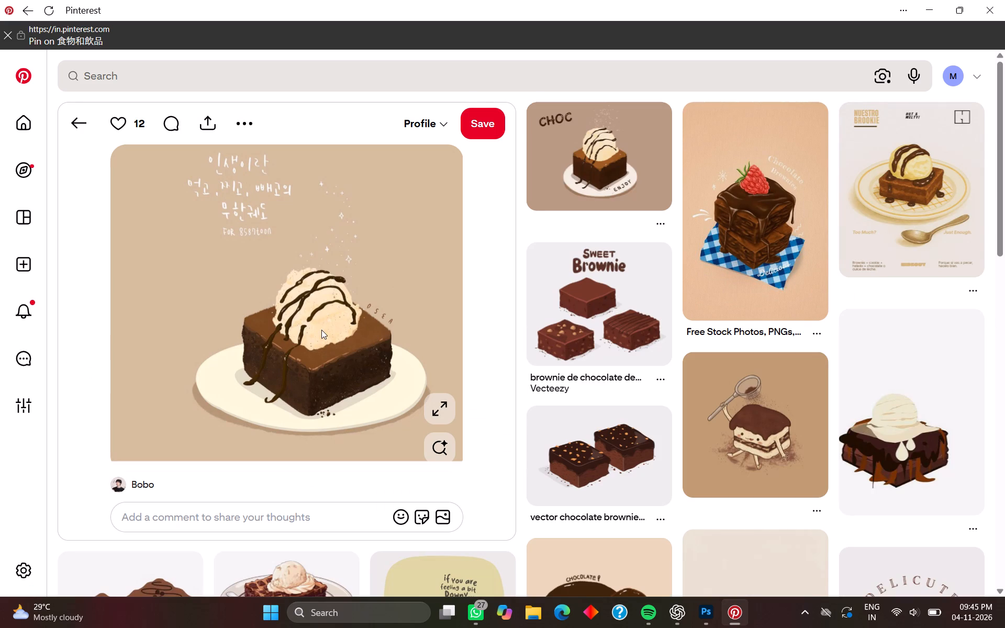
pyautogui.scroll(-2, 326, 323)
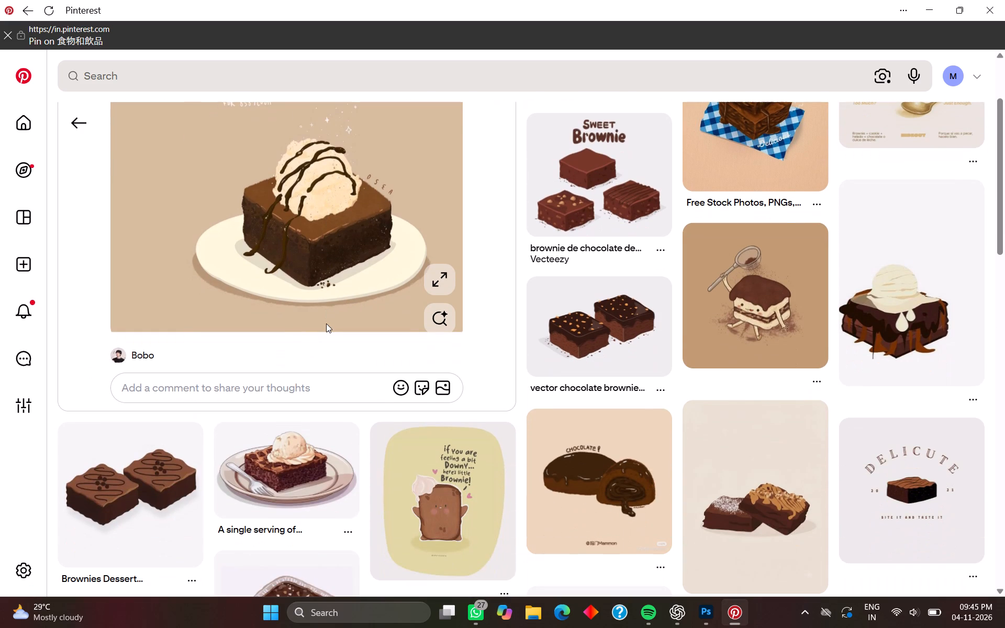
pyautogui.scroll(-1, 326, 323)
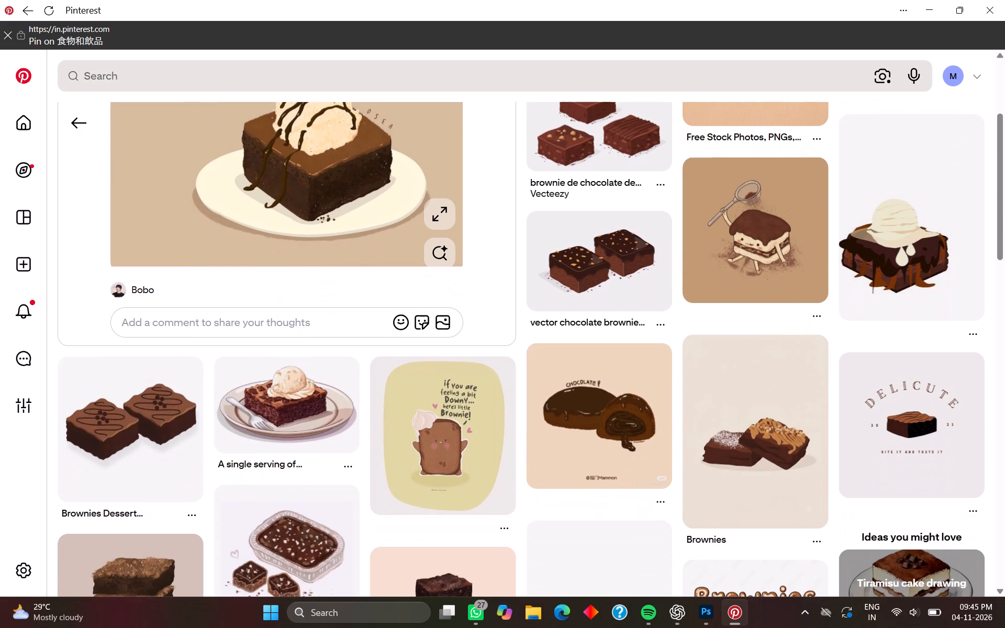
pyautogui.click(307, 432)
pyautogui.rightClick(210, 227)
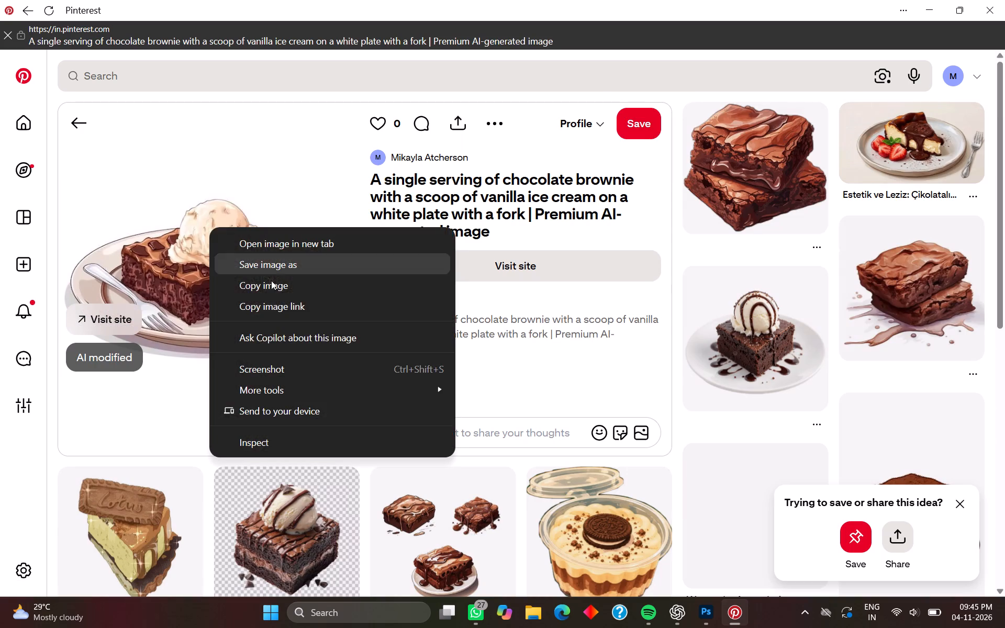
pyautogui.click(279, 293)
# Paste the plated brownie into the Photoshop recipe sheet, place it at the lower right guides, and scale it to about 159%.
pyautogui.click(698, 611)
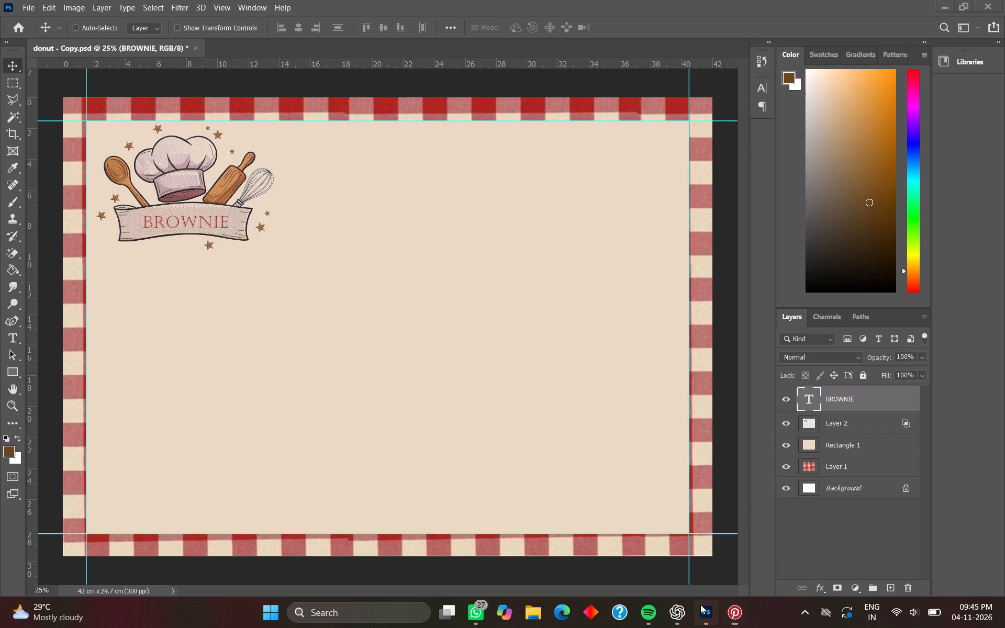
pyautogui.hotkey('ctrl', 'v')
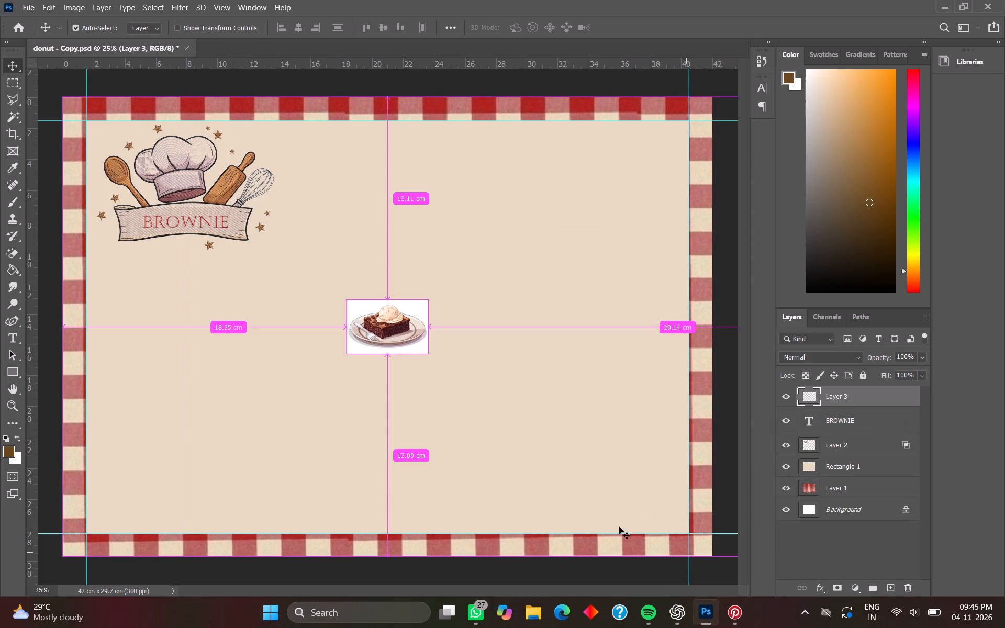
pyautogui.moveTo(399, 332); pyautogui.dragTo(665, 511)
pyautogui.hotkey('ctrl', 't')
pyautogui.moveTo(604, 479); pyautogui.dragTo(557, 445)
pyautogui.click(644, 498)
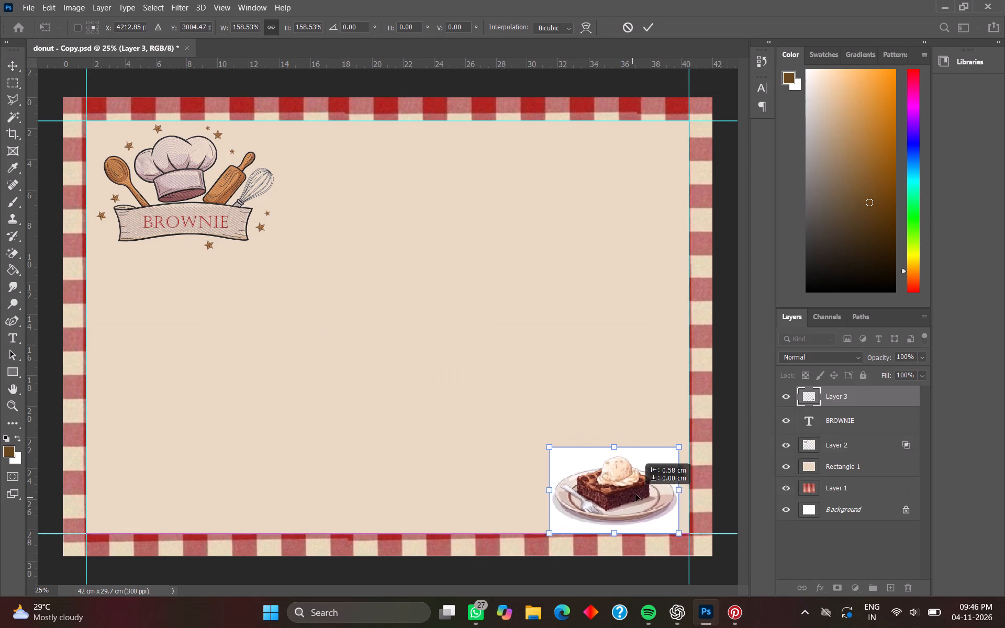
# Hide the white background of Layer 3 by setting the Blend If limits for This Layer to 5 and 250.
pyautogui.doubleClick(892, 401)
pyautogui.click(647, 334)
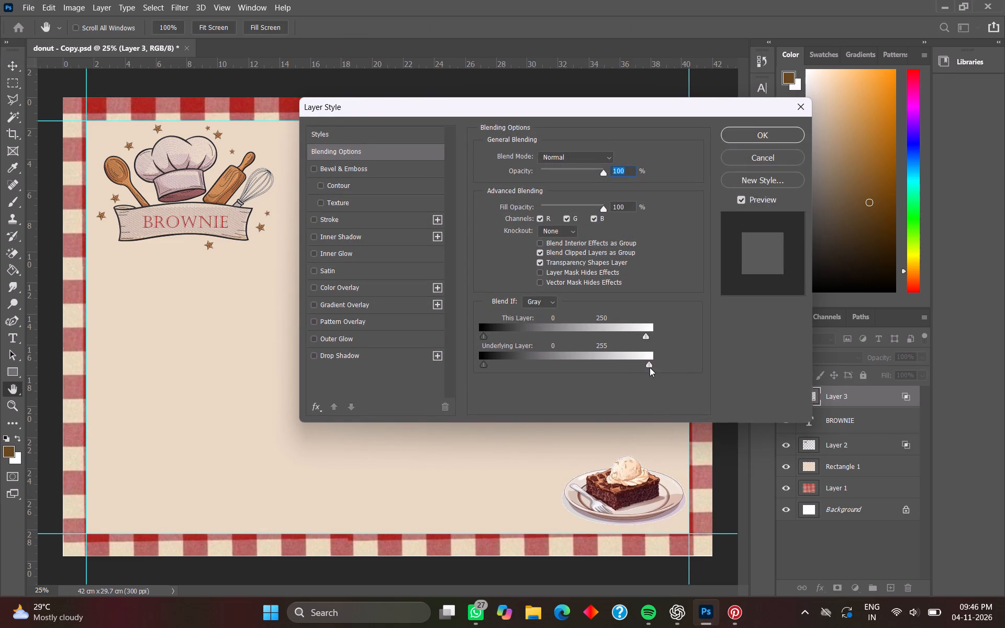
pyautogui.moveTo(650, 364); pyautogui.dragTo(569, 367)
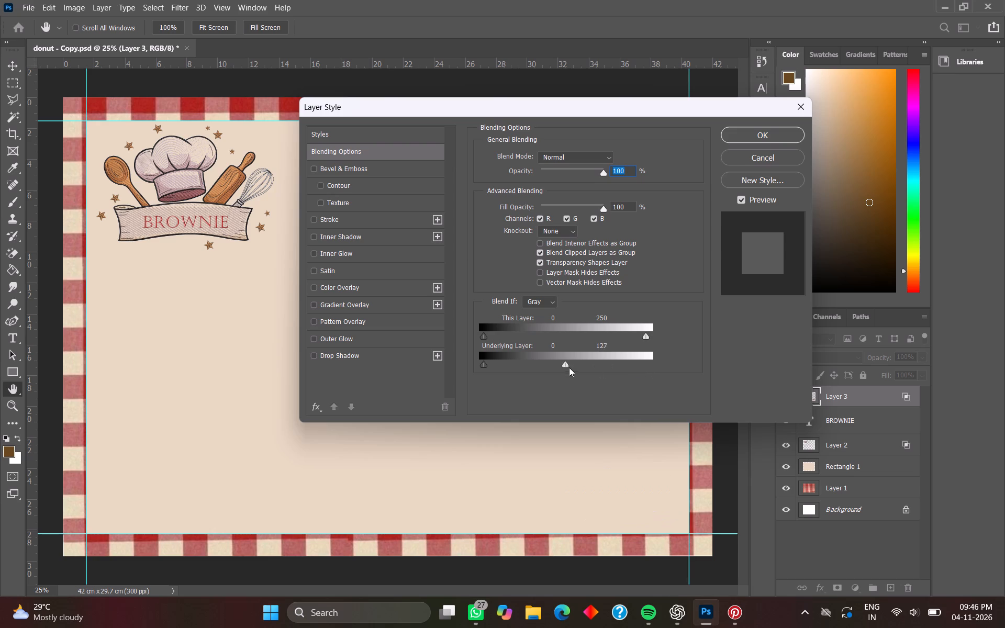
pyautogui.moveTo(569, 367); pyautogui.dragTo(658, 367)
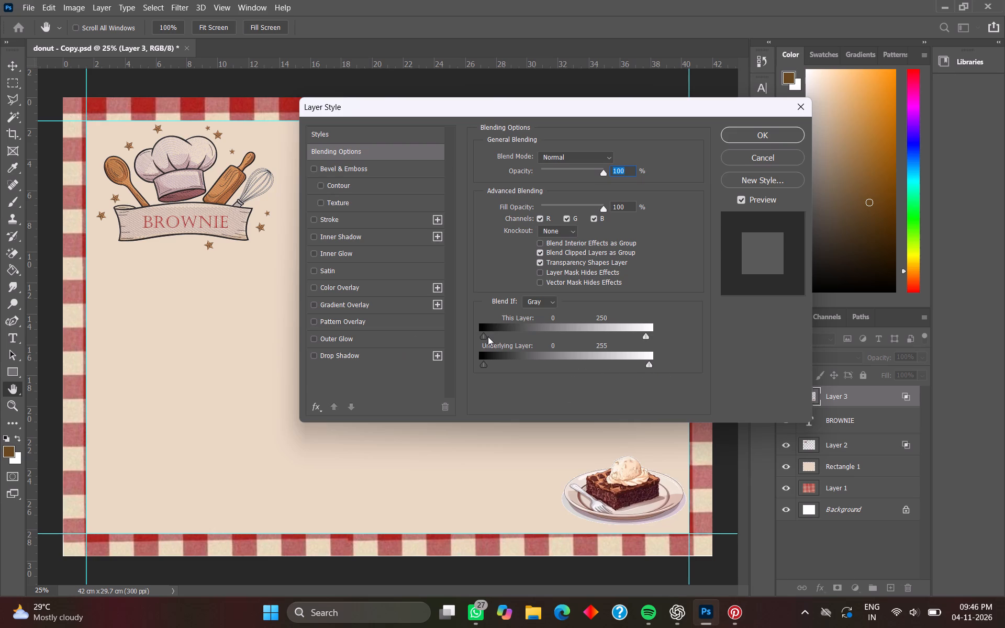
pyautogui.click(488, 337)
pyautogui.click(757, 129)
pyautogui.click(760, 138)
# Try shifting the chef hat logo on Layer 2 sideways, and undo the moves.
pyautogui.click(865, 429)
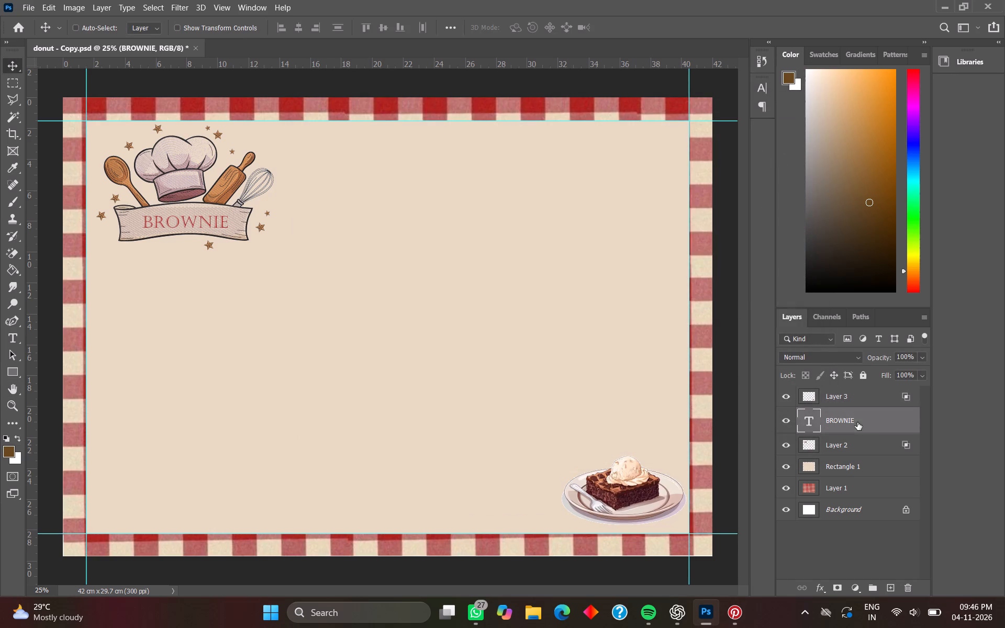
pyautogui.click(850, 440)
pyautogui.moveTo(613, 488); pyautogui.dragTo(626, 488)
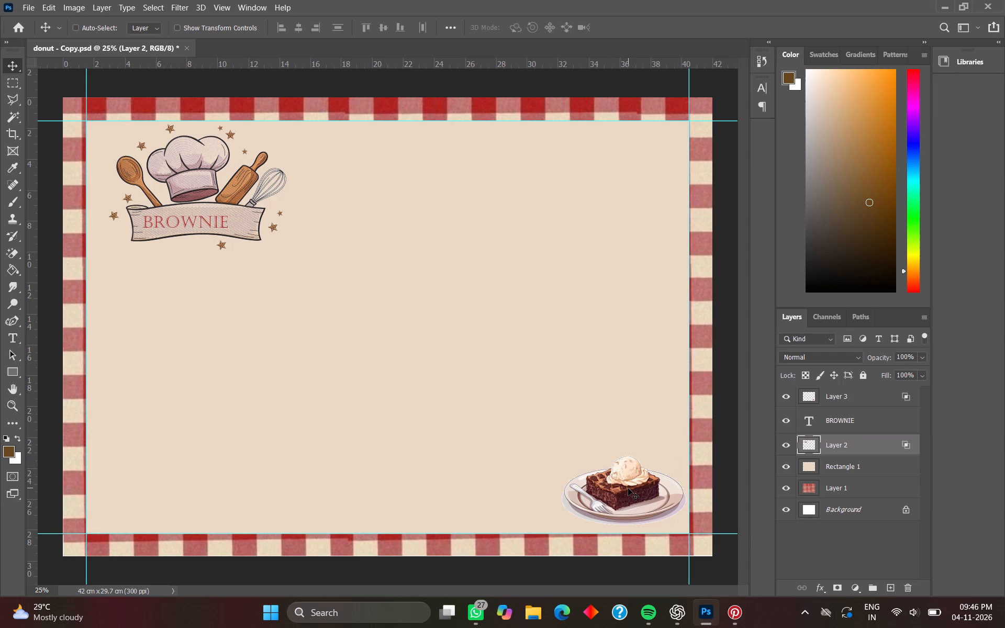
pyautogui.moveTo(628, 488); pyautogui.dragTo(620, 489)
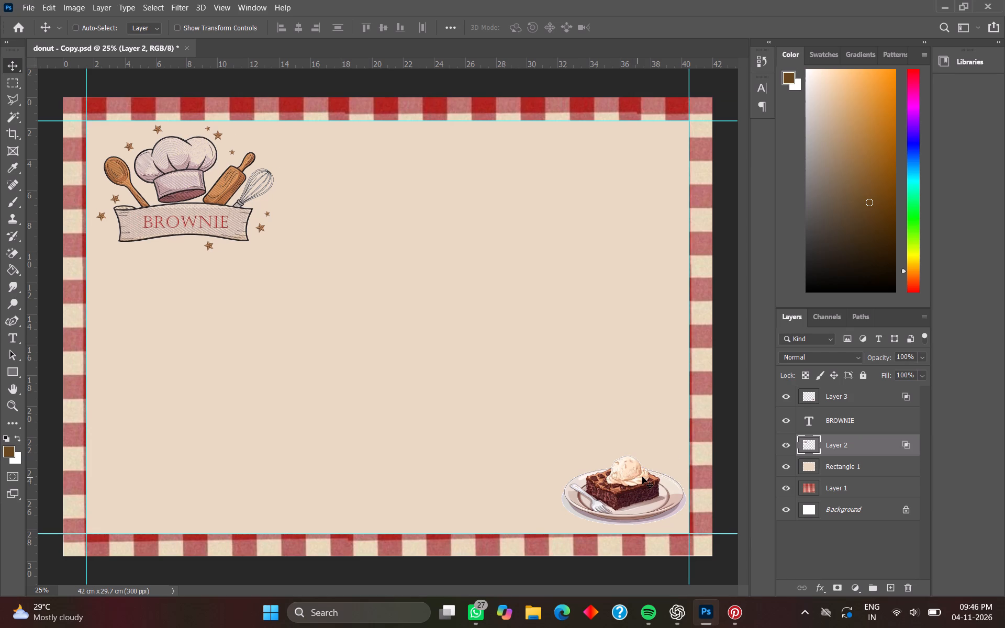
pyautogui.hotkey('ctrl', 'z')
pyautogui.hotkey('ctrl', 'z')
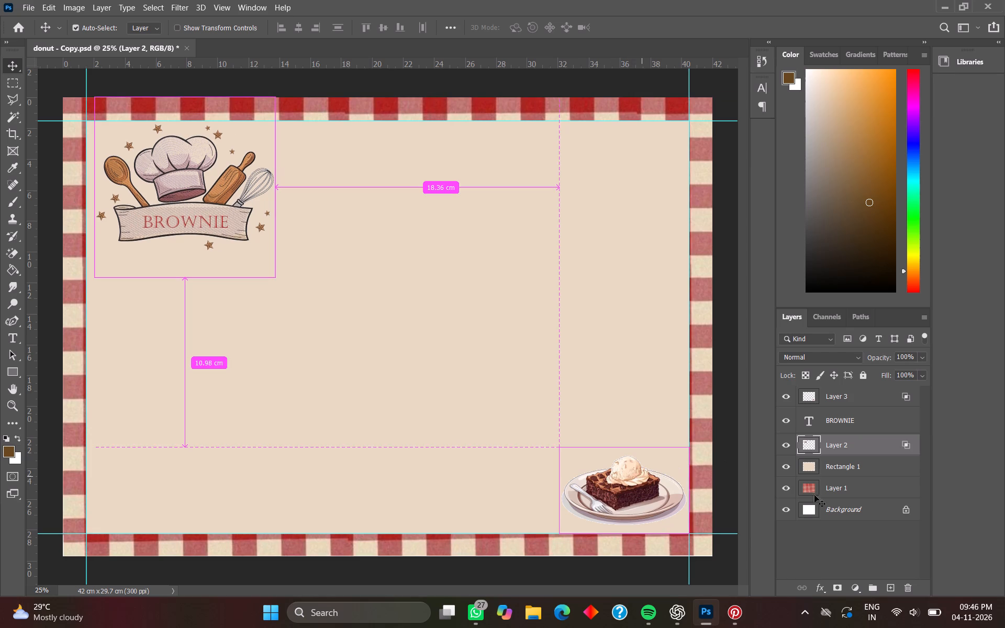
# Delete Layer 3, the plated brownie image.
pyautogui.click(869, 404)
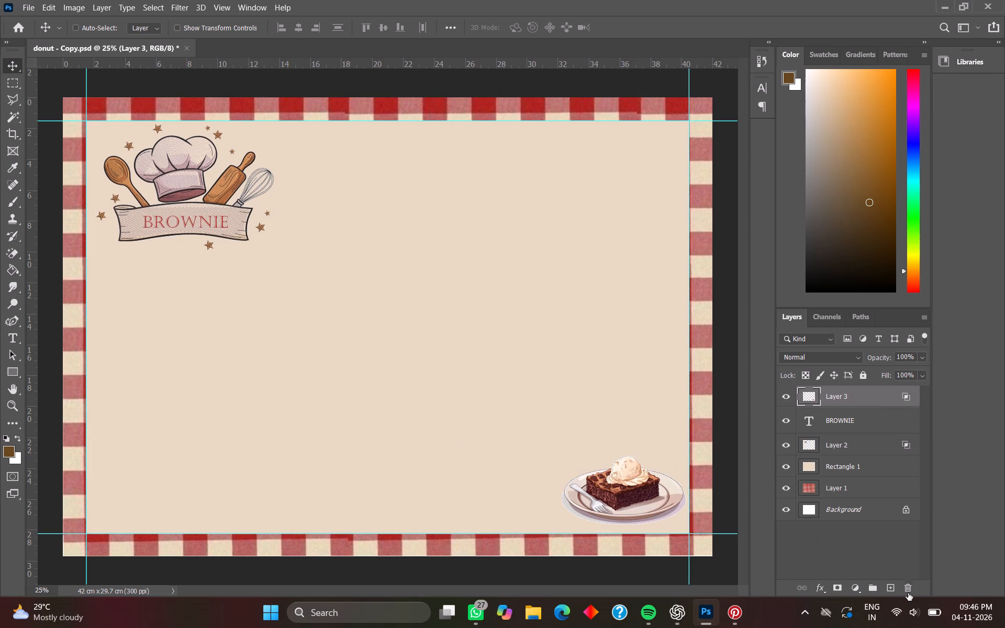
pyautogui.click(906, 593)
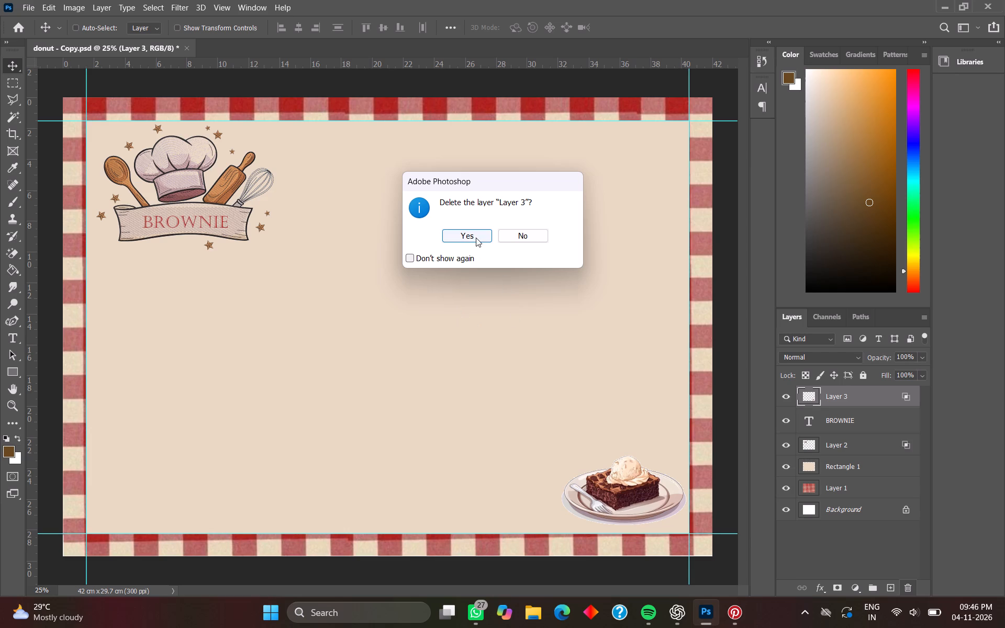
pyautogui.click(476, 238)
# Switch back to Pinterest, examine the pins related to the plated brownie for another suitable illustration, and return to the previous pin.
pyautogui.click(719, 608)
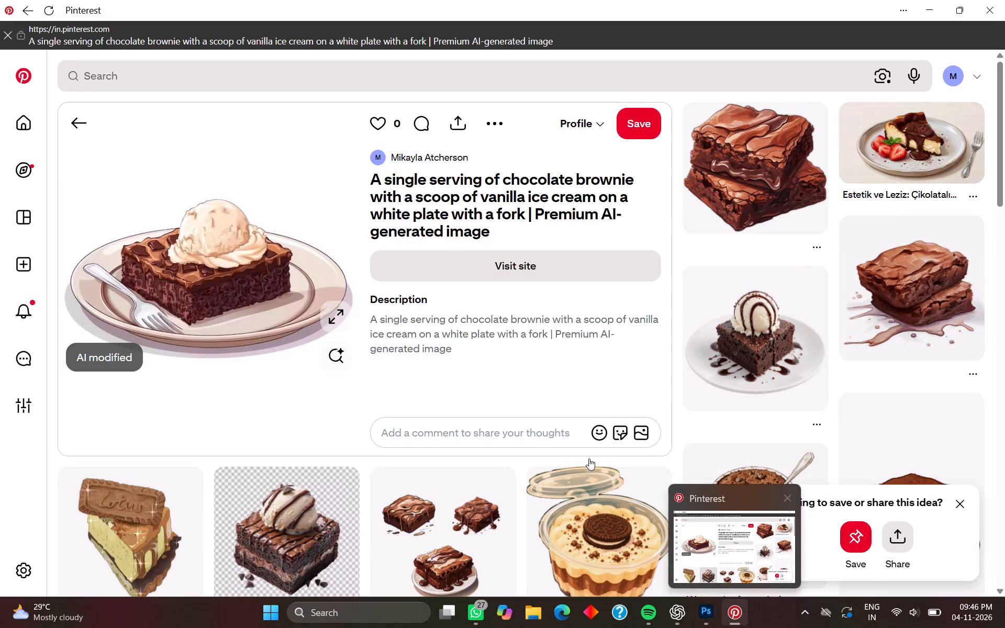
pyautogui.scroll(-2, 534, 221)
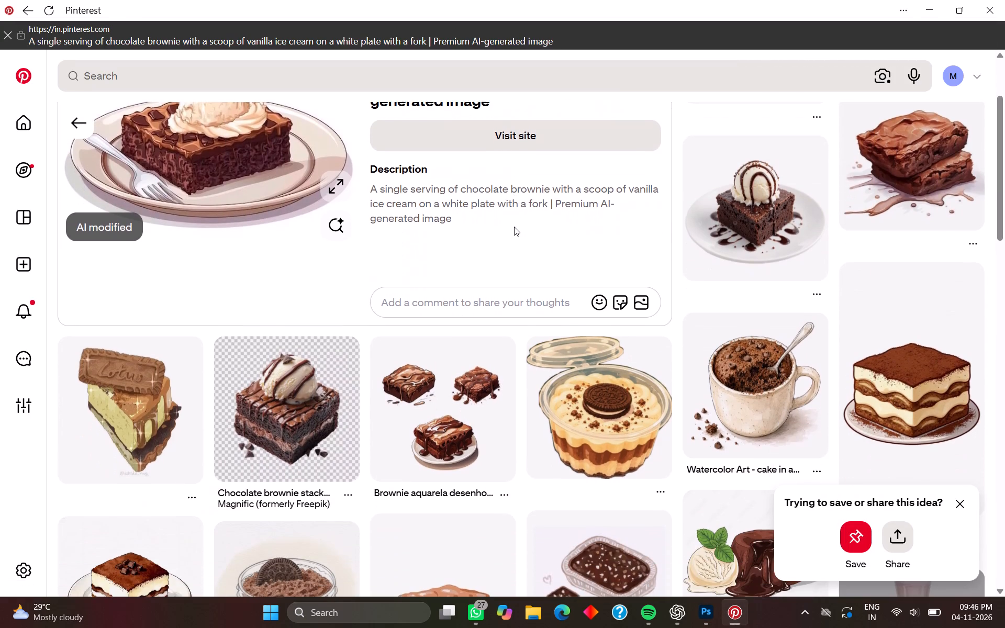
pyautogui.scroll(-1, 514, 227)
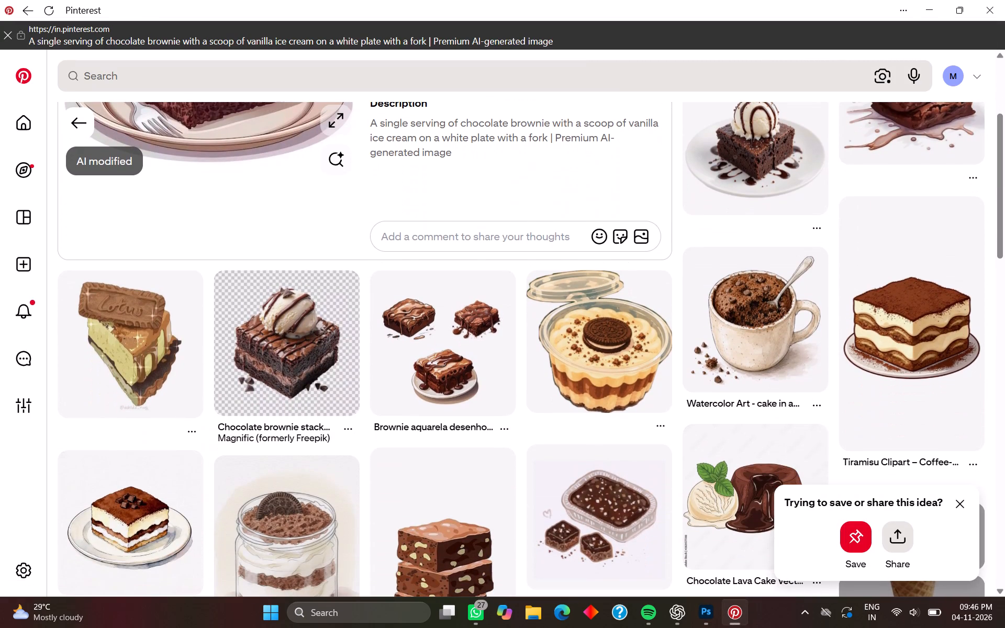
pyautogui.scroll(-1, 328, 344)
pyautogui.scroll(-3, 635, 322)
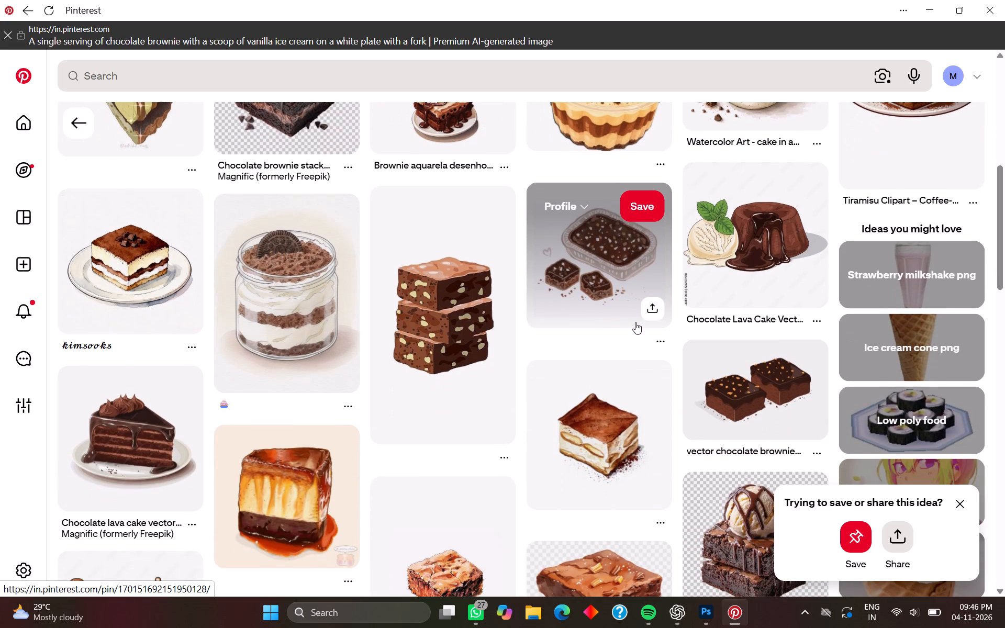
pyautogui.scroll(-1, 635, 322)
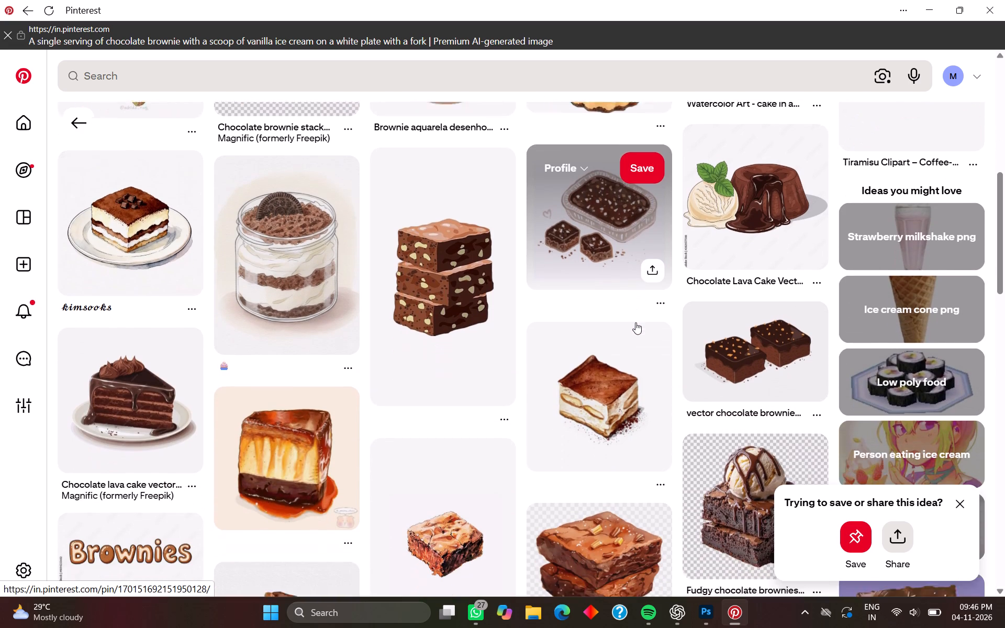
pyautogui.scroll(-4, 635, 322)
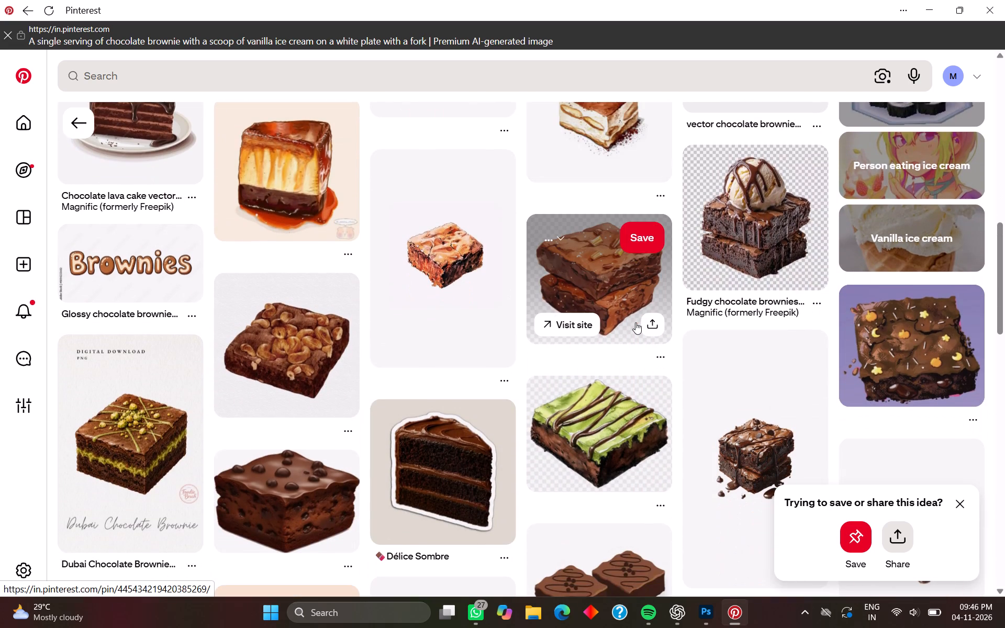
pyautogui.scroll(-2, 635, 322)
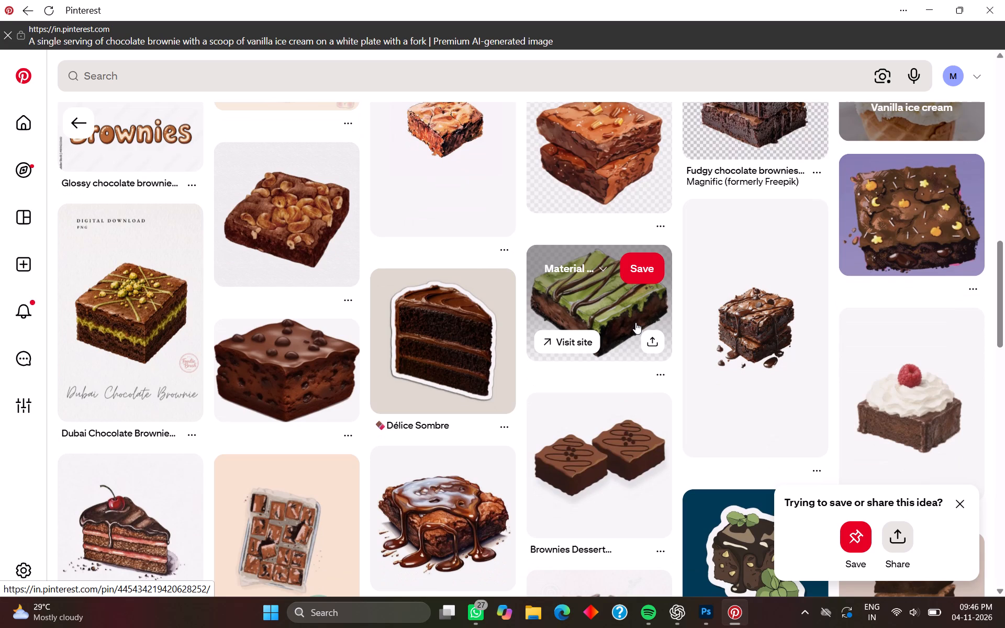
pyautogui.scroll(-1, 635, 322)
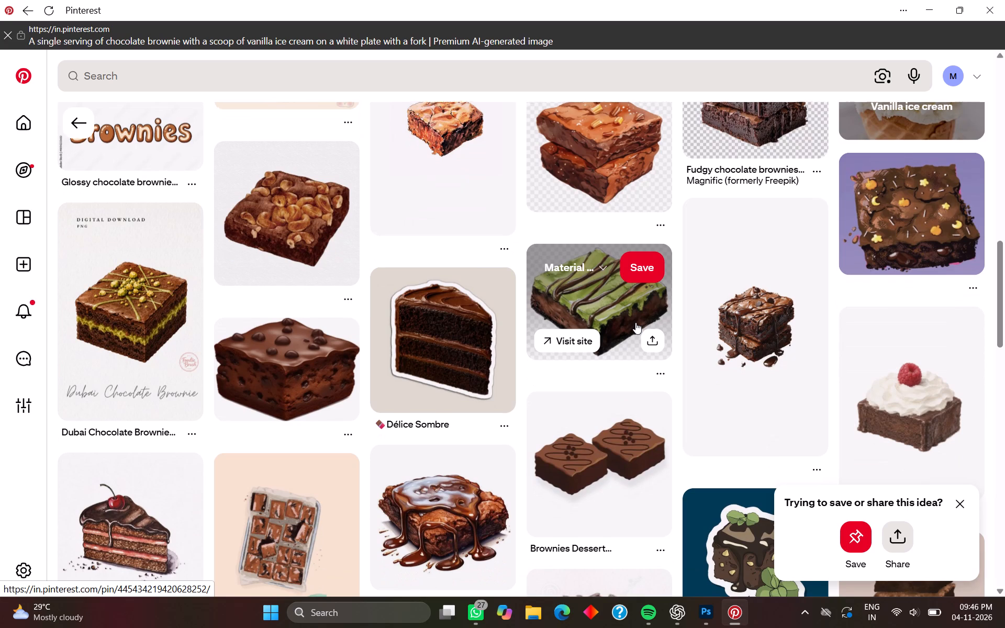
pyautogui.scroll(-5, 635, 322)
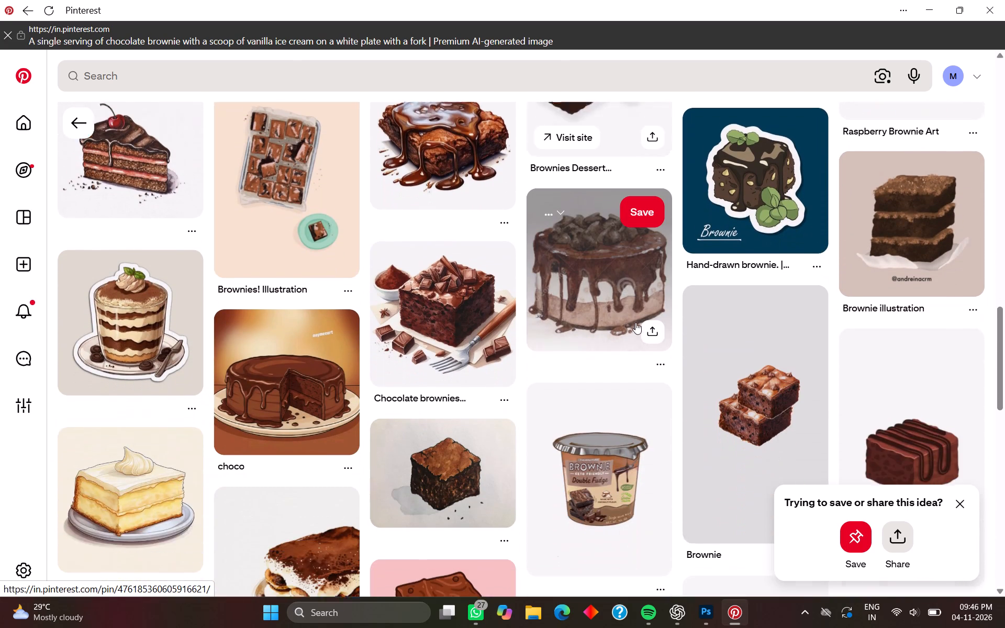
pyautogui.scroll(-2, 633, 326)
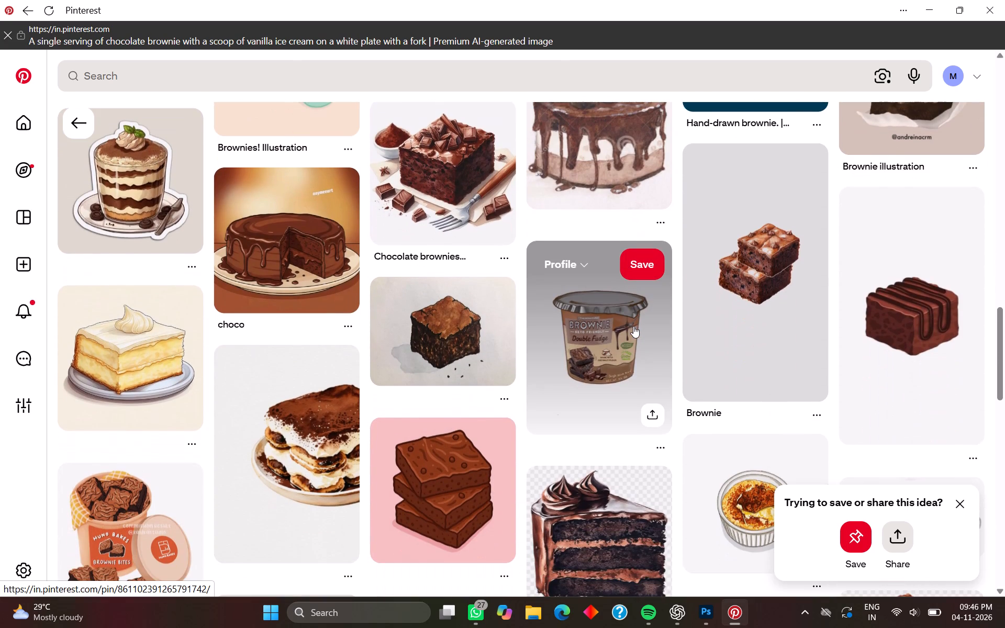
pyautogui.scroll(-5, 633, 326)
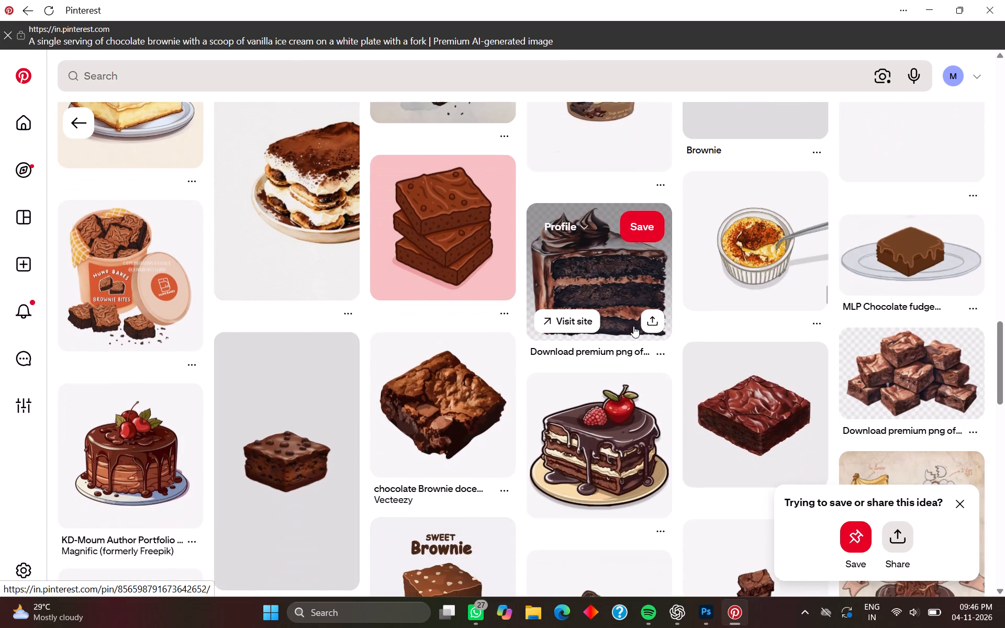
pyautogui.scroll(-1, 633, 326)
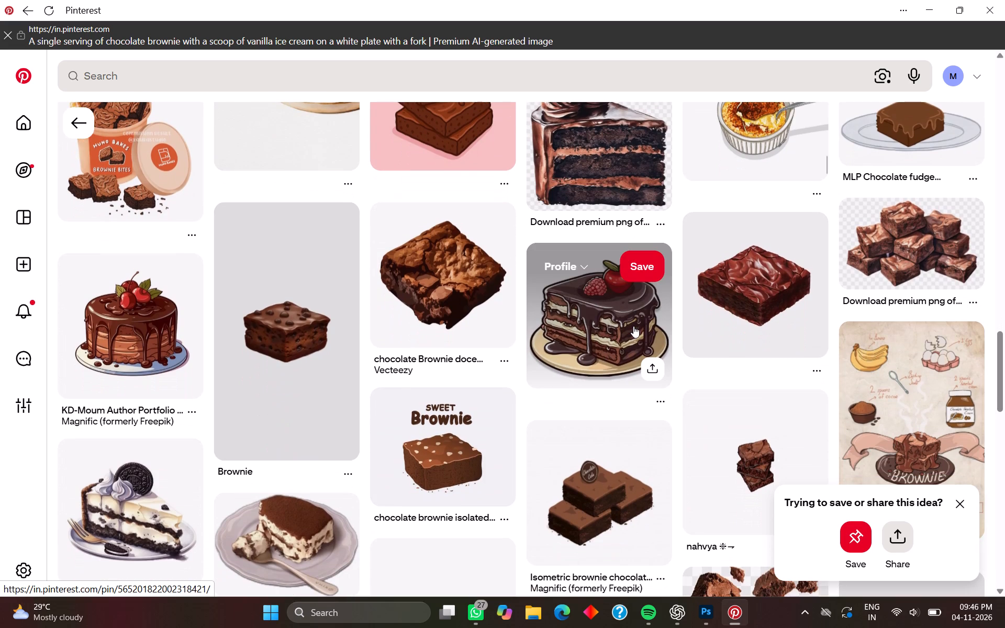
pyautogui.scroll(-5, 633, 326)
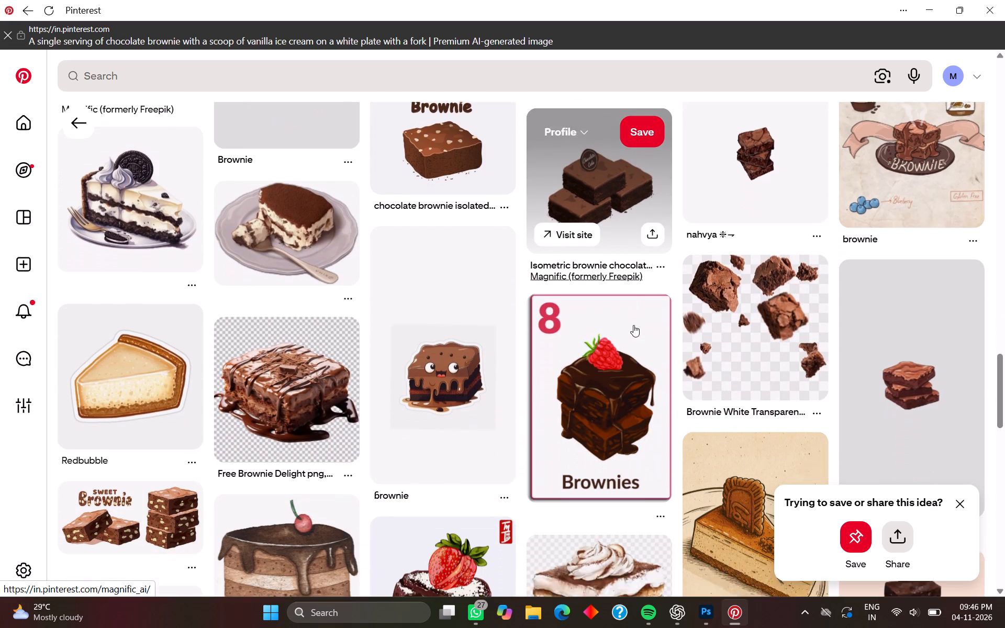
pyautogui.scroll(16, 472, 320)
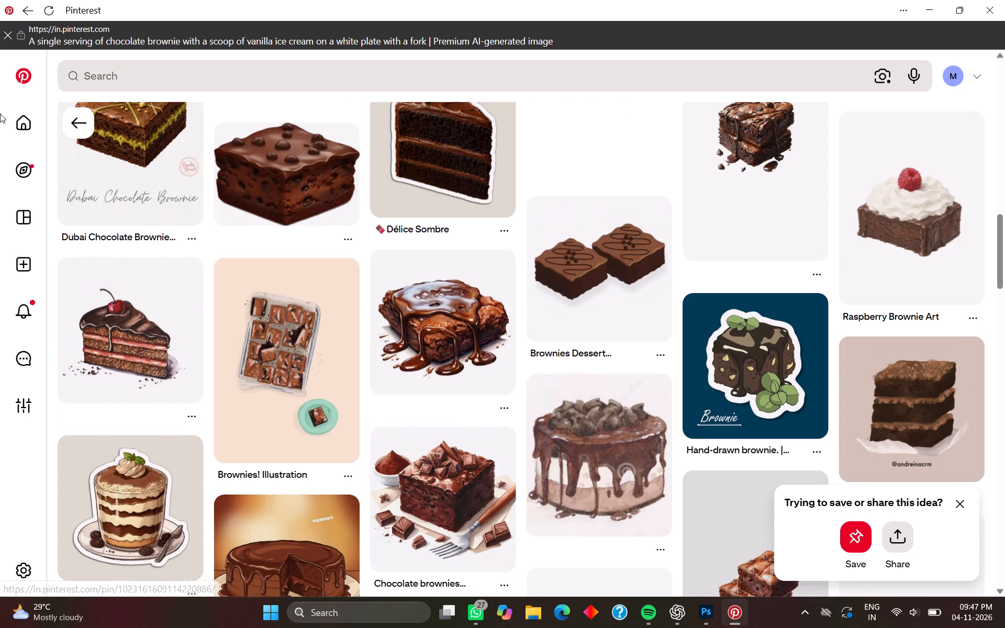
pyautogui.click(70, 117)
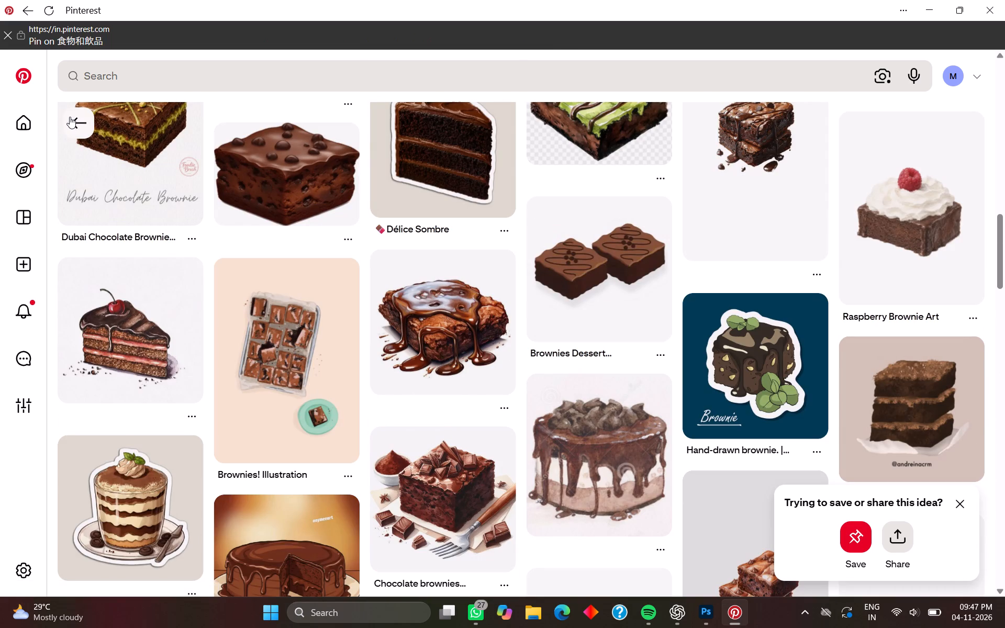
# Go back through the previously opened Pinterest pins to the "brownie animation" search results.
pyautogui.scroll(12, 296, 201)
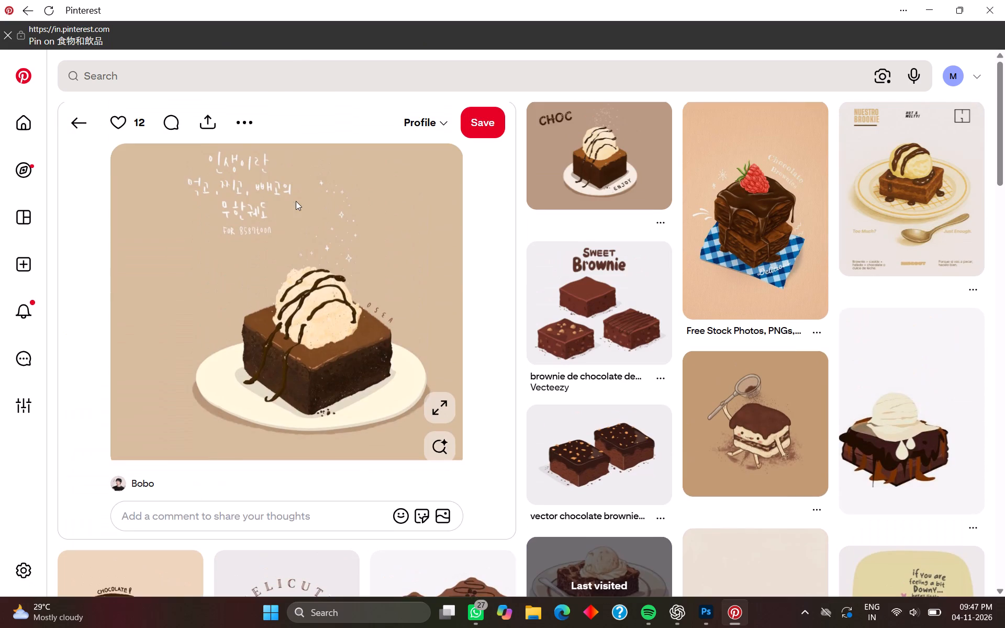
pyautogui.scroll(4, 296, 201)
pyautogui.click(72, 123)
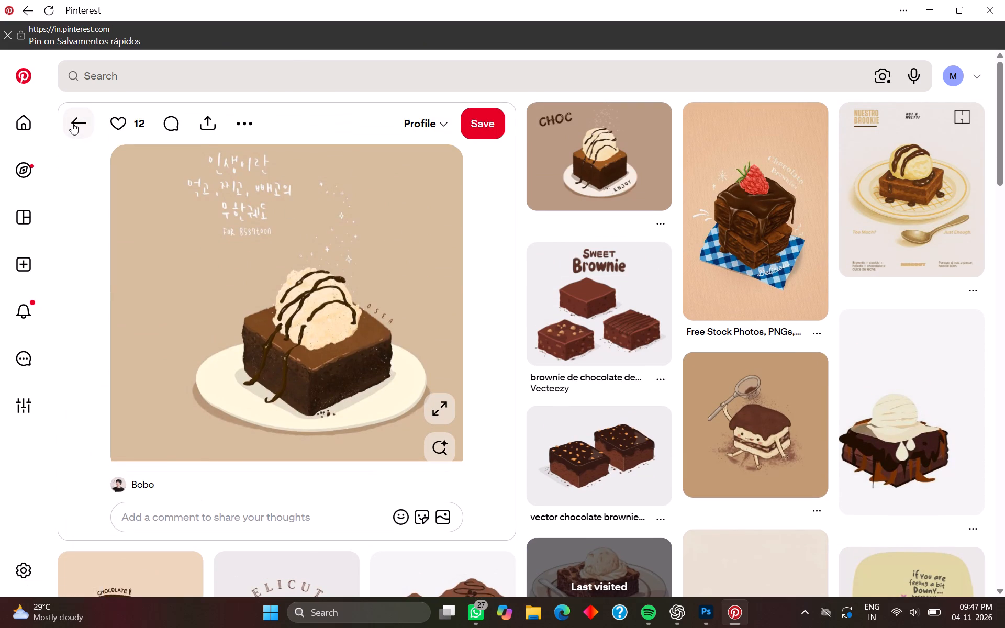
pyautogui.scroll(12, 166, 235)
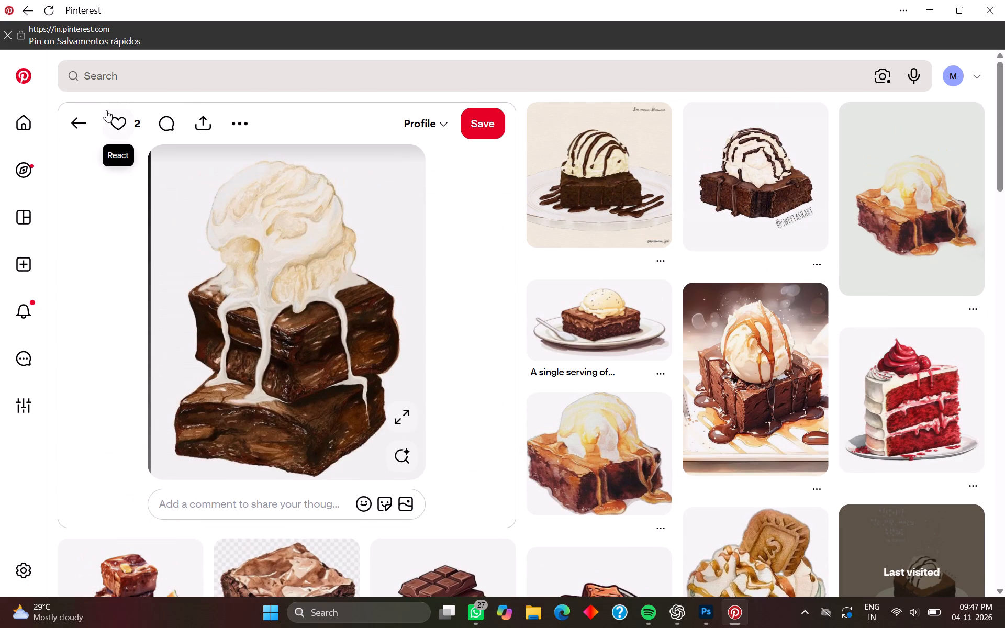
pyautogui.click(82, 122)
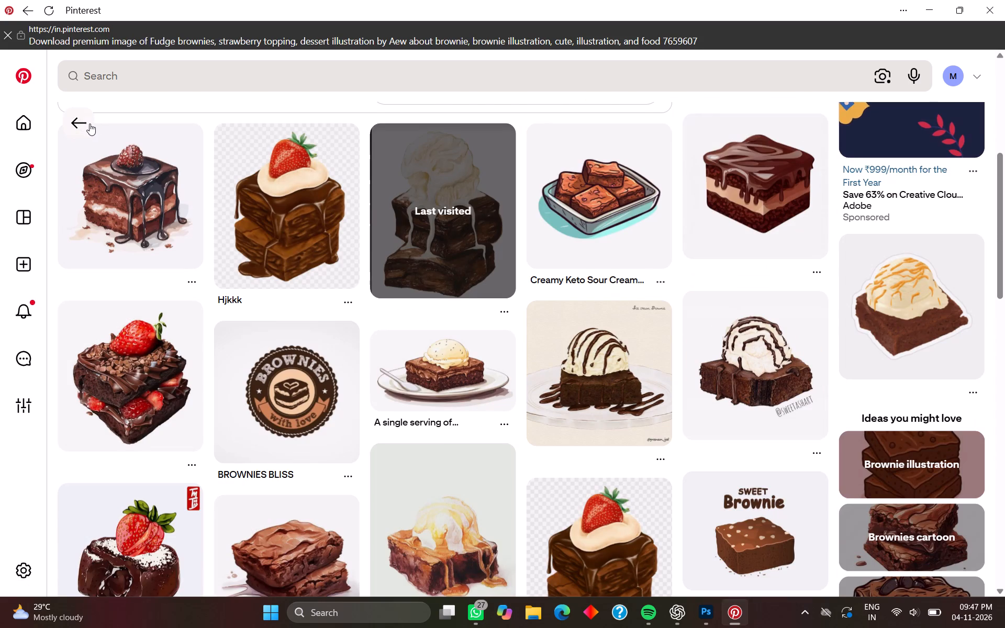
pyautogui.scroll(1, 90, 124)
pyautogui.click(90, 124)
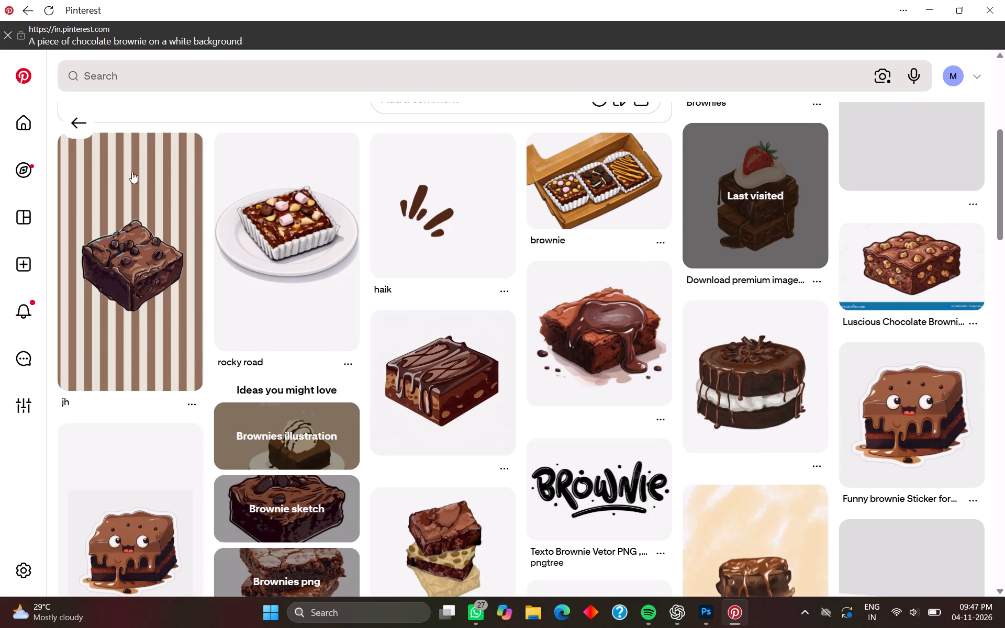
pyautogui.scroll(11, 282, 354)
pyautogui.click(86, 125)
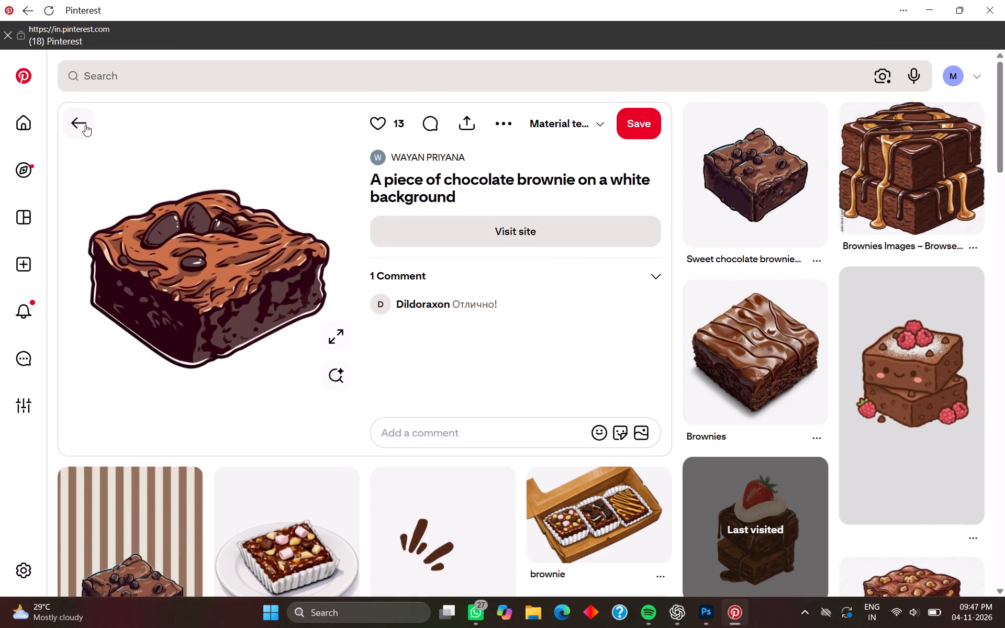
pyautogui.scroll(11, 182, 313)
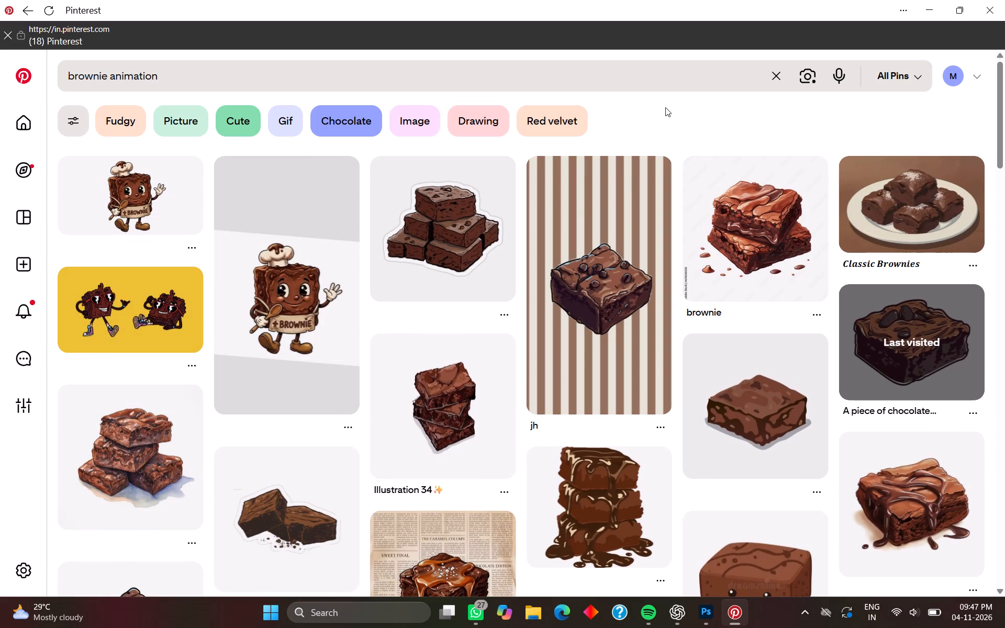
# Open the pin of the single brownie drizzled with melted chocolate from the search results and copy its image.
pyautogui.scroll(-1, 674, 184)
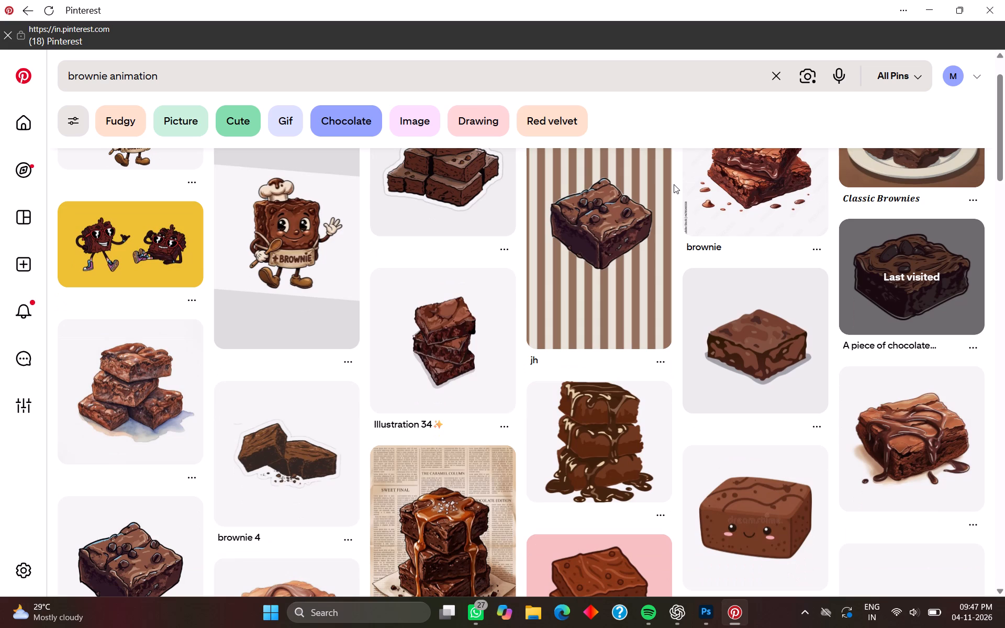
pyautogui.scroll(-1, 674, 184)
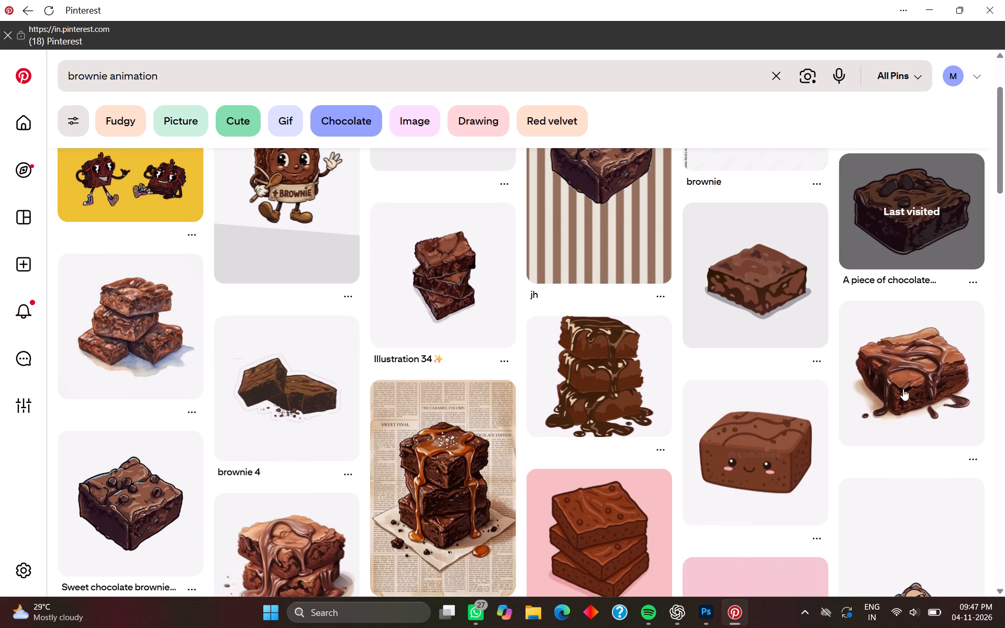
pyautogui.click(862, 372)
pyautogui.rightClick(228, 300)
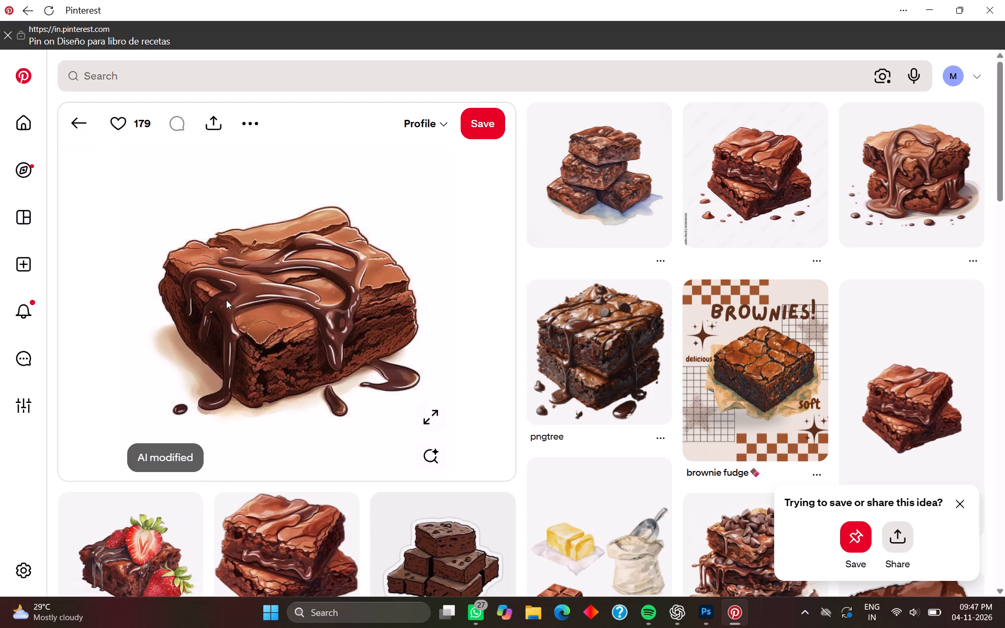
pyautogui.click(293, 361)
# Switch to Photoshop, paste the brownie into donut - Copy.psd, align it with the sheet's lower-right guides and enlarge it from that corner.
pyautogui.click(707, 615)
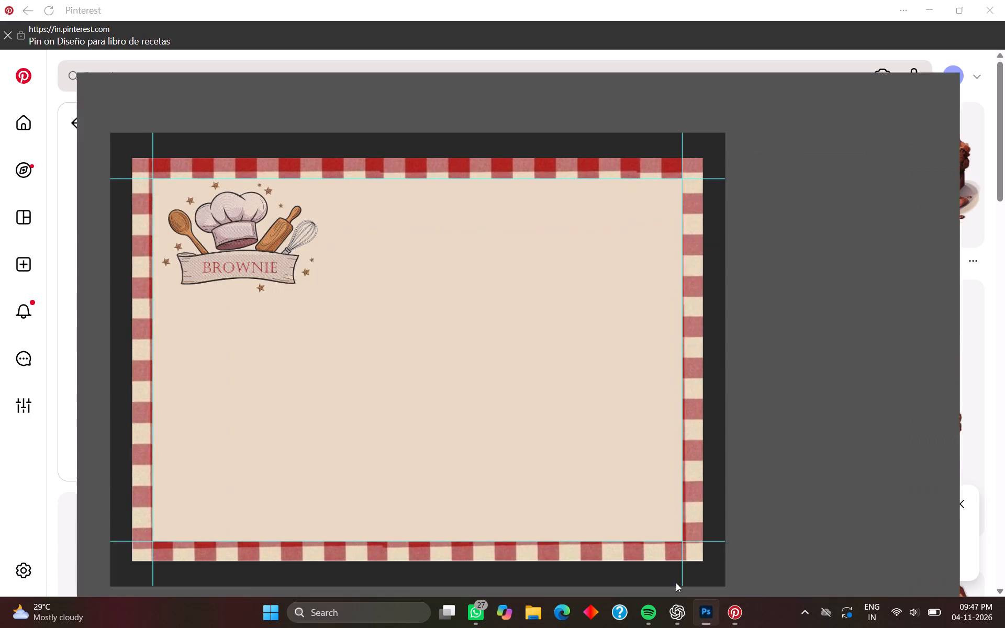
pyautogui.hotkey('ctrl', 'v')
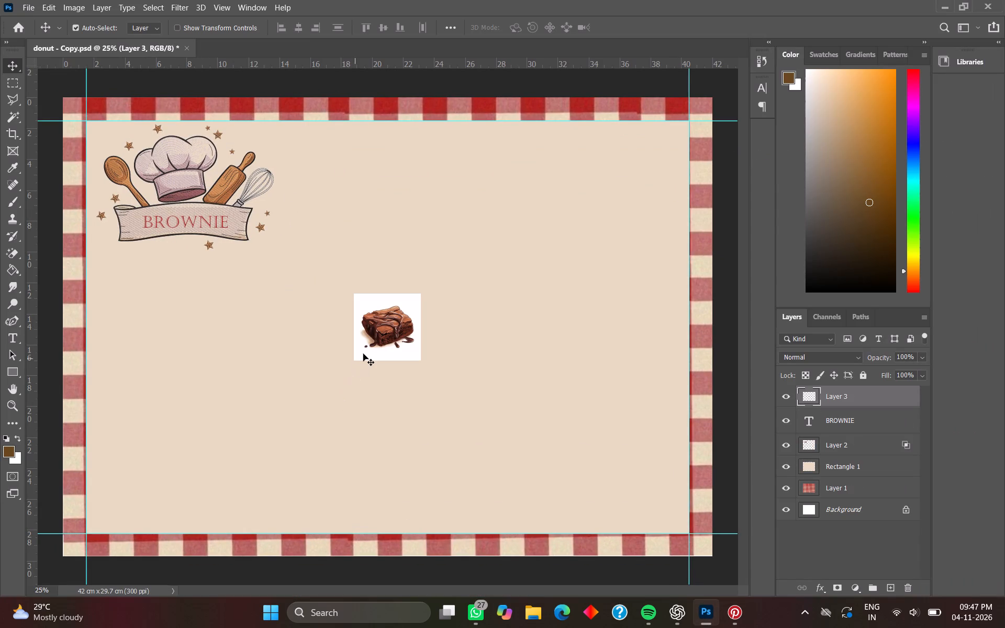
pyautogui.hotkey('ctrl', 't')
pyautogui.moveTo(384, 325); pyautogui.dragTo(653, 486)
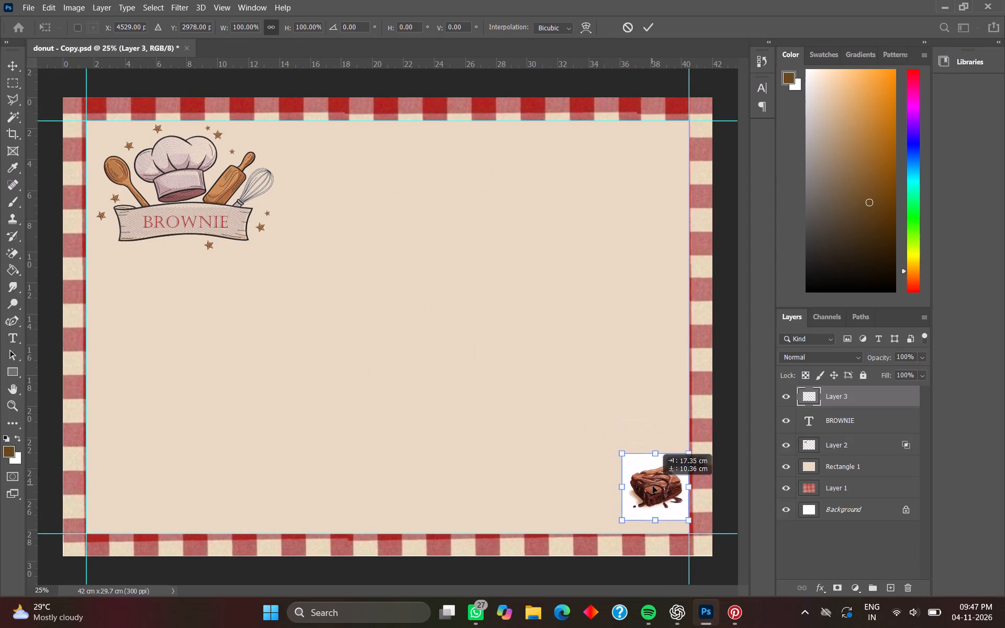
pyautogui.moveTo(653, 486); pyautogui.dragTo(653, 496)
pyautogui.hotkey('ctrl', 't')
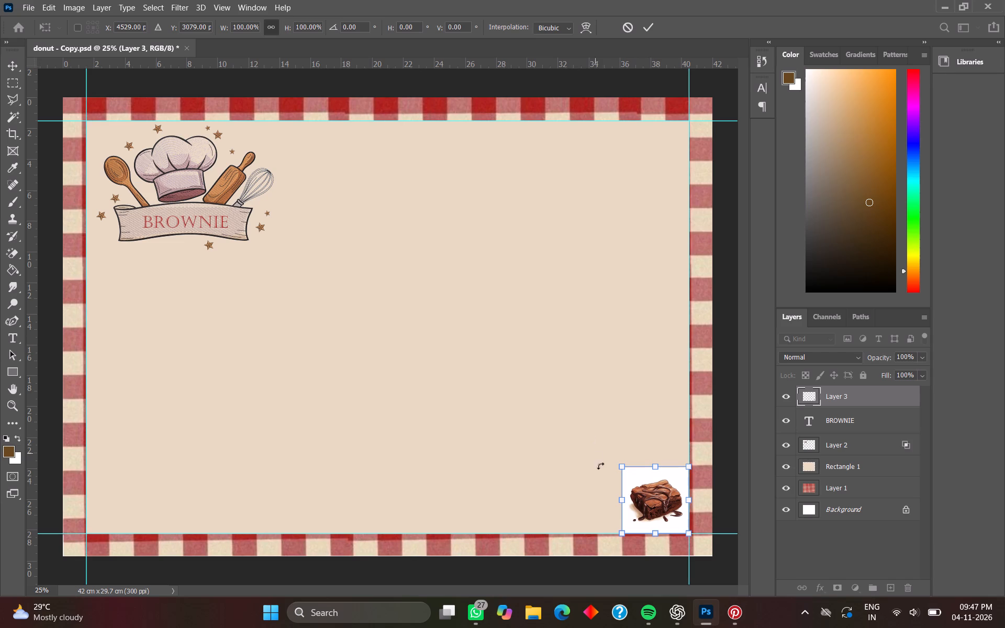
pyautogui.moveTo(620, 465); pyautogui.dragTo(550, 440)
# Hide the white background of Layer 3 by setting the upper Blend If limit for This Layer to 231.
pyautogui.doubleClick(908, 396)
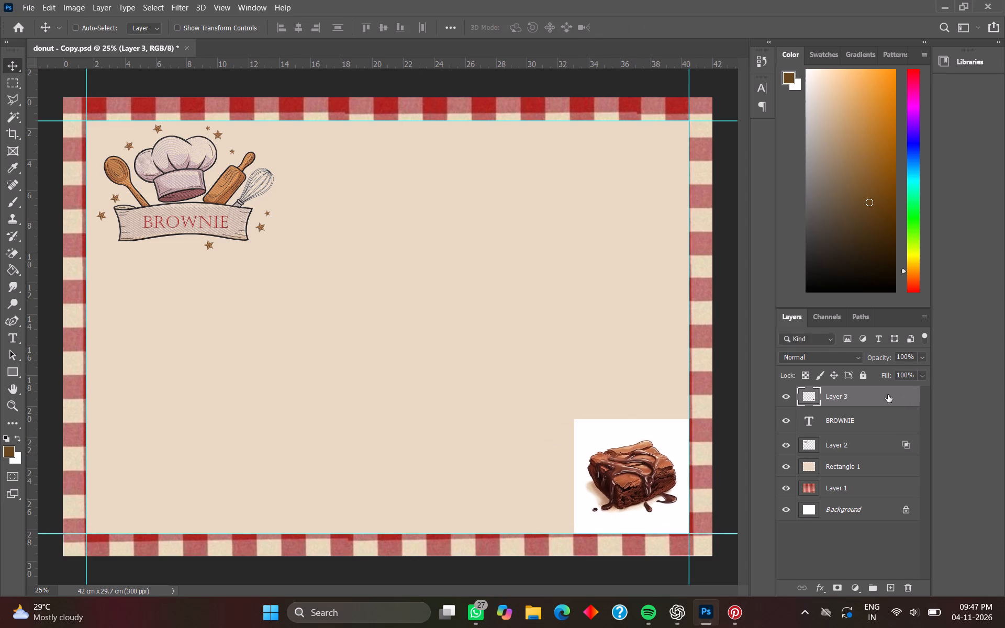
pyautogui.moveTo(649, 335); pyautogui.dragTo(639, 339)
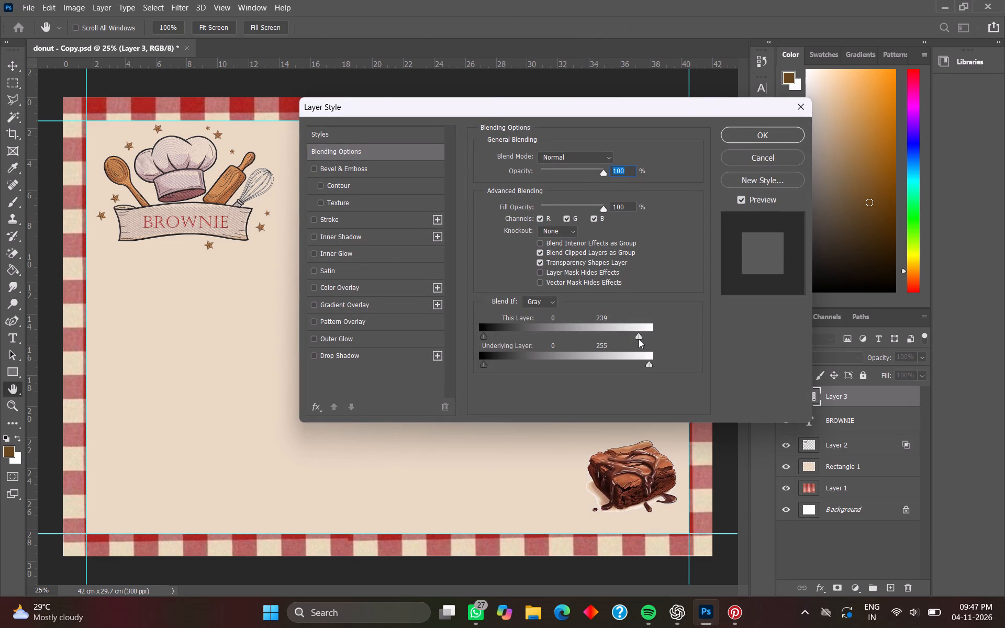
pyautogui.moveTo(639, 339); pyautogui.dragTo(633, 340)
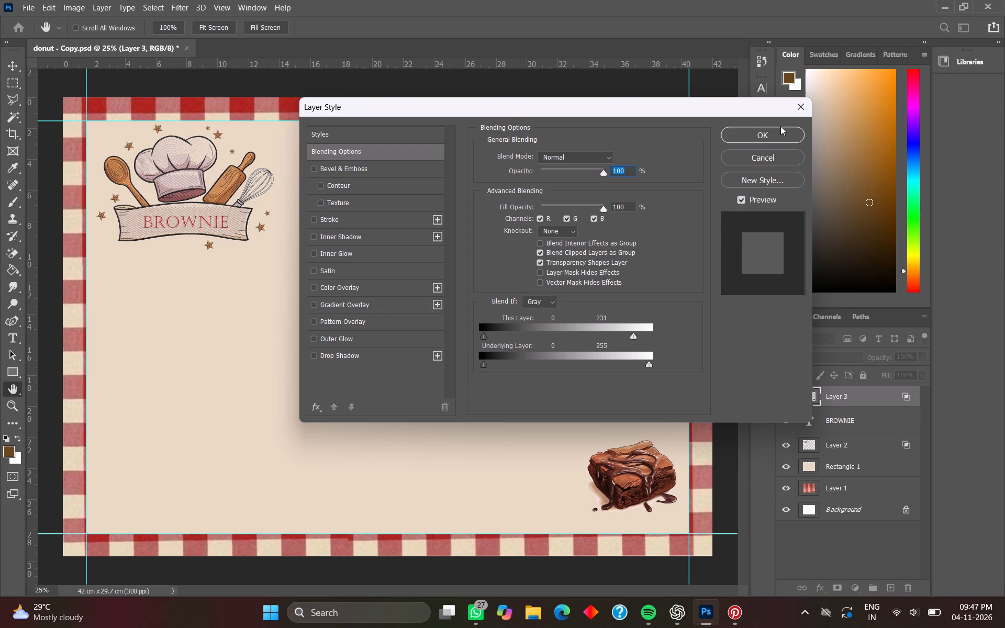
pyautogui.click(778, 132)
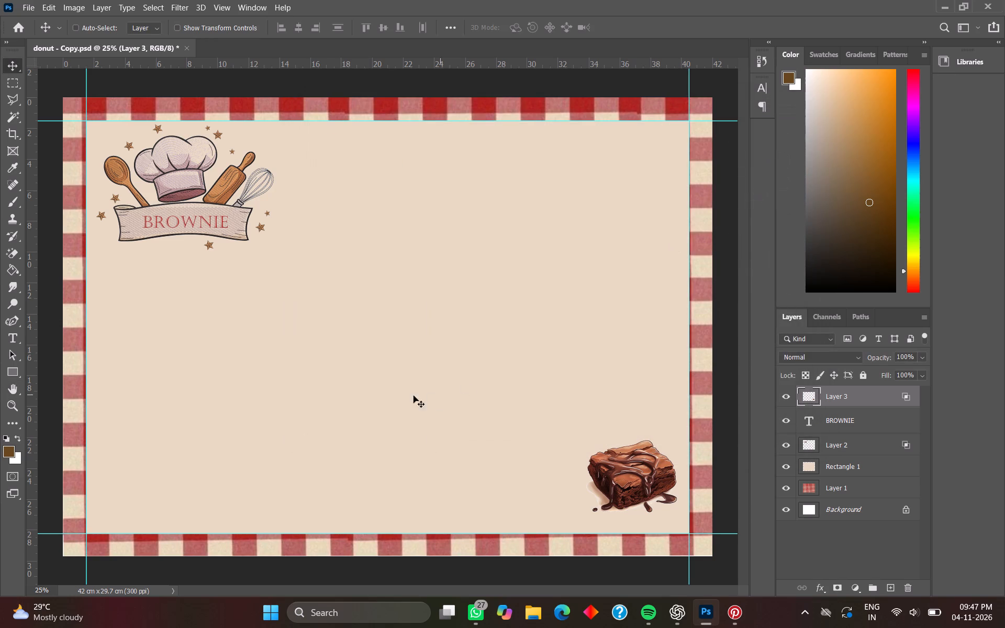
# Enlarge the brownie image on Layer 3 proportionally to about 113% from its lower-right corner, and save the document.
pyautogui.hotkey('ctrl', 't')
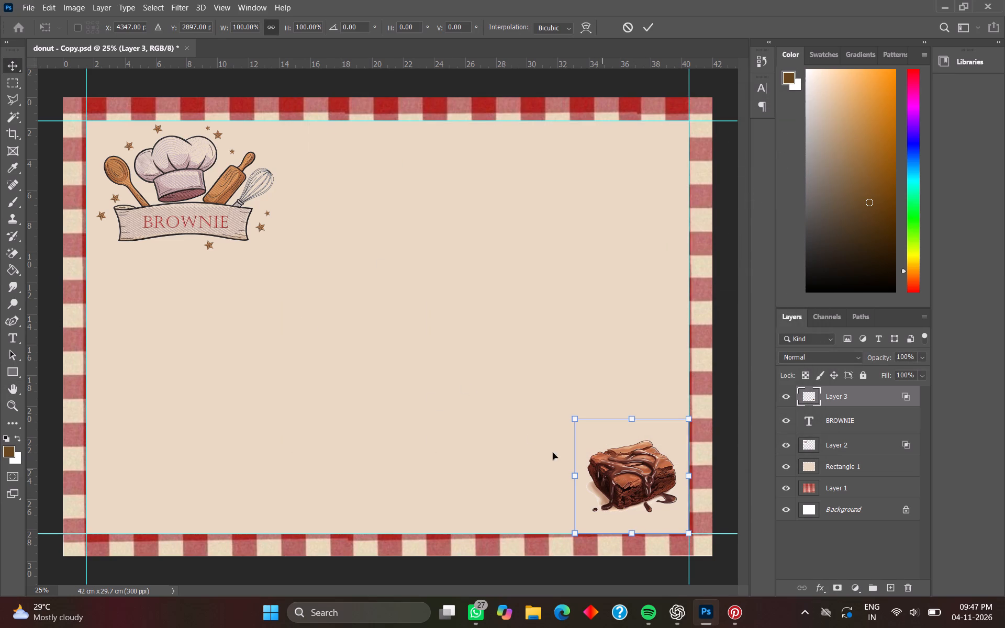
pyautogui.moveTo(576, 420); pyautogui.dragTo(561, 405)
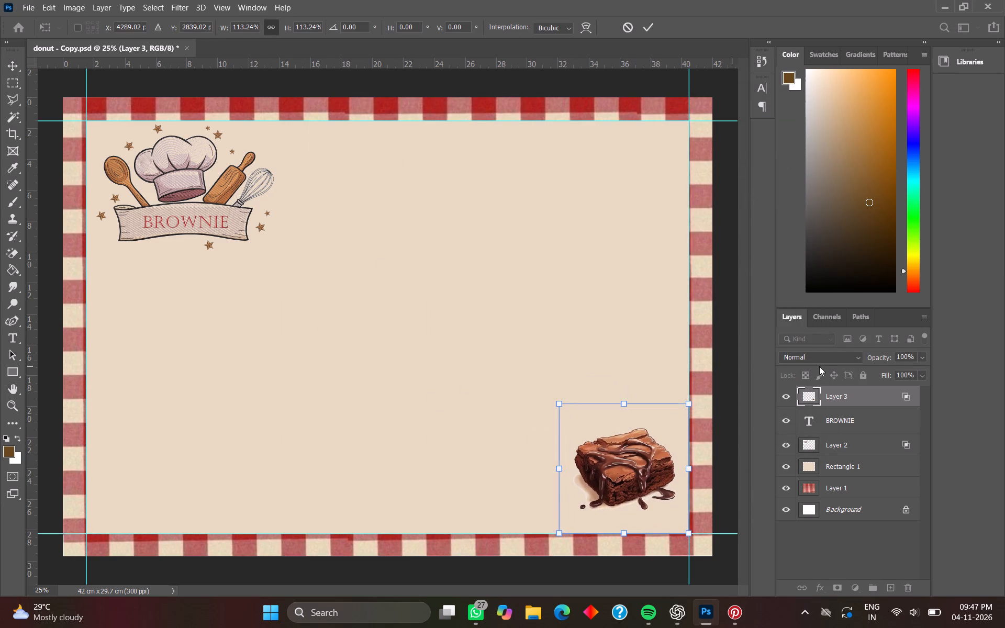
pyautogui.click(865, 399)
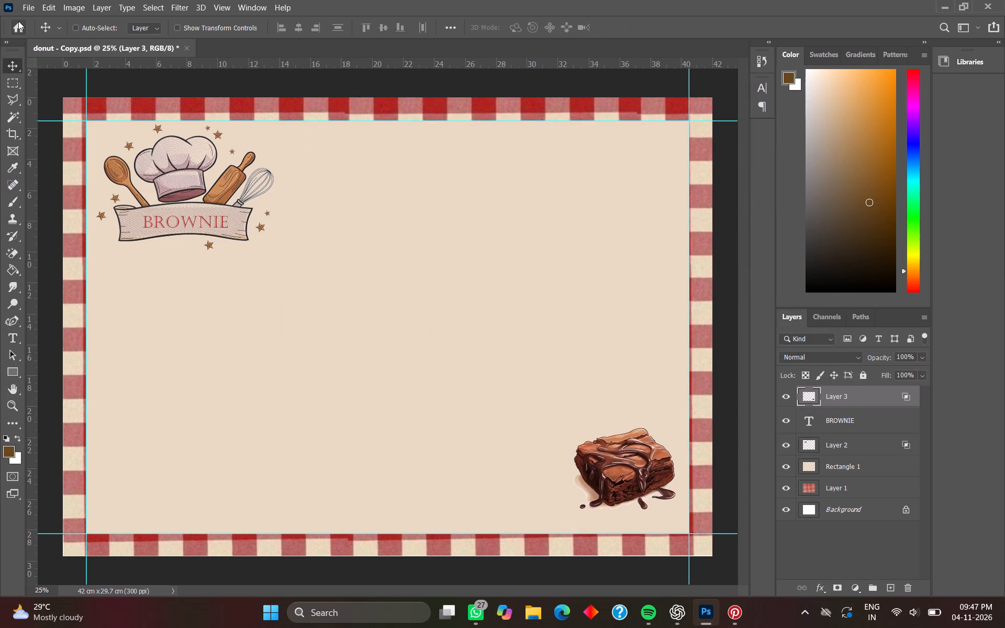
pyautogui.hotkey('ctrl', 's')
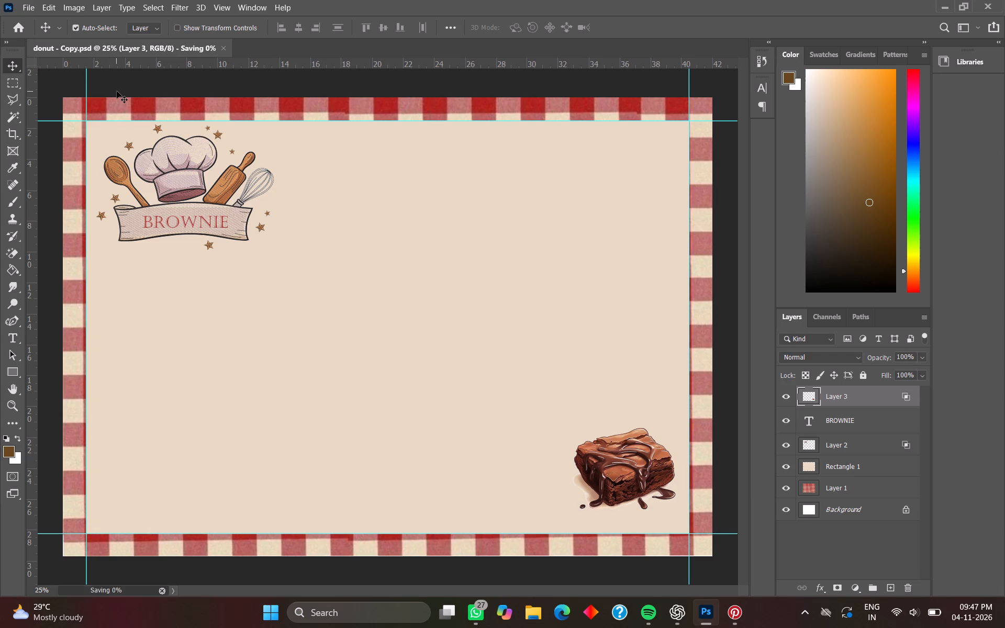
# Check the sheet's thumbnail among the recent files, return to it, and enlarge the brownie on Layer 3 proportionally to about 108%.
pyautogui.click(18, 28)
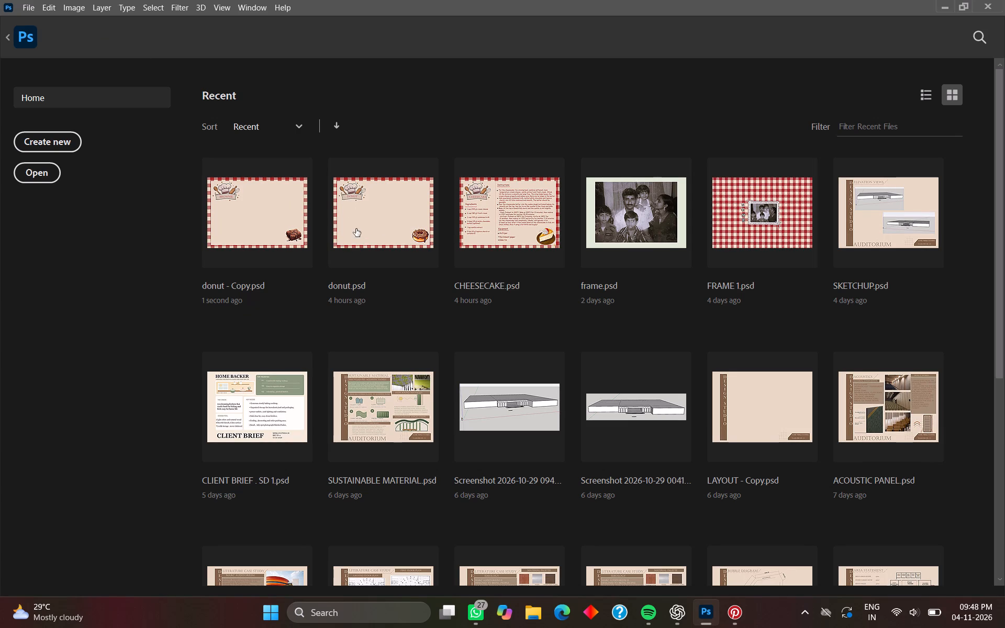
pyautogui.click(273, 219)
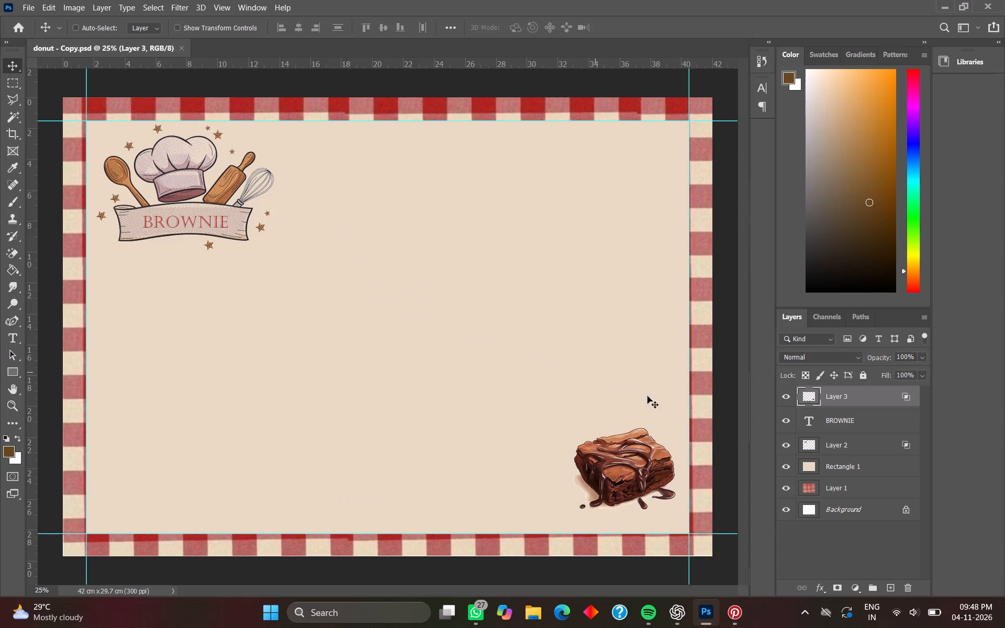
pyautogui.hotkey('ctrl', 't')
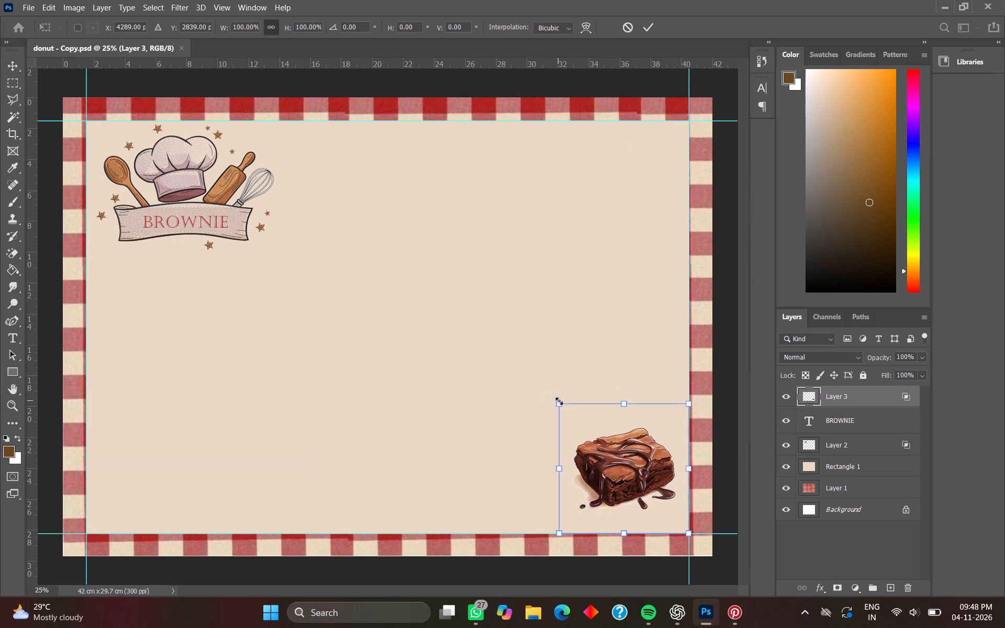
pyautogui.moveTo(562, 401); pyautogui.dragTo(550, 393)
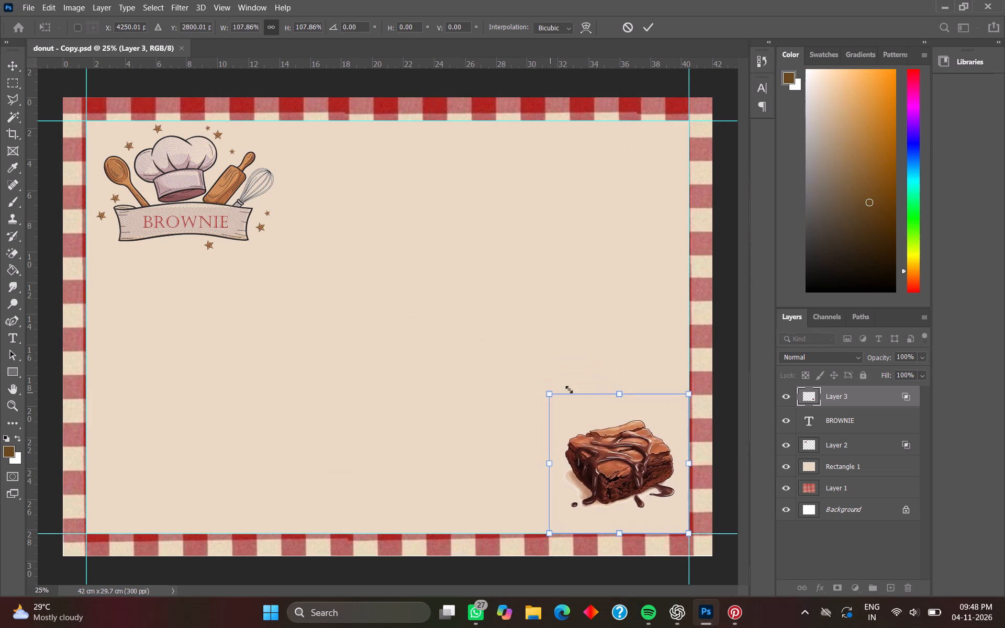
pyautogui.click(852, 392)
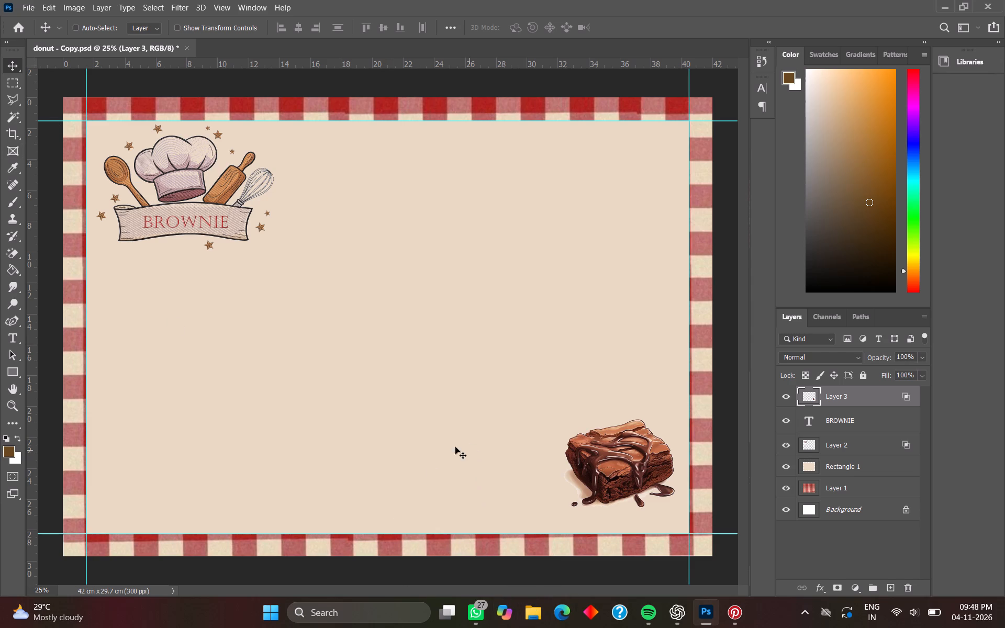
# Open CHEESECAKE.psd, pick up the Comic Sans MS 24 pt text style from its Ingredients heading, and return to donut - Copy.psd.
pyautogui.click(13, 340)
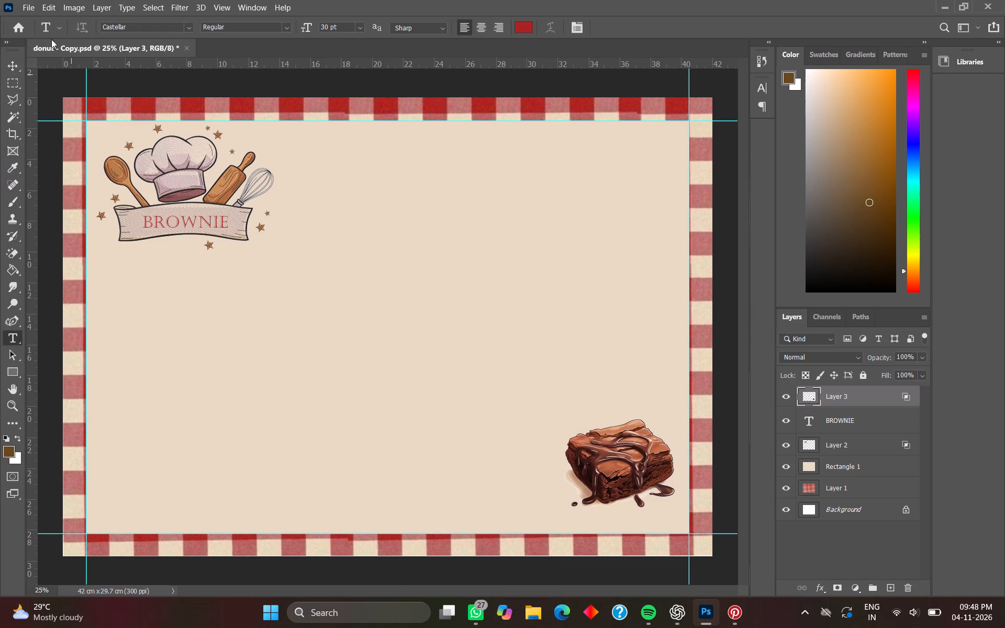
pyautogui.click(18, 24)
pyautogui.click(499, 234)
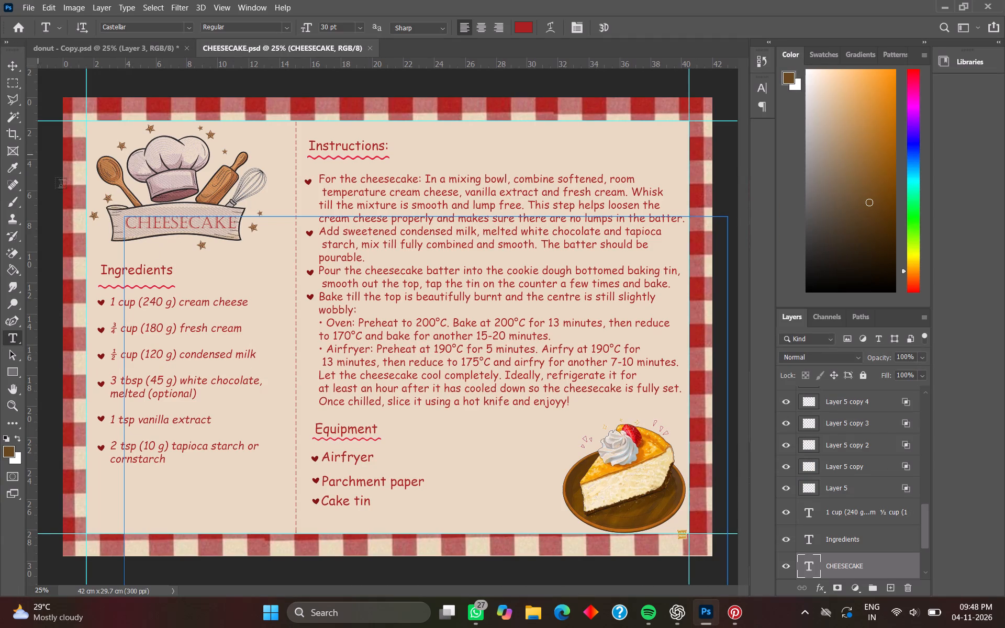
pyautogui.click(14, 335)
pyautogui.moveTo(171, 270); pyautogui.dragTo(91, 276)
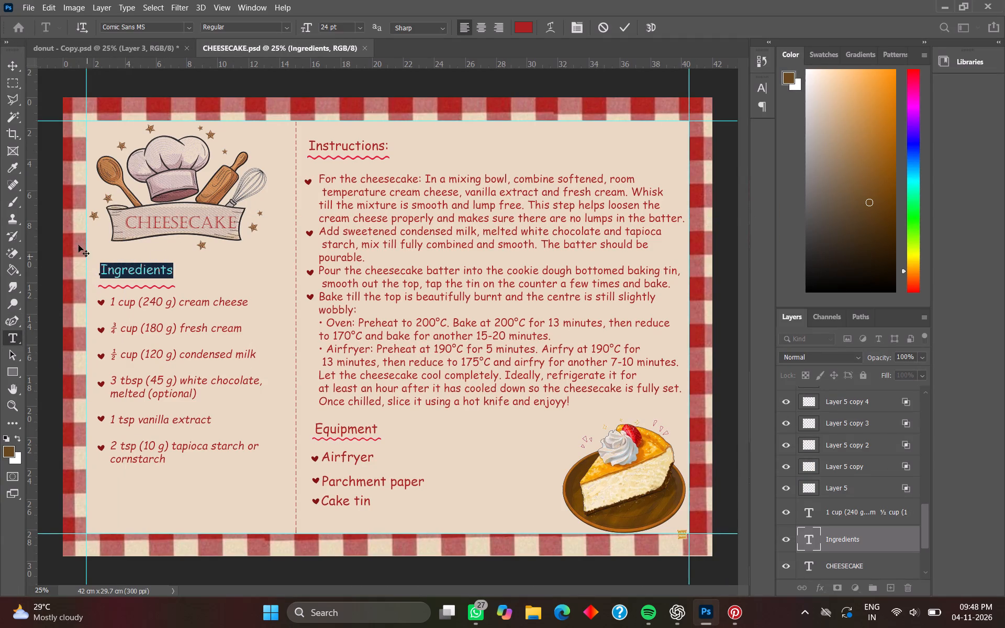
pyautogui.click(52, 42)
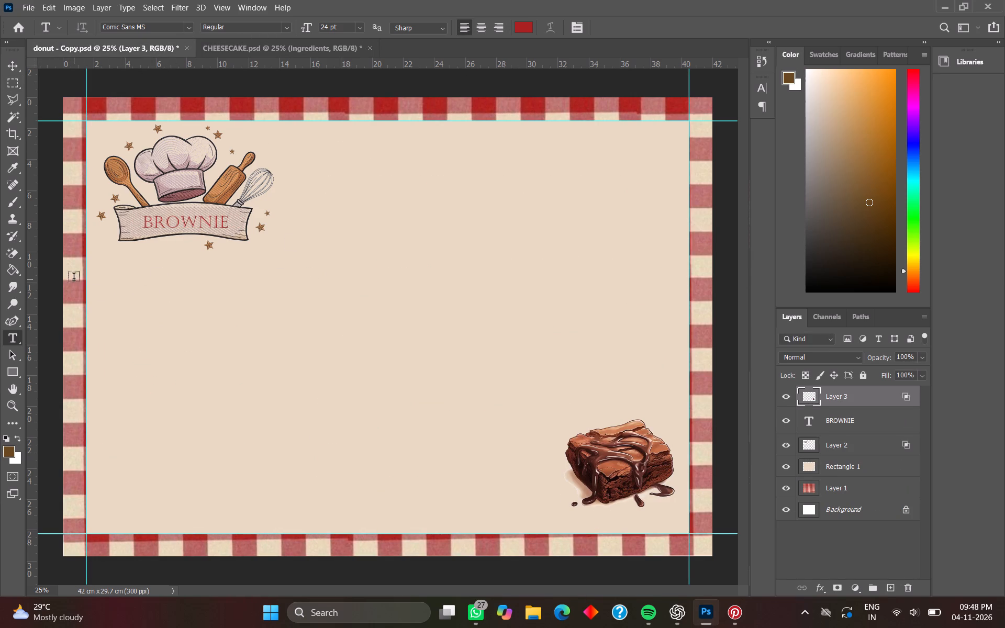
# Add the heading text "Incredients" in red 24 pt Comic Sans MS below the BROWNIE banner.
pyautogui.click(111, 277)
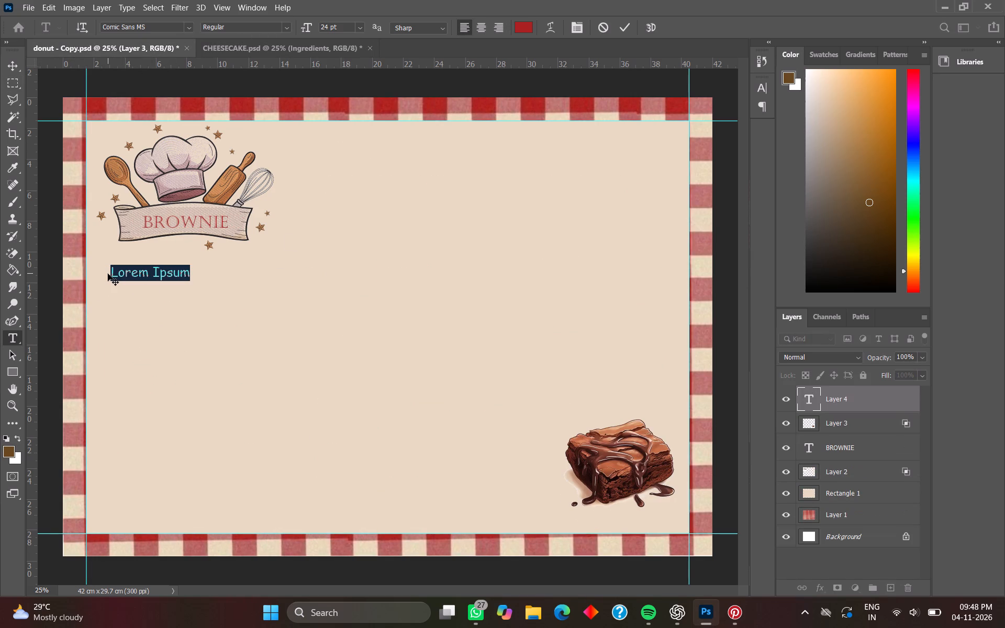
pyautogui.press('BackSpace')
pyautogui.write('in')
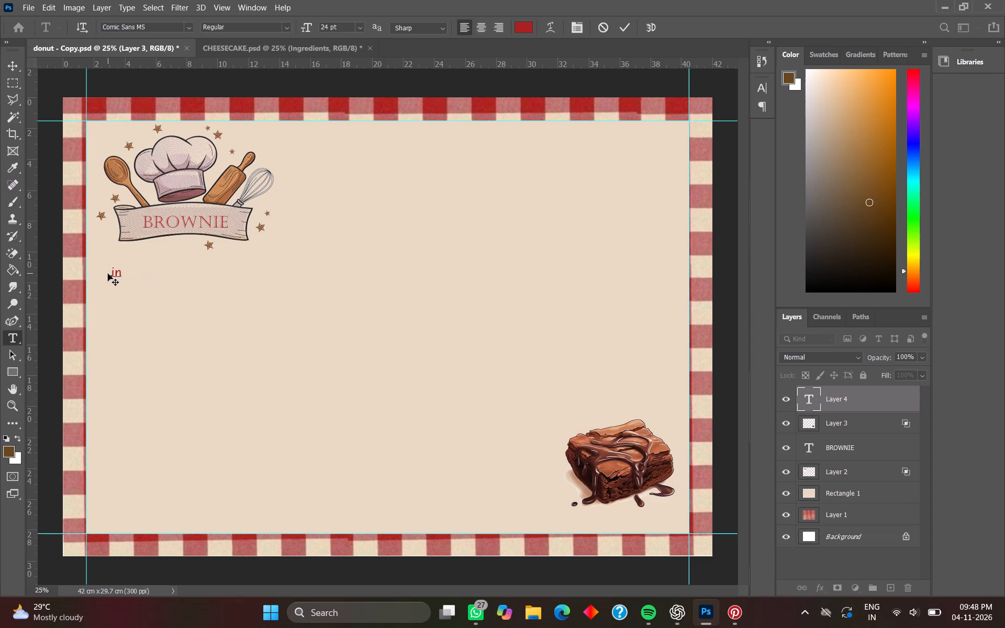
pyautogui.write('cr')
pyautogui.press('n')
pyautogui.write('cre')
pyautogui.write('dients')
pyautogui.click(880, 401)
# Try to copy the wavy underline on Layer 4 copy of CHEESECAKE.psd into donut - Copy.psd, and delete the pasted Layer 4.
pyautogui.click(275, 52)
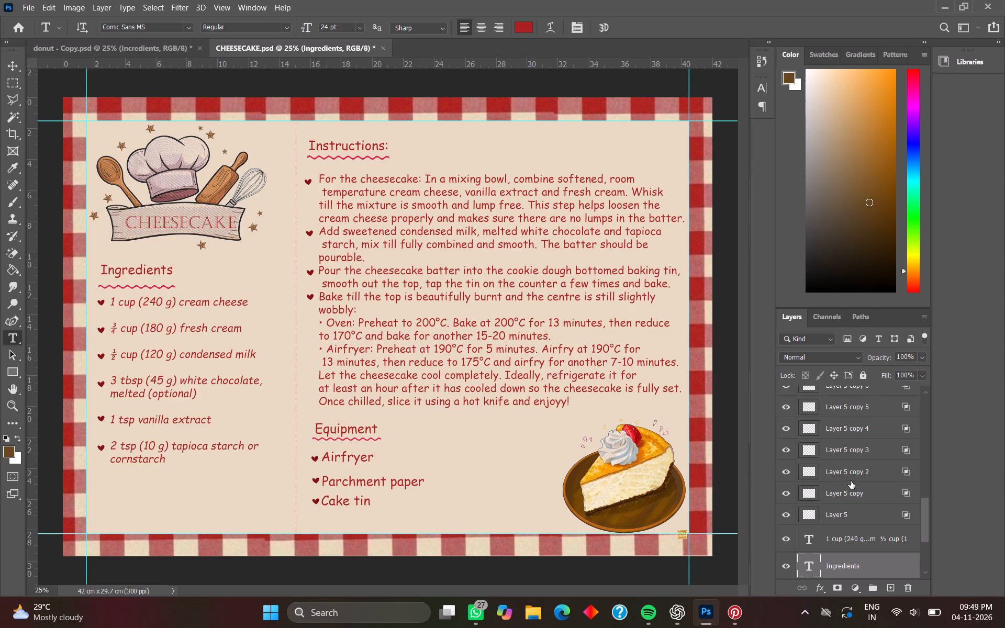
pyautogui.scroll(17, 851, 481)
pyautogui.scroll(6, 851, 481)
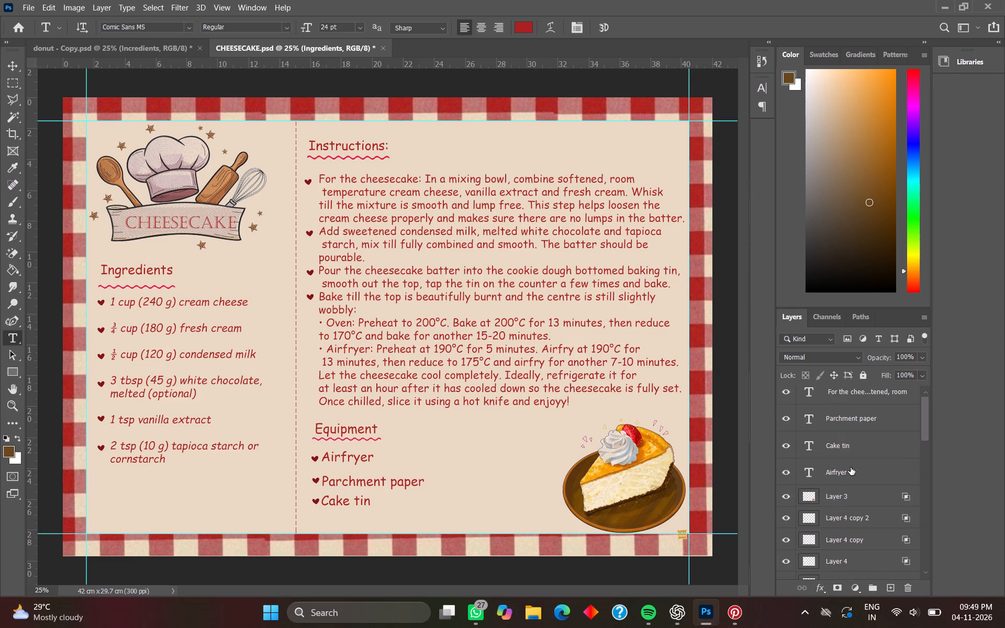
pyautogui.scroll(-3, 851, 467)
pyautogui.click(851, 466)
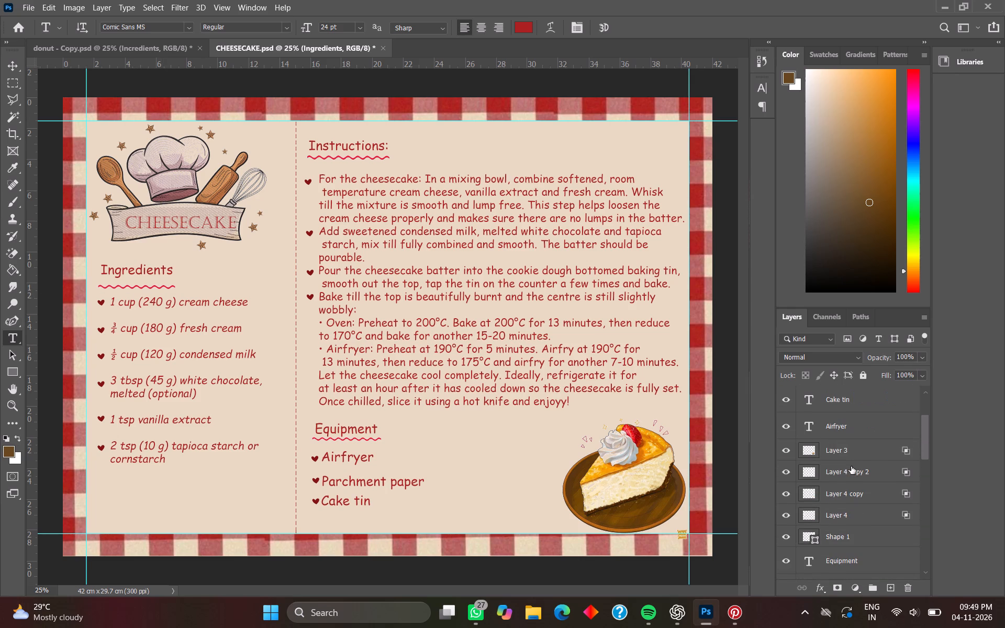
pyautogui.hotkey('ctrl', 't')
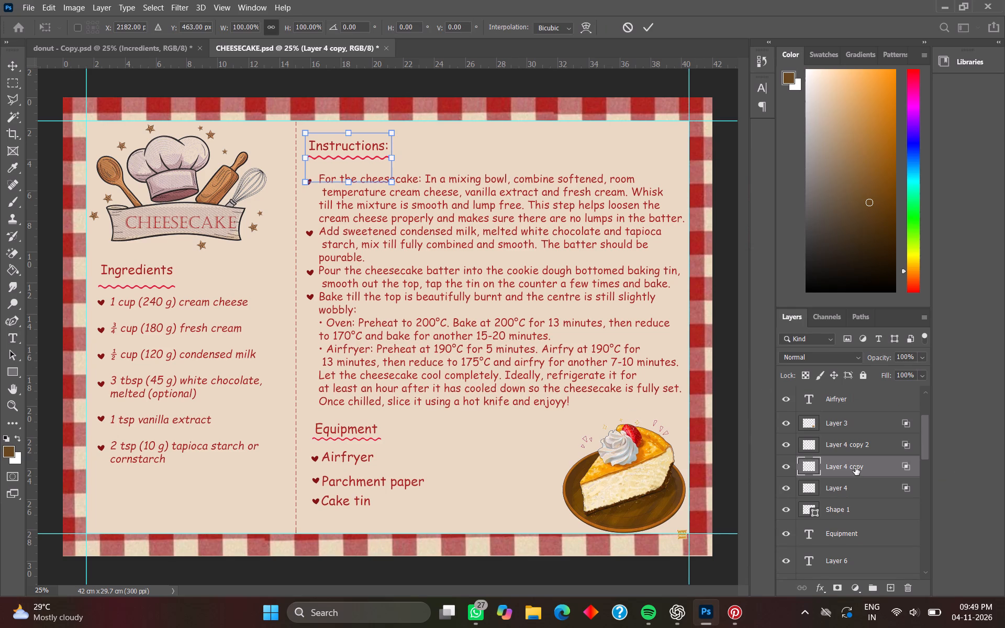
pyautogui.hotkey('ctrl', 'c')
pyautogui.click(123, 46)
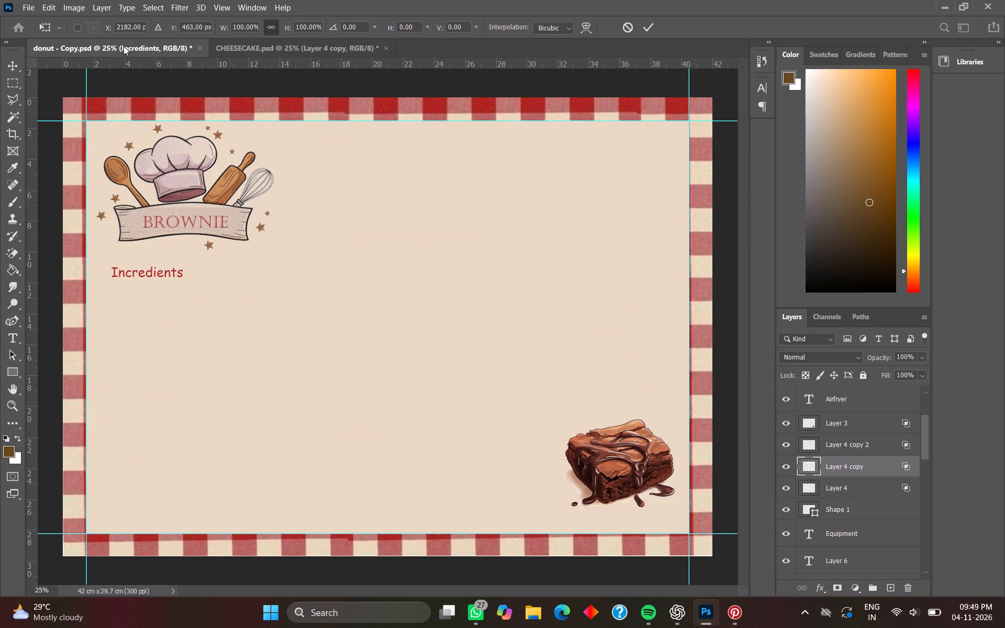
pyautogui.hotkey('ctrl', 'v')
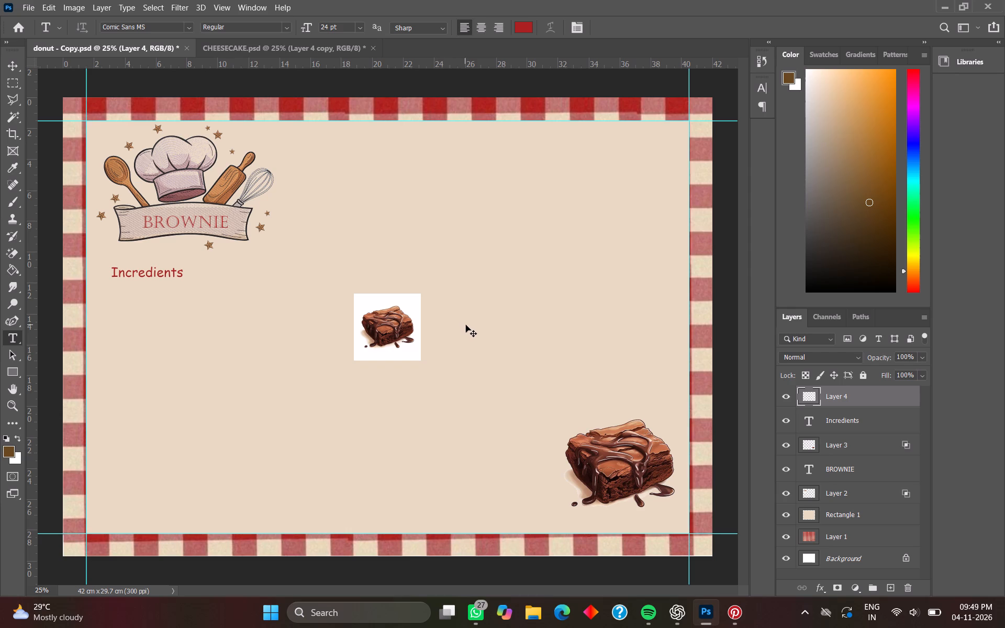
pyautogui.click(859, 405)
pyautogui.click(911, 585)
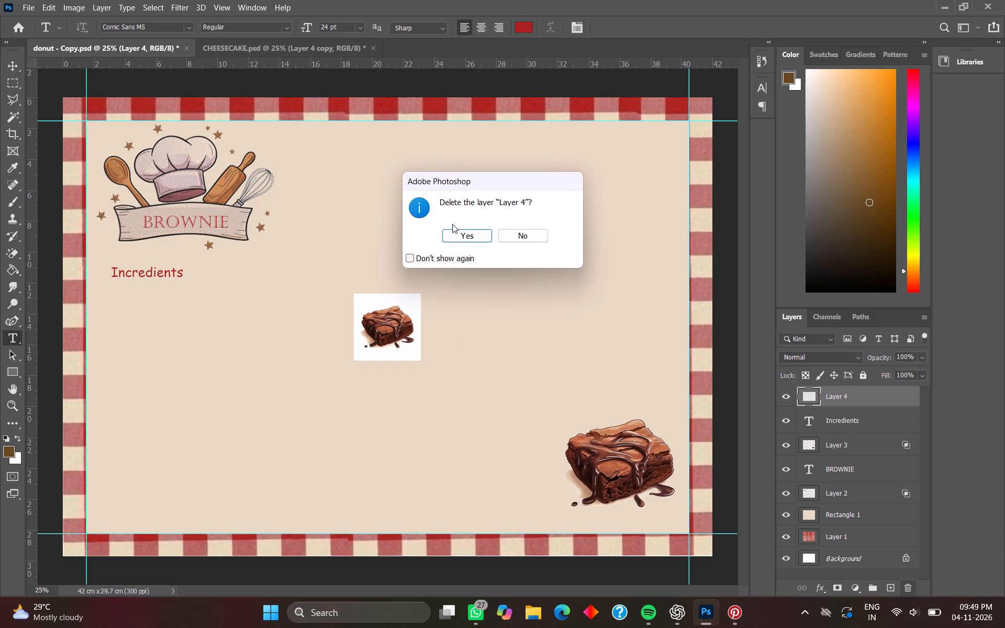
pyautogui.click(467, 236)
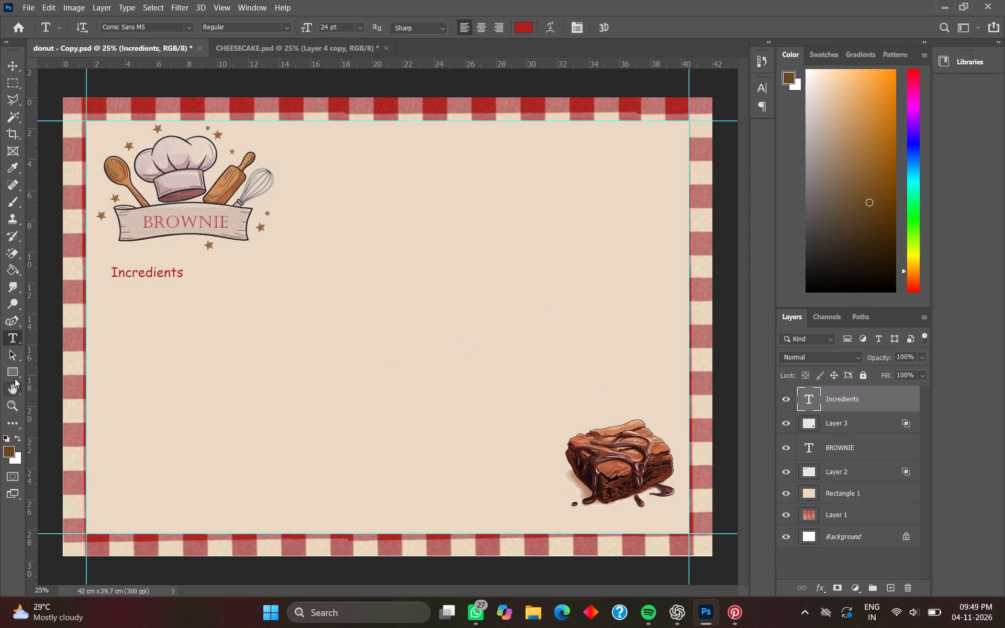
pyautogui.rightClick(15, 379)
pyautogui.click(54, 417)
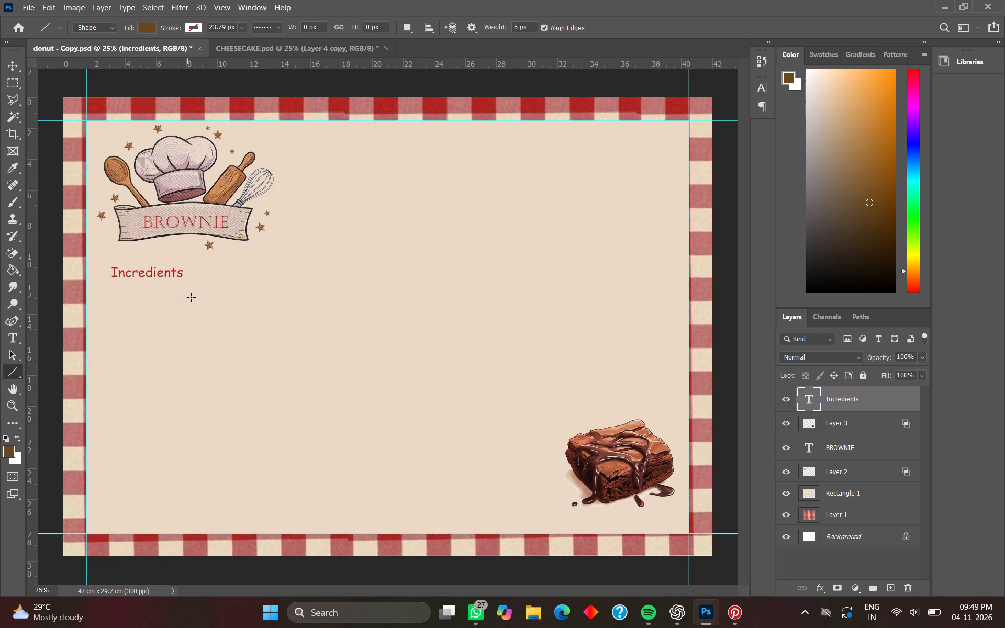
# Switch to Pinterest, search for "red zigzag" and look through the results for a line usable as a heading underline.
pyautogui.click(733, 616)
pyautogui.click(303, 84)
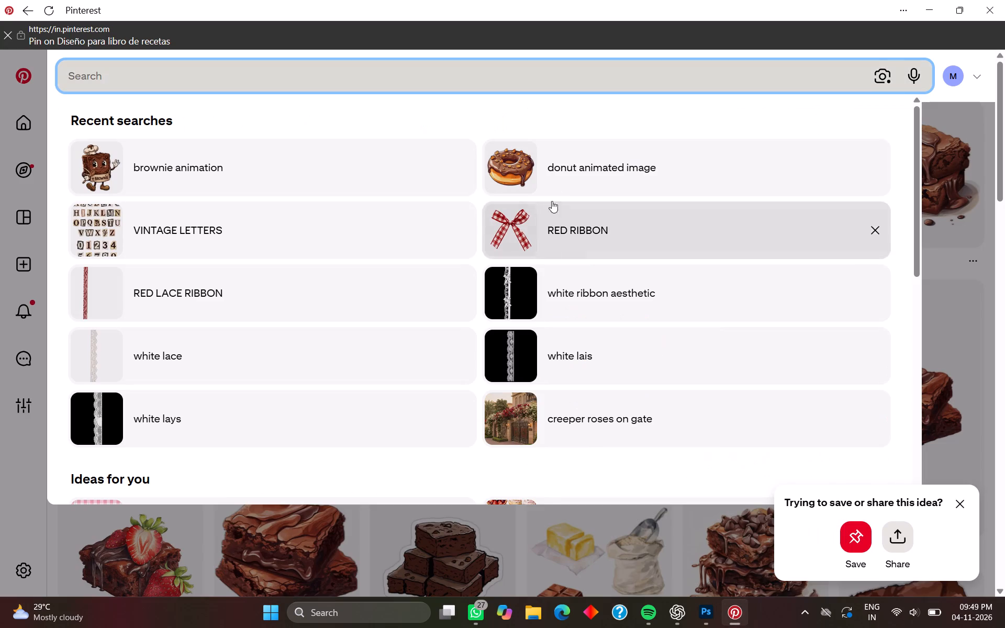
pyautogui.scroll(-1, 211, 330)
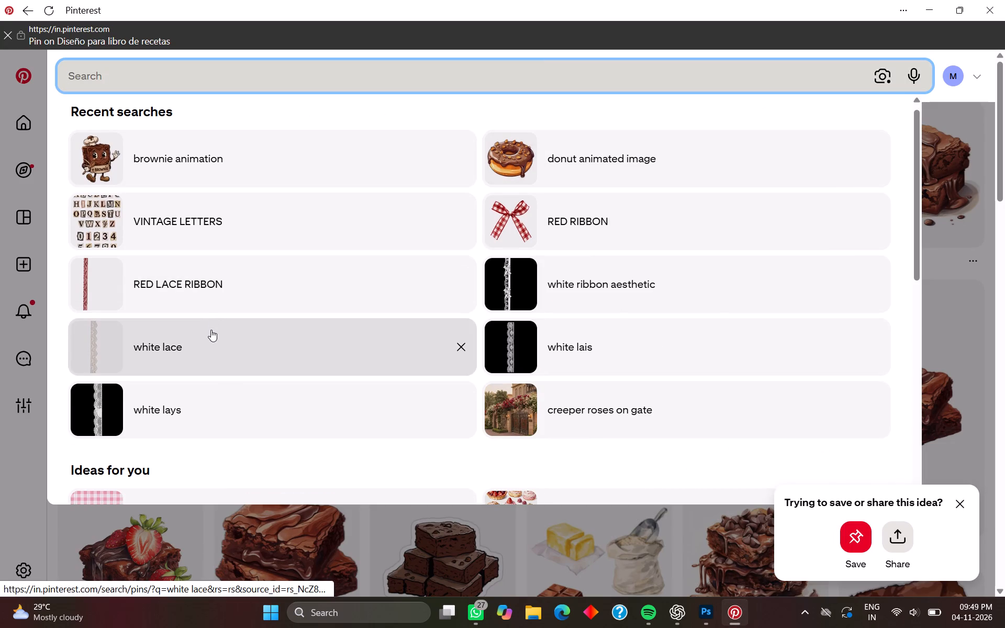
pyautogui.scroll(-2, 211, 330)
pyautogui.scroll(11, 211, 327)
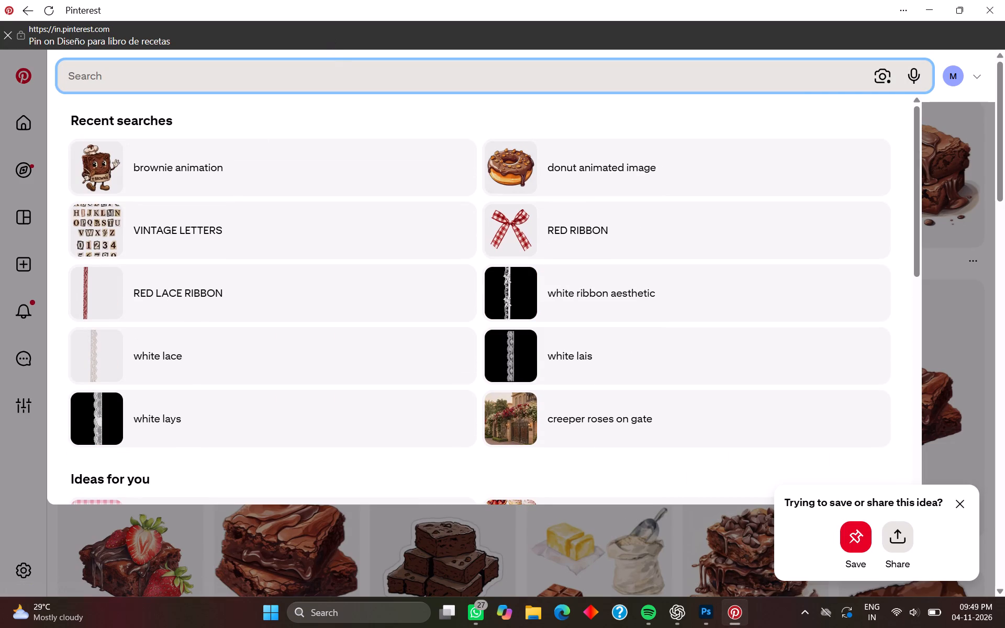
pyautogui.click(336, 76)
pyautogui.write('red')
pyautogui.press('space')
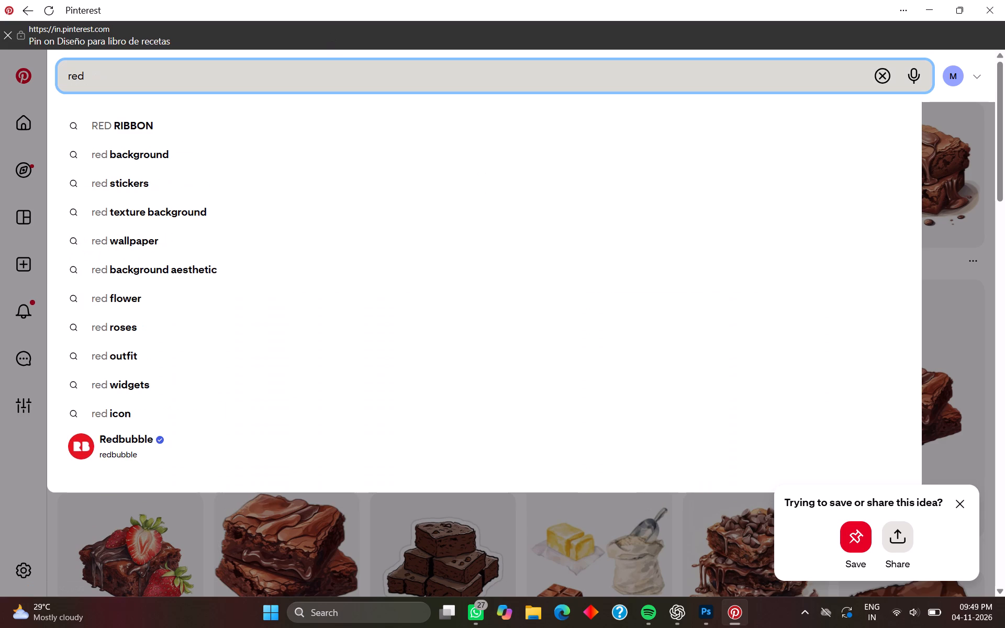
pyautogui.write('zigzag')
pyautogui.press('Return')
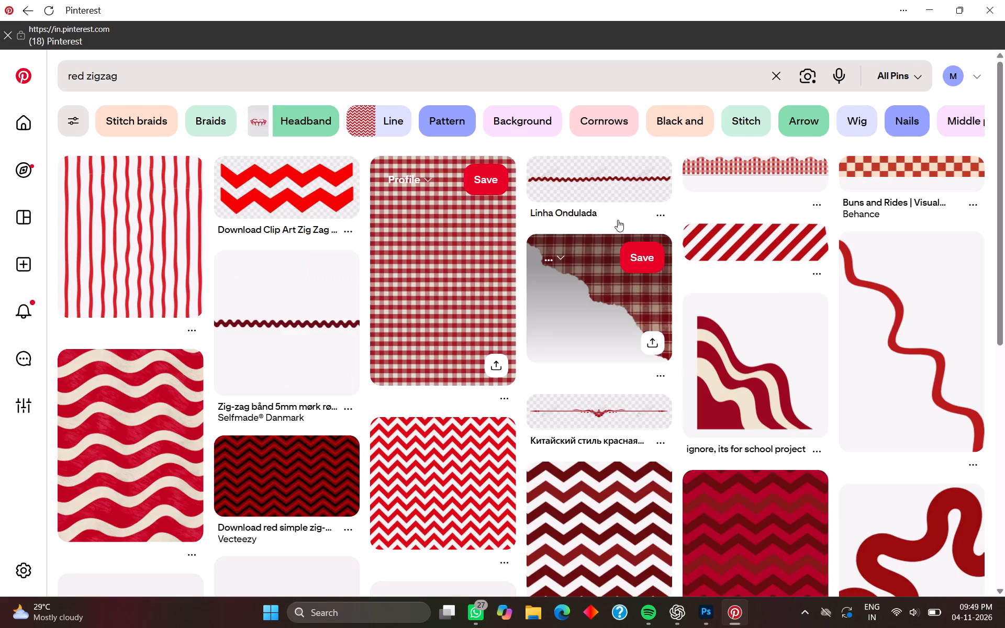
pyautogui.scroll(-5, 489, 217)
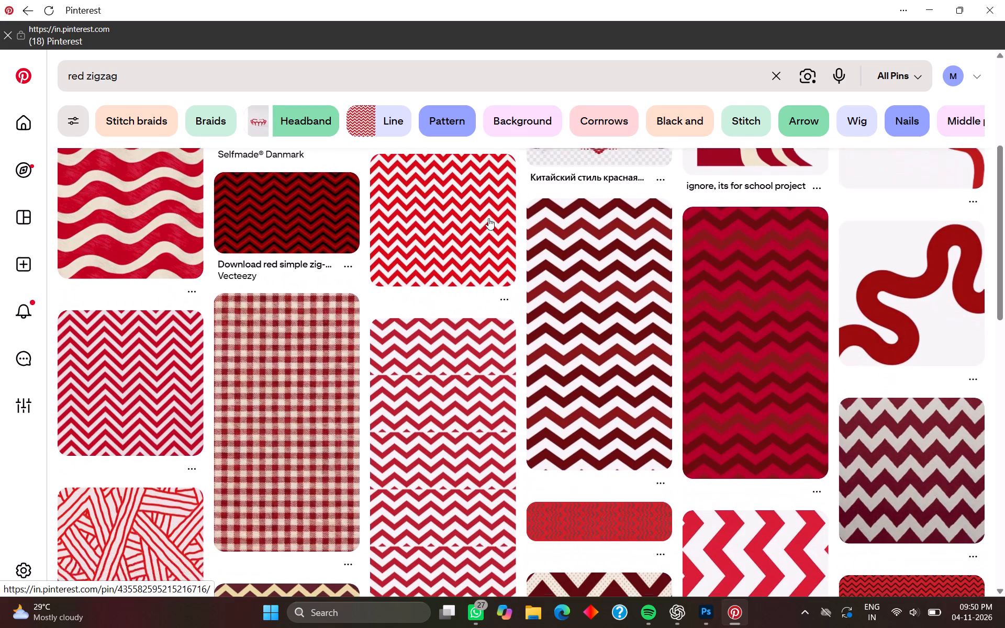
pyautogui.scroll(-8, 488, 218)
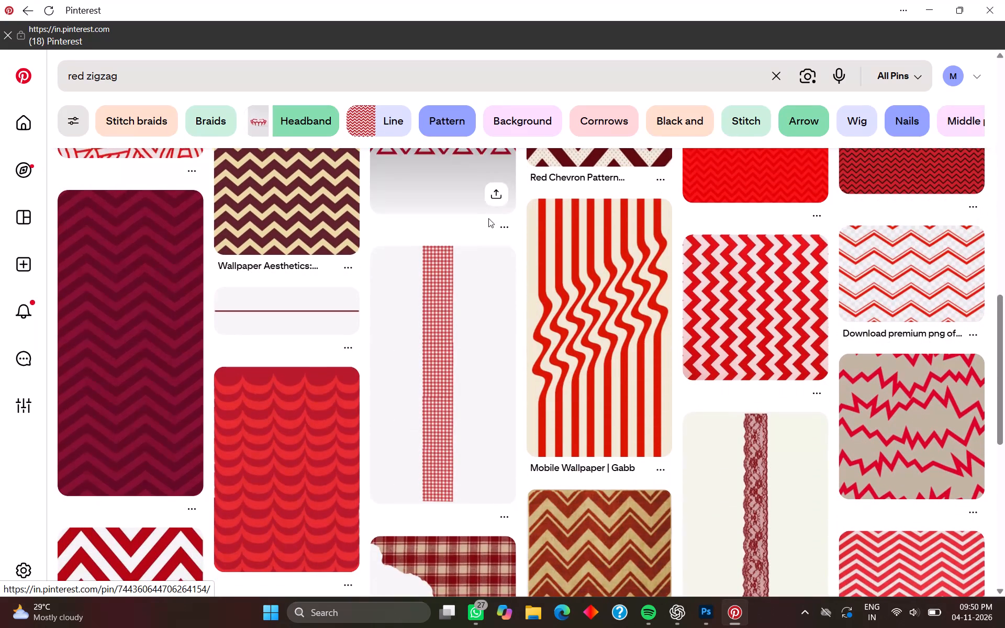
pyautogui.scroll(-10, 488, 218)
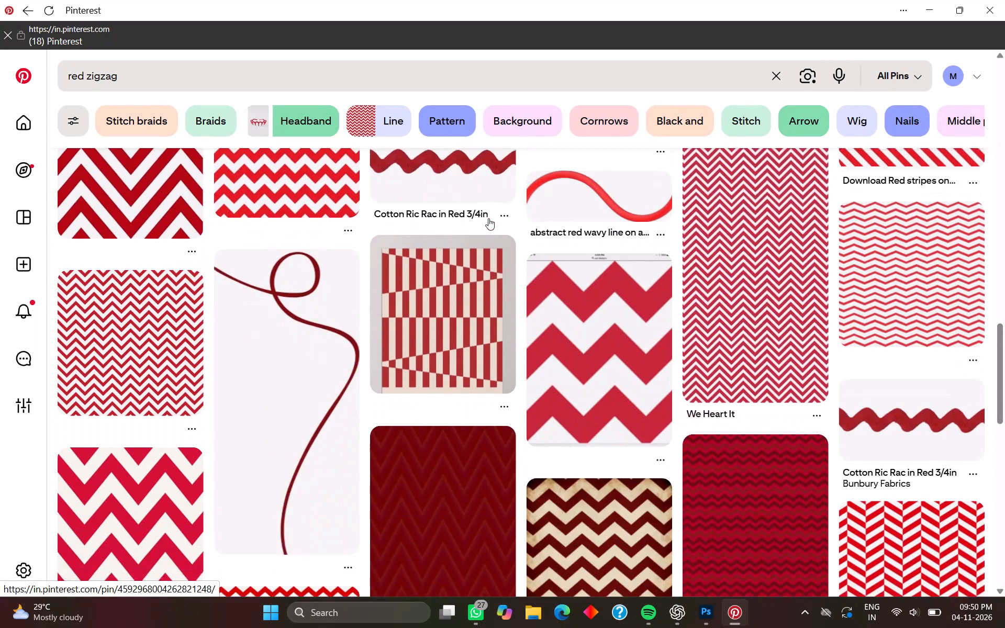
# Refine the Pinterest search to "red zigzag line" and copy the image of a single horizontal red wavy line.
pyautogui.click(415, 74)
pyautogui.press('space')
pyautogui.write('line')
pyautogui.press('Return')
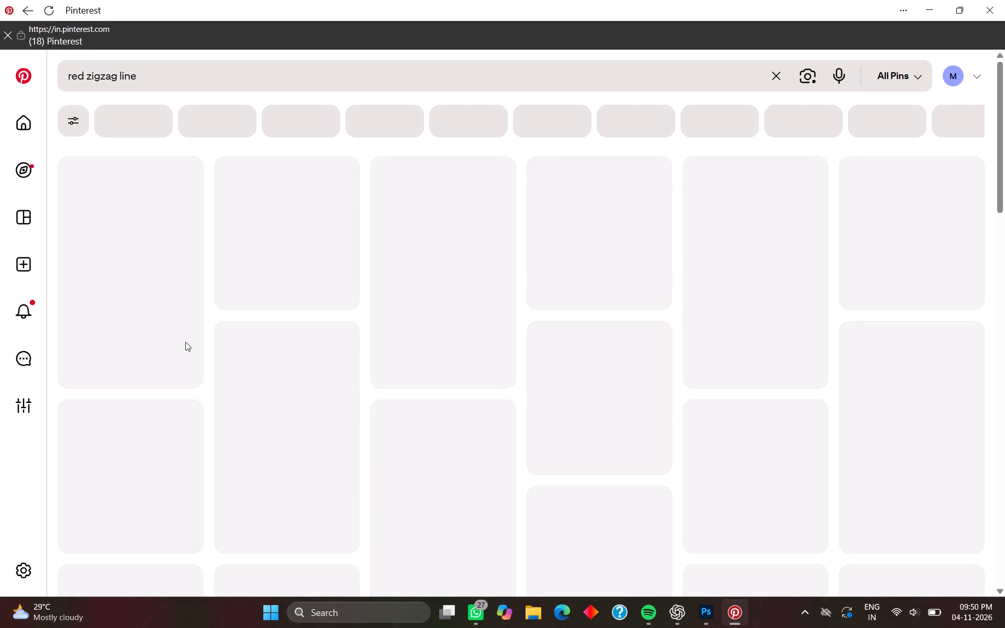
pyautogui.click(163, 294)
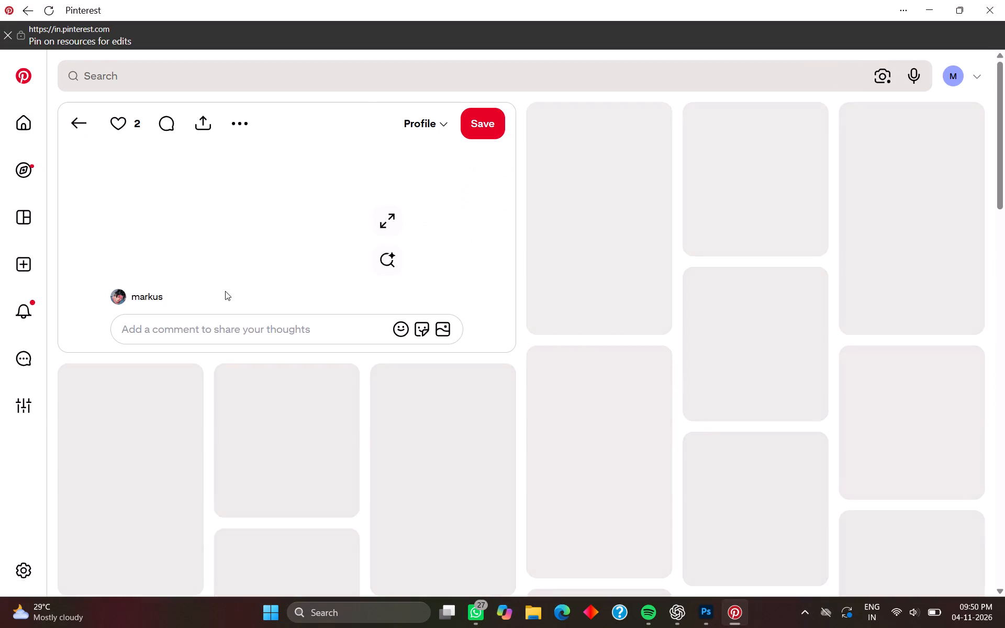
pyautogui.rightClick(260, 248)
pyautogui.click(336, 305)
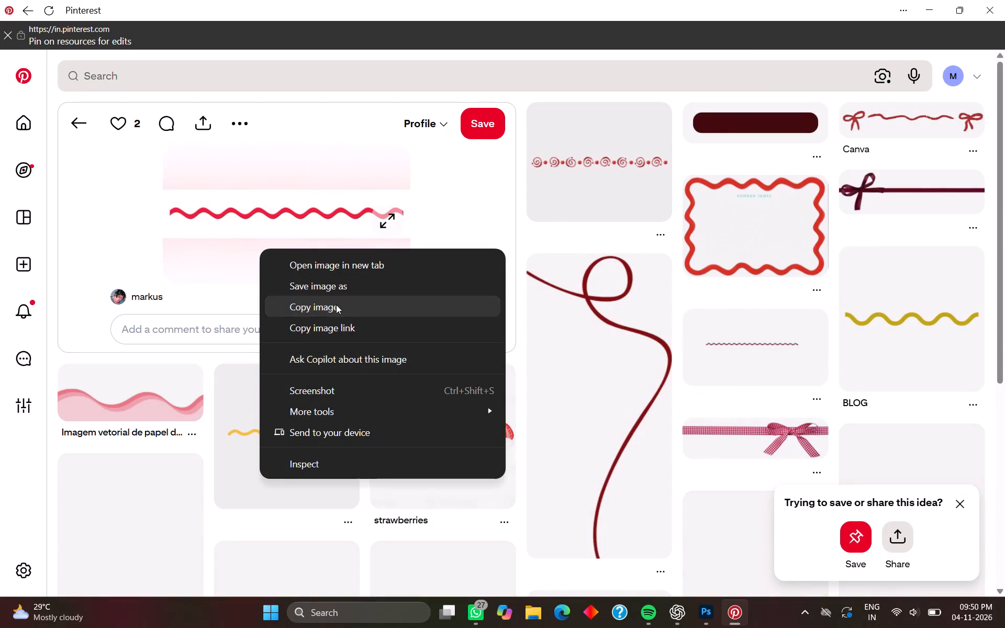
# Return to Photoshop, paste the wavy line image into donut - Copy.psd and move it to the area below the Incredients heading.
pyautogui.click(703, 616)
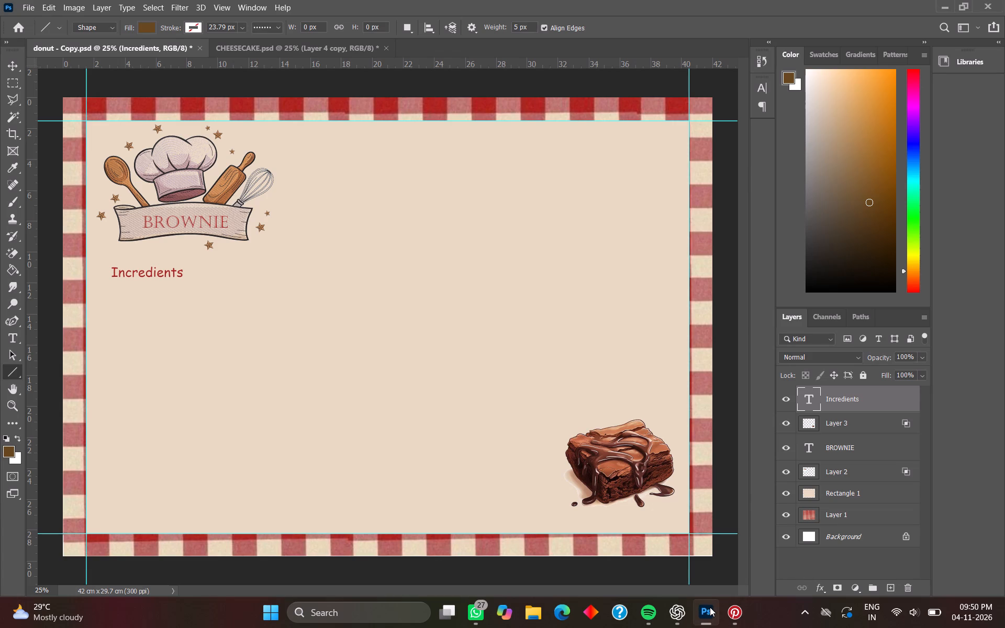
pyautogui.hotkey('ctrl', 'v')
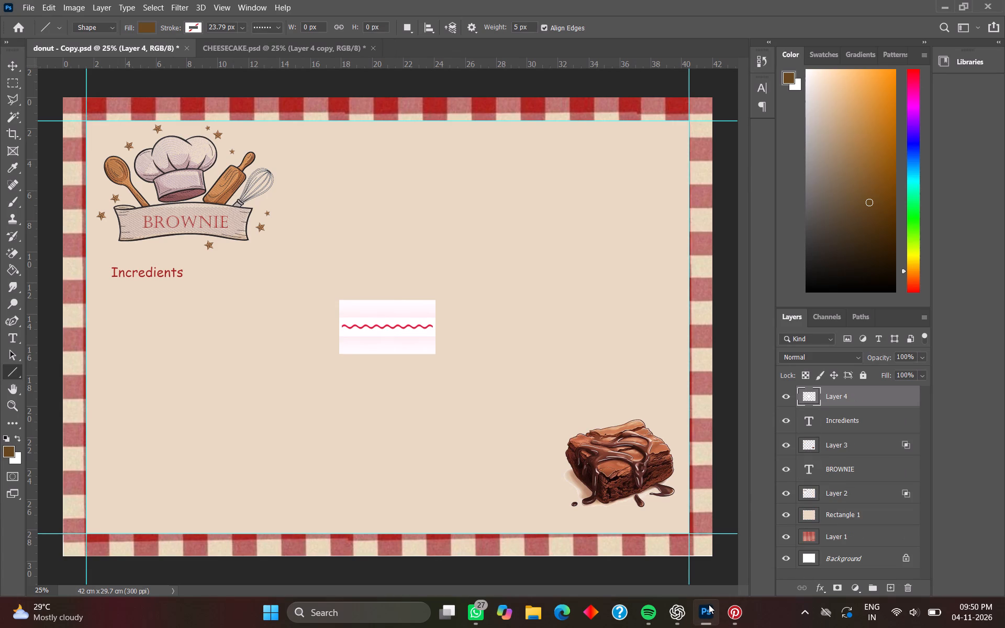
pyautogui.hotkey('ctrl', 't')
pyautogui.moveTo(398, 335); pyautogui.dragTo(390, 338)
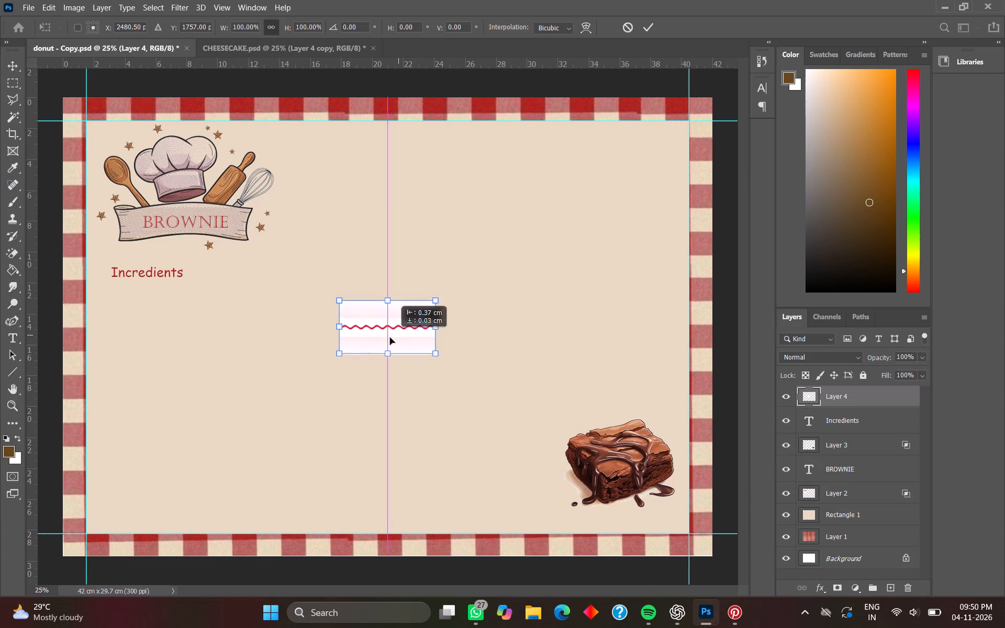
pyautogui.moveTo(390, 338); pyautogui.dragTo(186, 354)
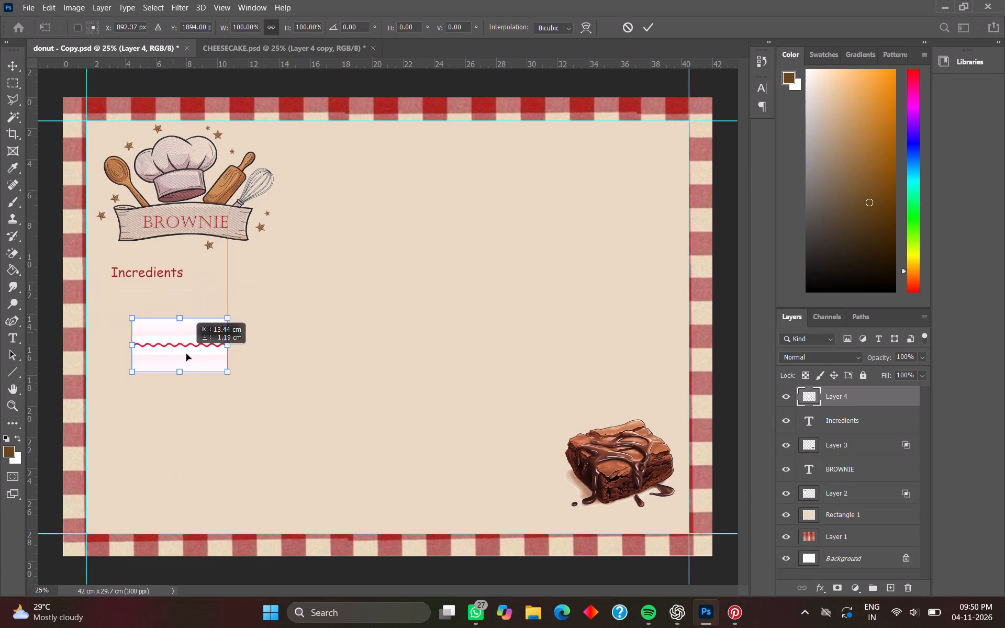
pyautogui.moveTo(186, 354); pyautogui.dragTo(187, 354)
# Hide the pale background of the wavy line on Layer 4 by lowering the upper Blend If limit for This Layer.
pyautogui.doubleClick(863, 397)
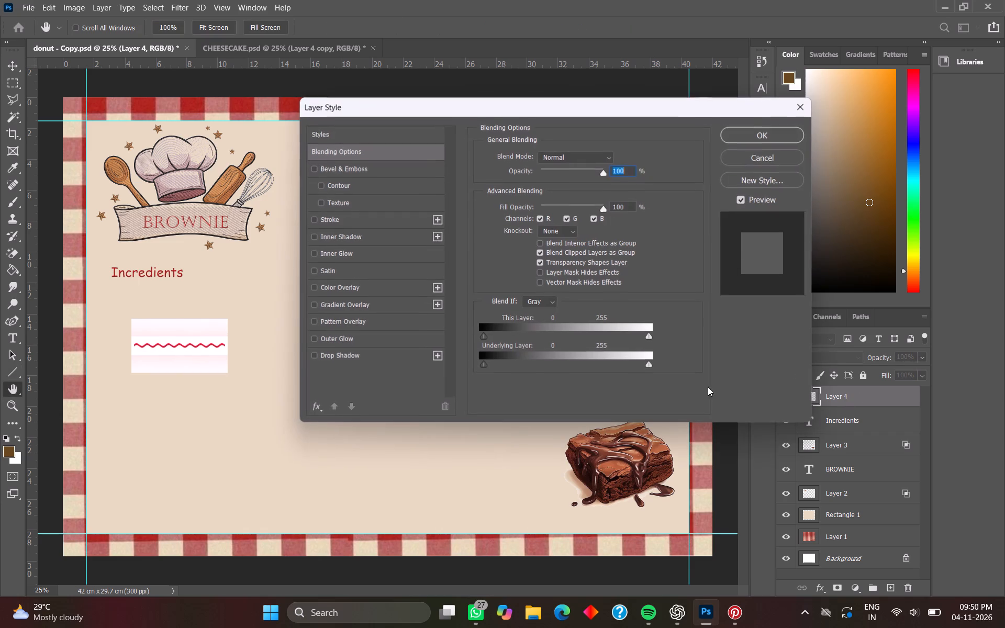
pyautogui.moveTo(651, 335); pyautogui.dragTo(633, 335)
pyautogui.click(775, 134)
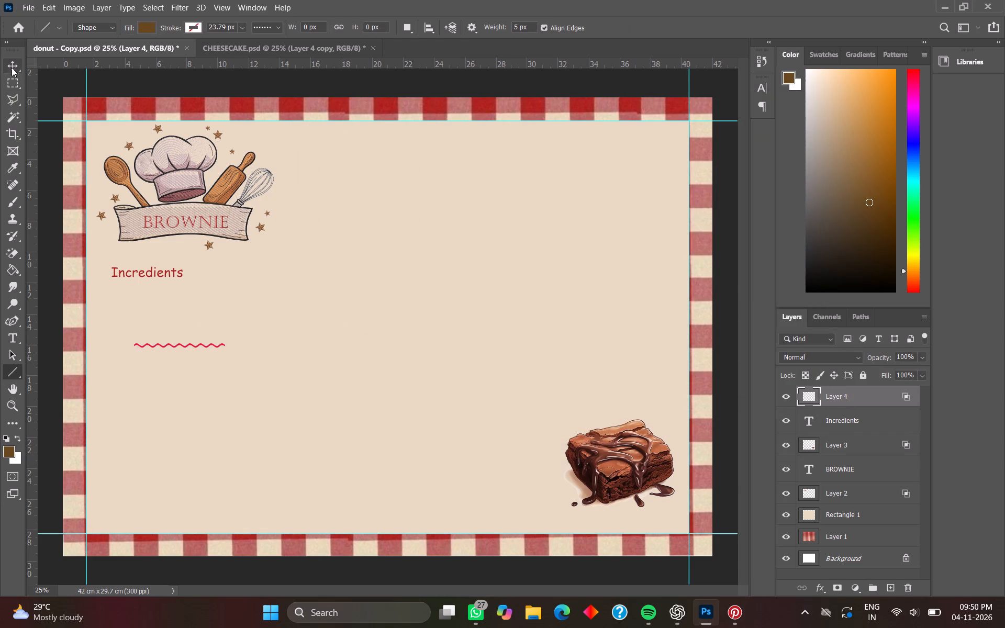
# Move the red wavy line directly beneath the Incredients heading and scale it down proportionally to about 91%.
pyautogui.click(13, 65)
pyautogui.moveTo(216, 344); pyautogui.dragTo(188, 294)
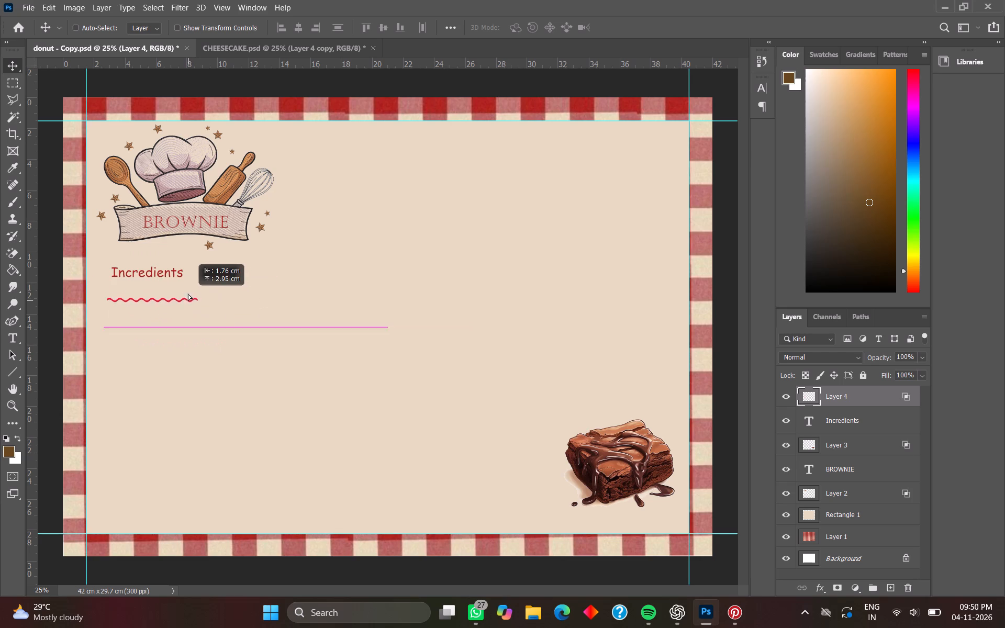
pyautogui.moveTo(188, 294); pyautogui.dragTo(189, 285)
pyautogui.hotkey('ctrl', 't')
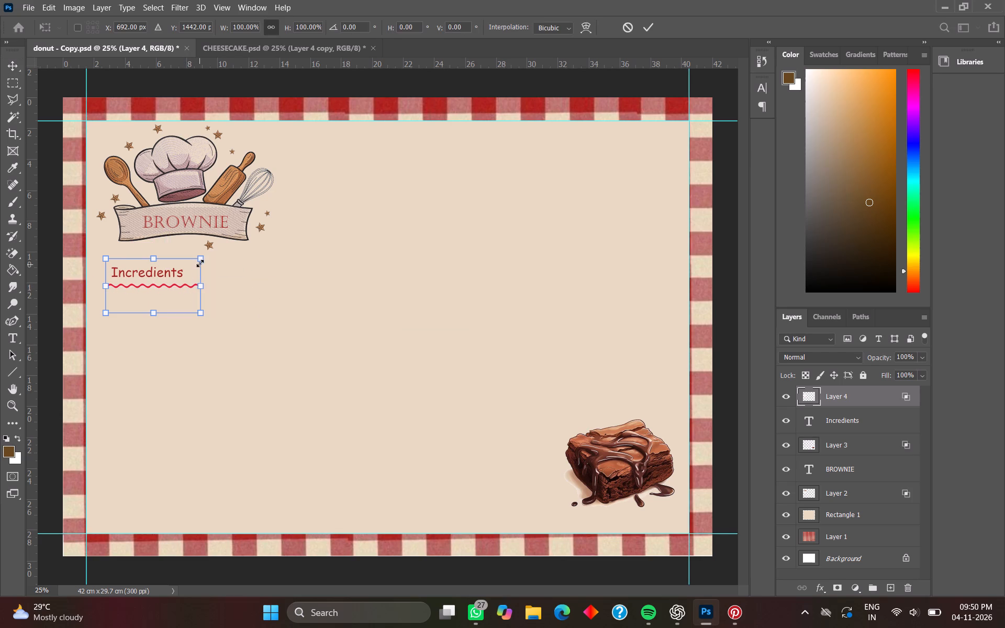
pyautogui.moveTo(199, 259); pyautogui.dragTo(191, 265)
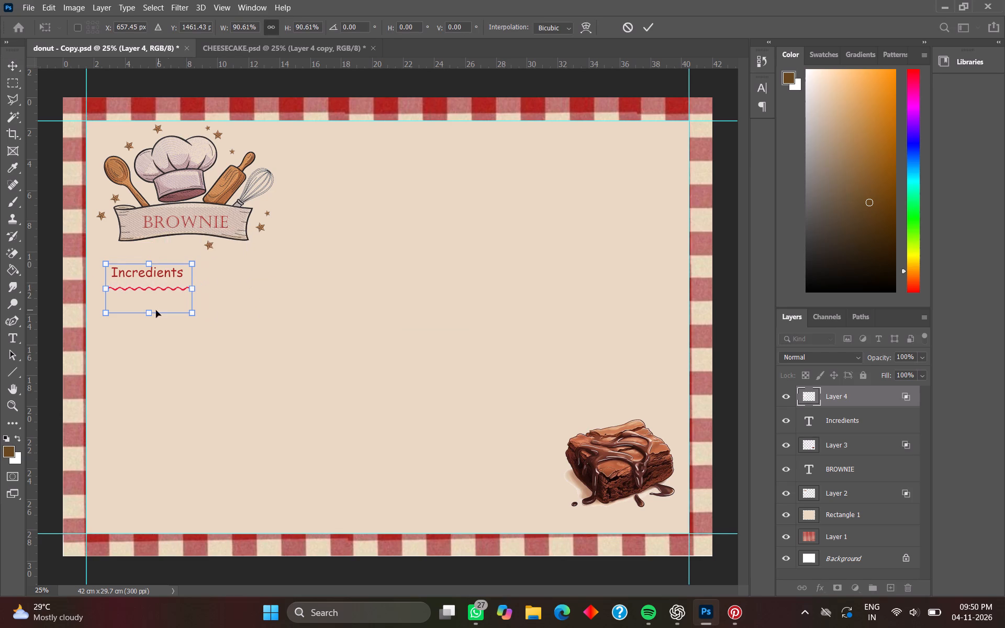
pyautogui.click(159, 300)
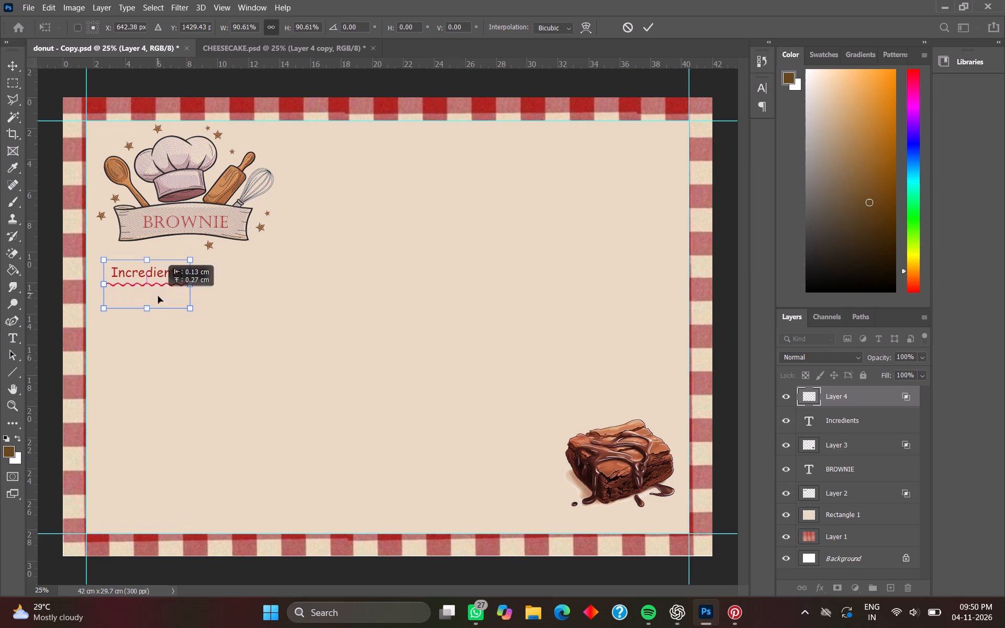
# Shift the Incredients heading and its wavy underline slightly left, closer to the left vertical guide.
pyautogui.click(879, 425)
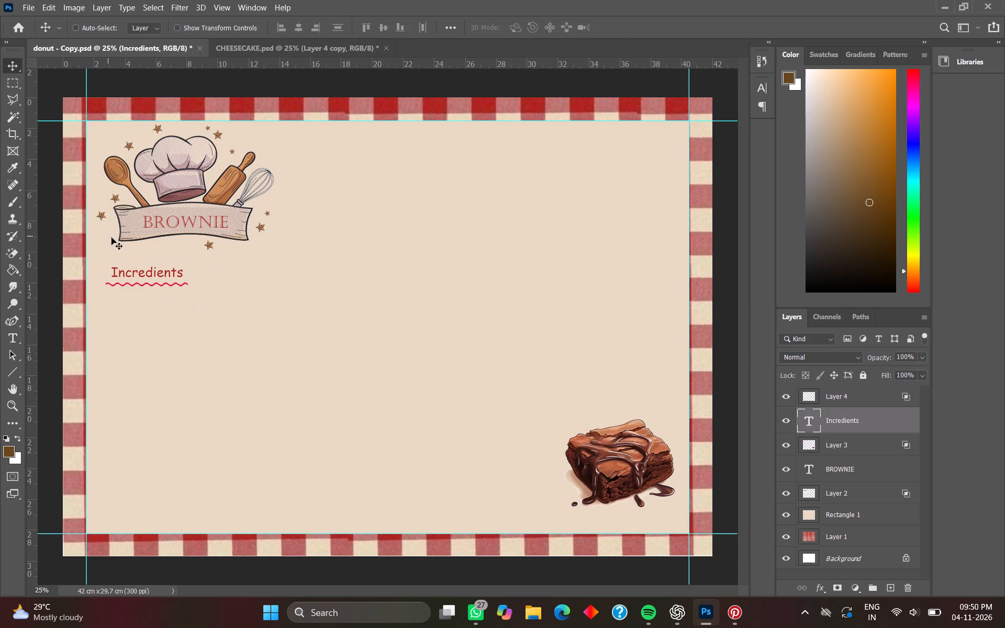
pyautogui.moveTo(143, 270); pyautogui.dragTo(137, 267)
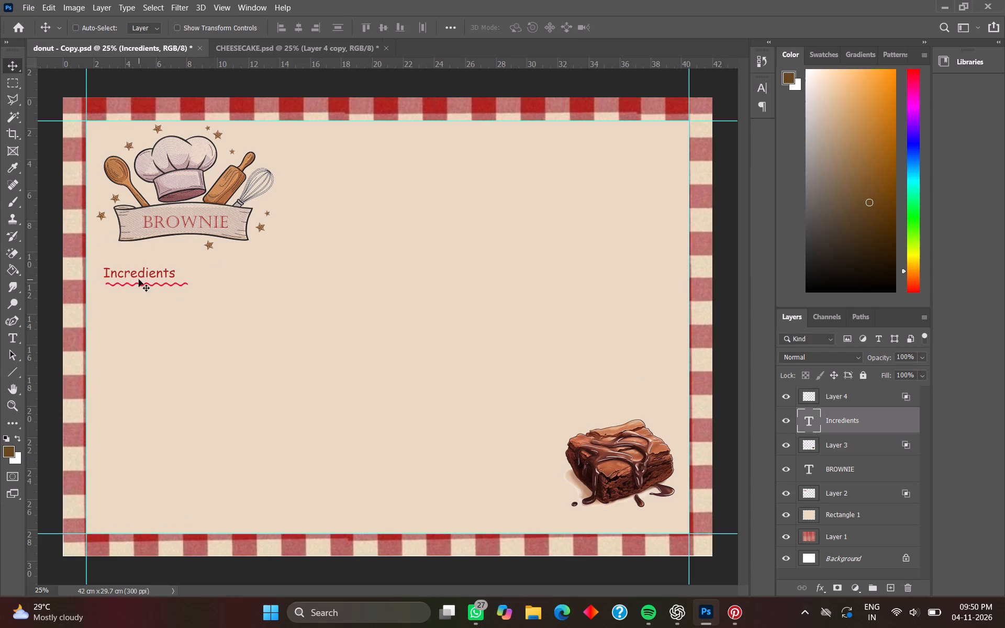
pyautogui.click(856, 395)
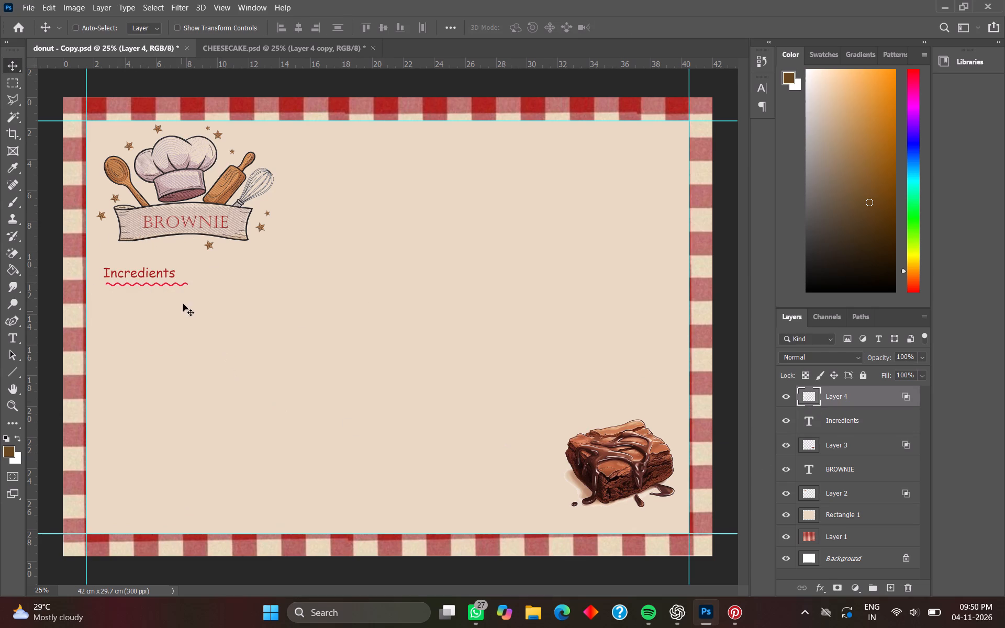
pyautogui.moveTo(173, 282); pyautogui.dragTo(167, 283)
pyautogui.click(8, 337)
pyautogui.click(107, 305)
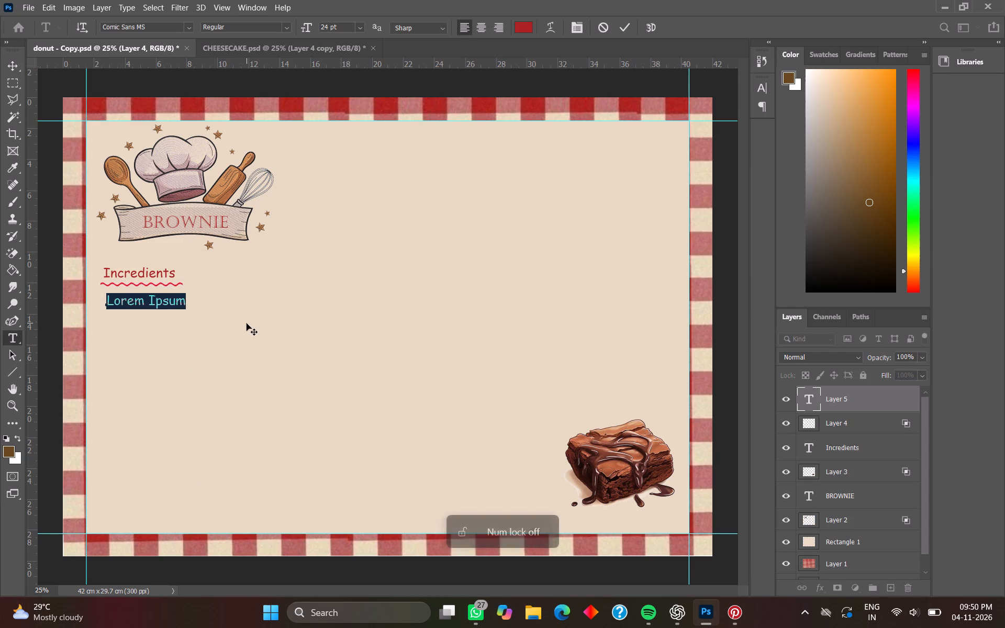
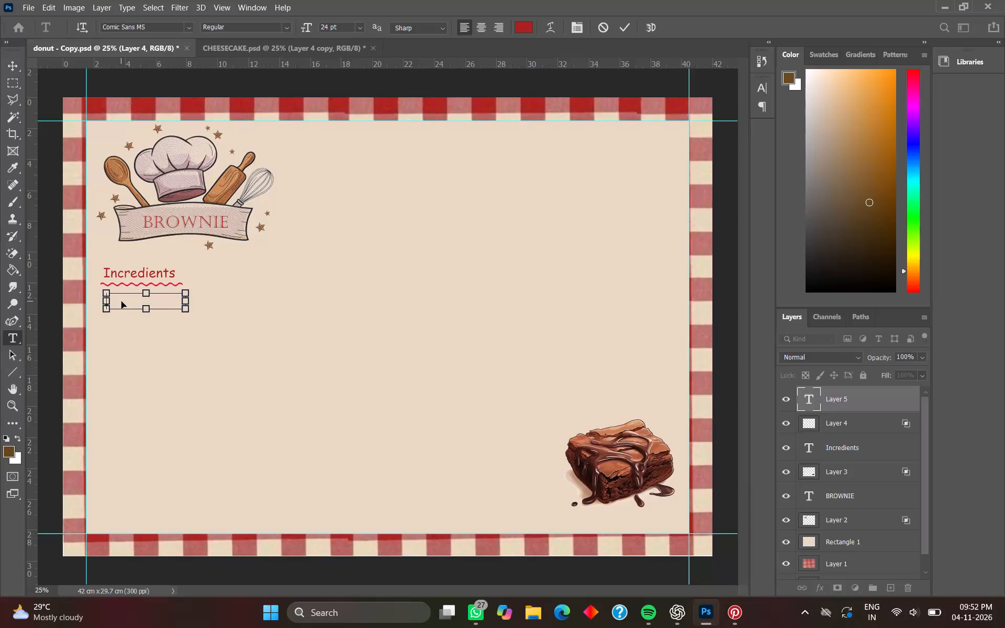
# Paste the copied Chocolate Brownies ingredients into the empty text layer and insert a blank line between every ingredient.
pyautogui.hotkey('ctrl', 'v')
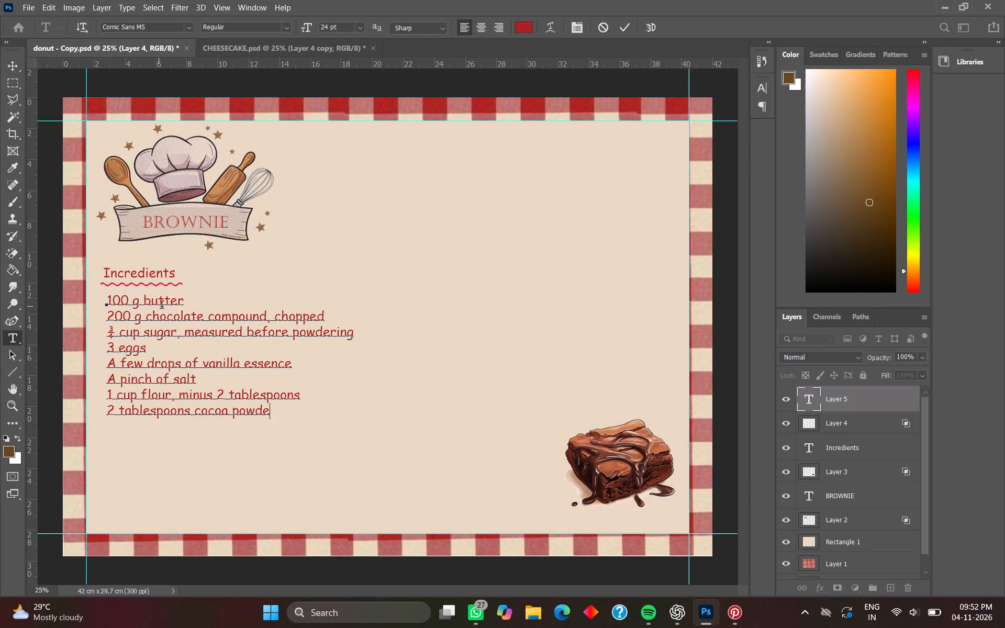
pyautogui.click(187, 301)
pyautogui.press('Return')
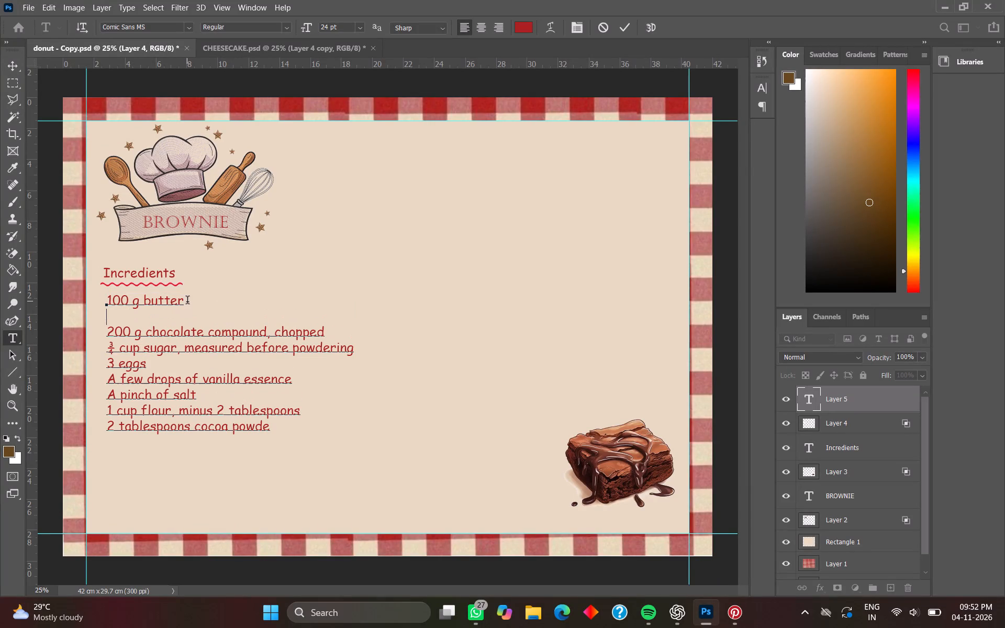
pyautogui.click(334, 332)
pyautogui.press('Return')
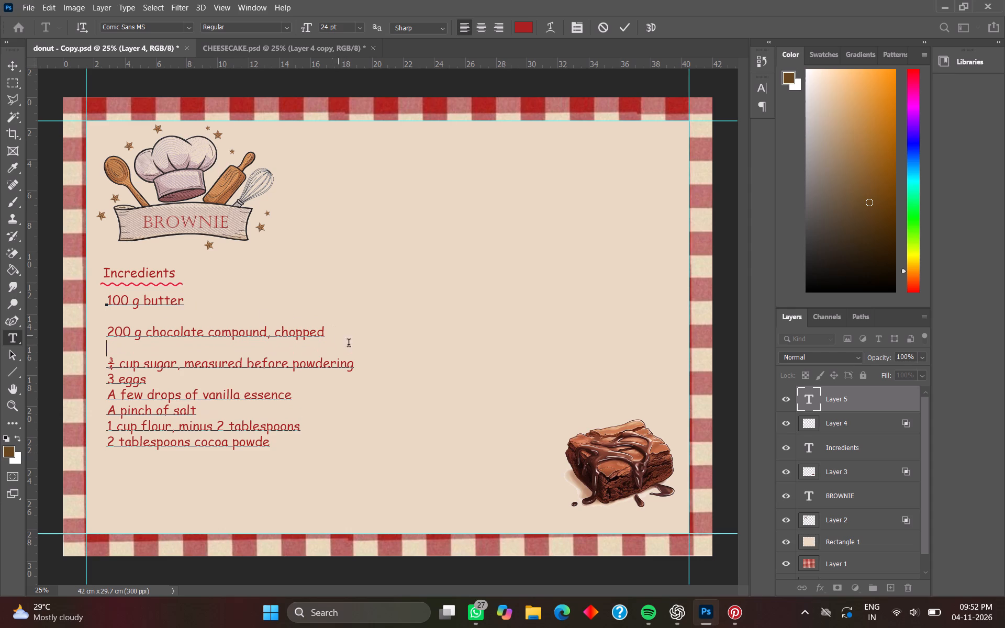
pyautogui.click(356, 368)
pyautogui.press('Return')
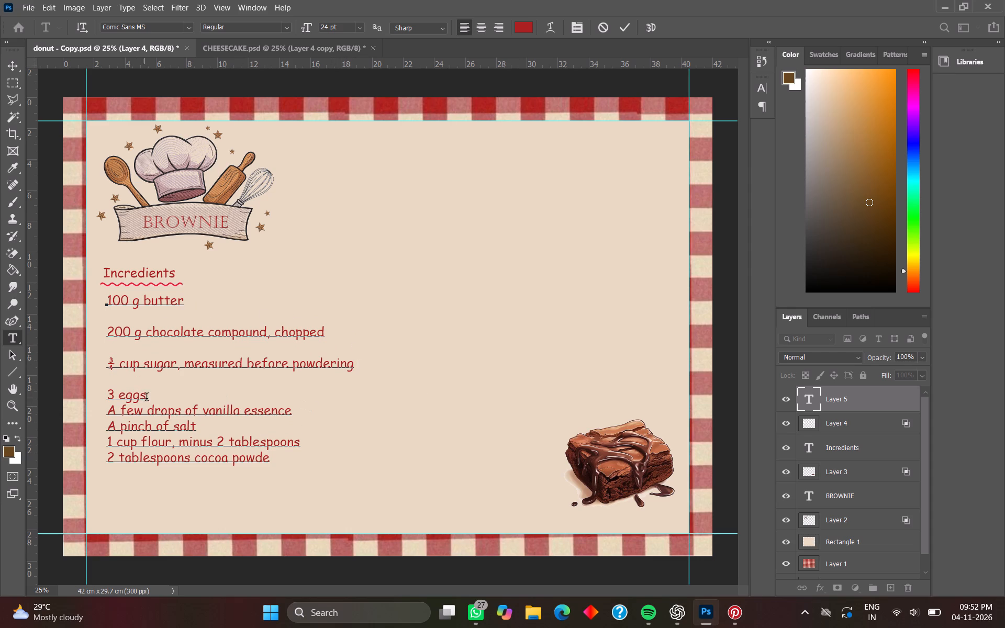
pyautogui.click(148, 397)
pyautogui.press('Return')
pyautogui.click(293, 428)
pyautogui.press('Return')
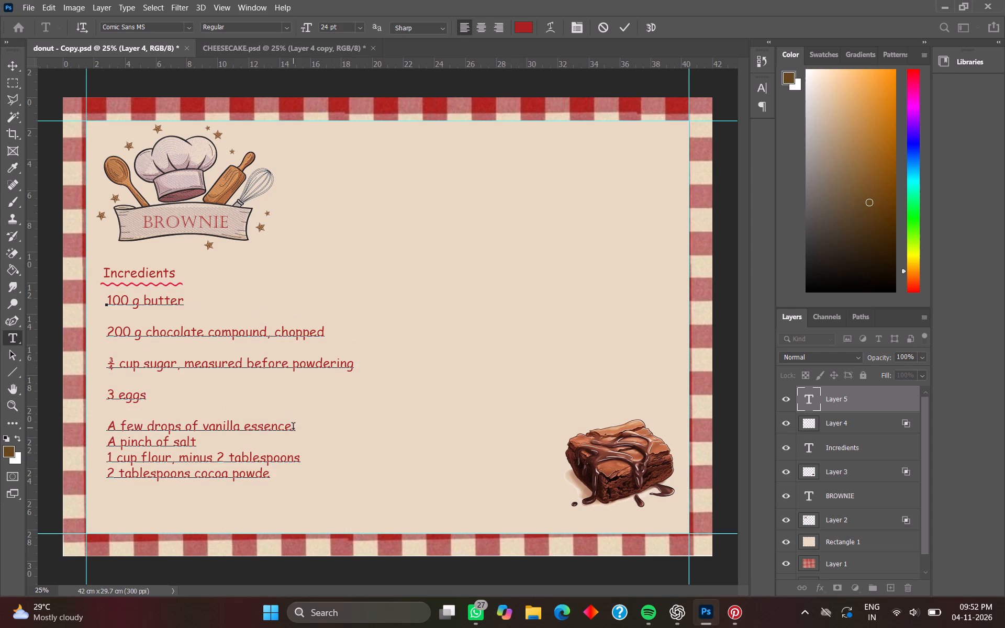
pyautogui.click(195, 460)
pyautogui.press('Return')
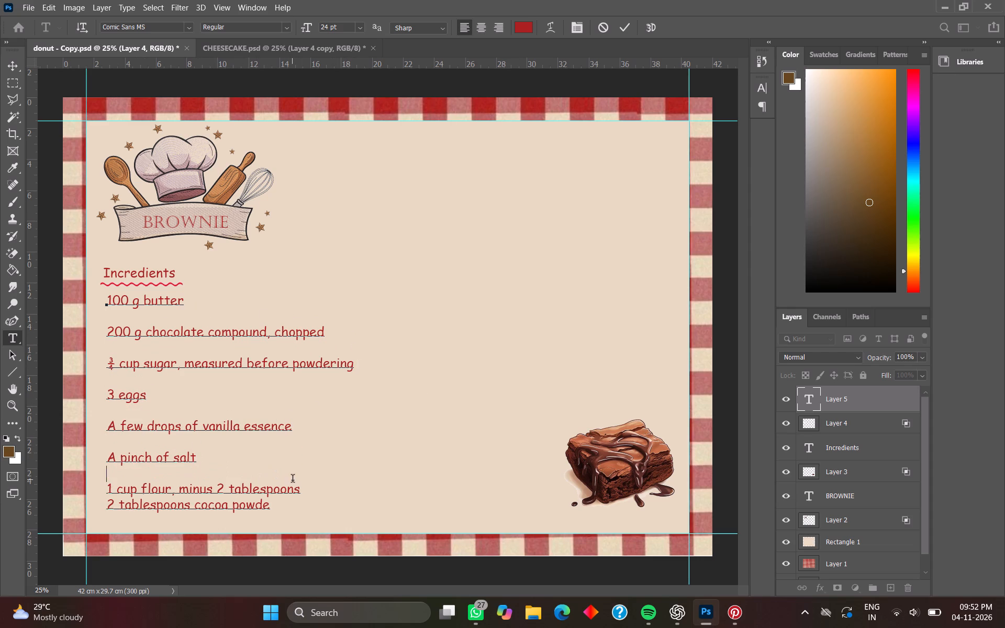
pyautogui.click(302, 493)
pyautogui.press('Return')
pyautogui.click(273, 525)
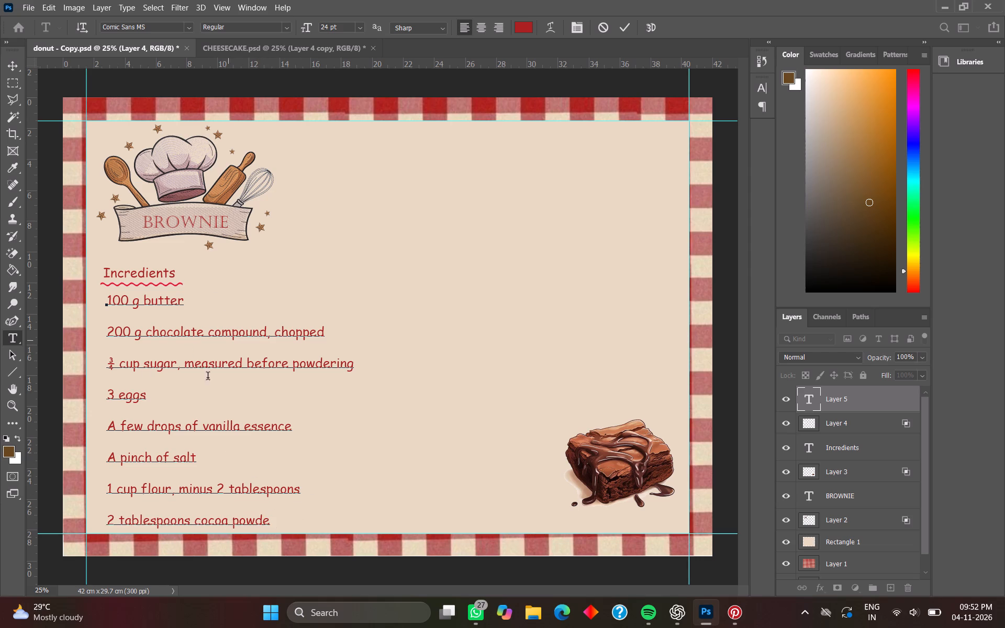
# Check the ingredient text size in CHEESECAKE.psd and set the whole brownie ingredient list to 20 pt.
pyautogui.click(239, 50)
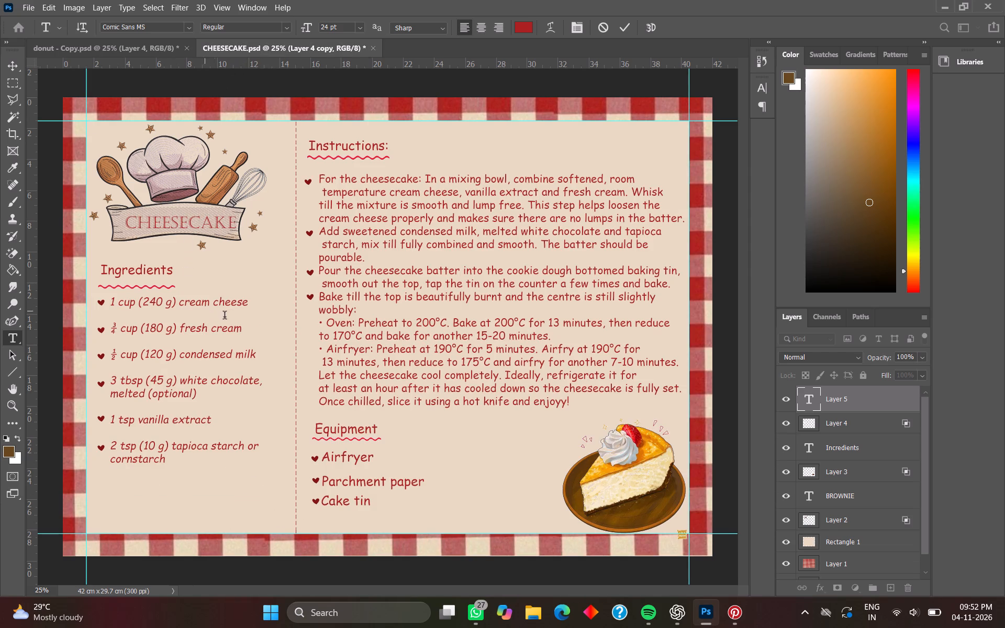
pyautogui.moveTo(248, 302); pyautogui.dragTo(70, 322)
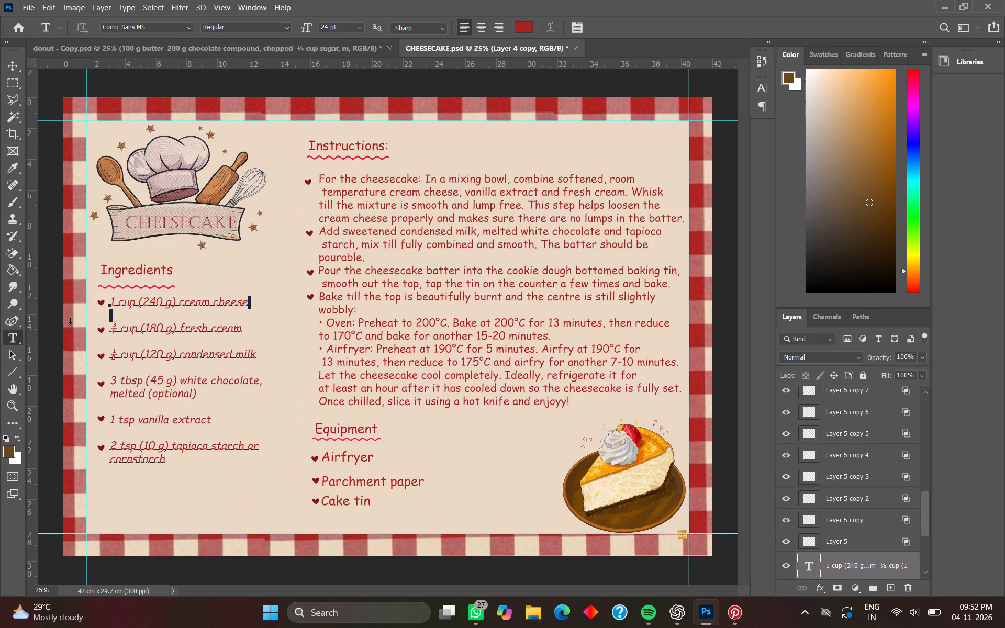
pyautogui.moveTo(70, 322); pyautogui.dragTo(112, 301)
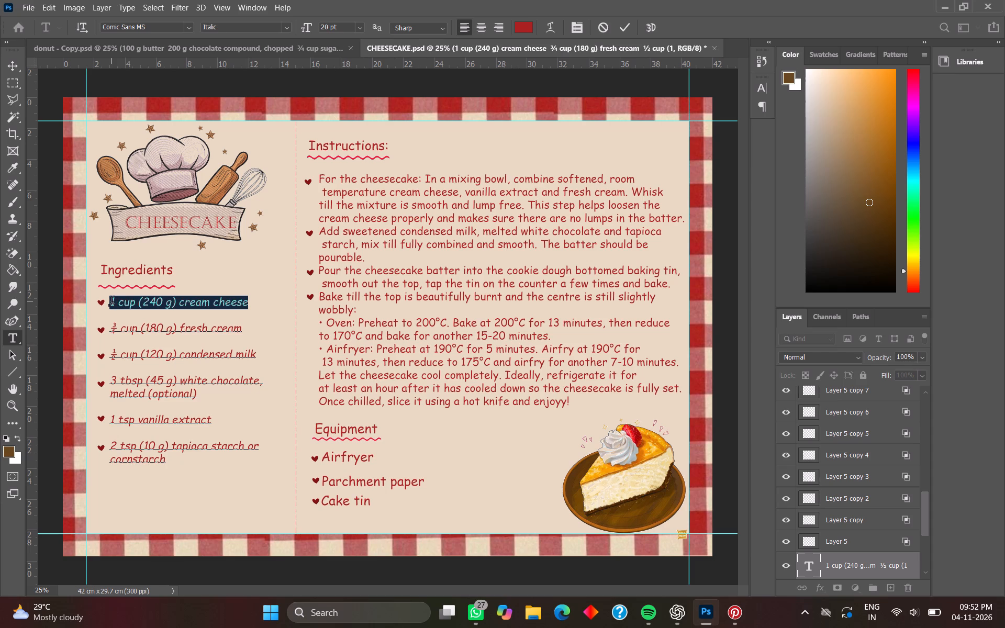
pyautogui.click(79, 50)
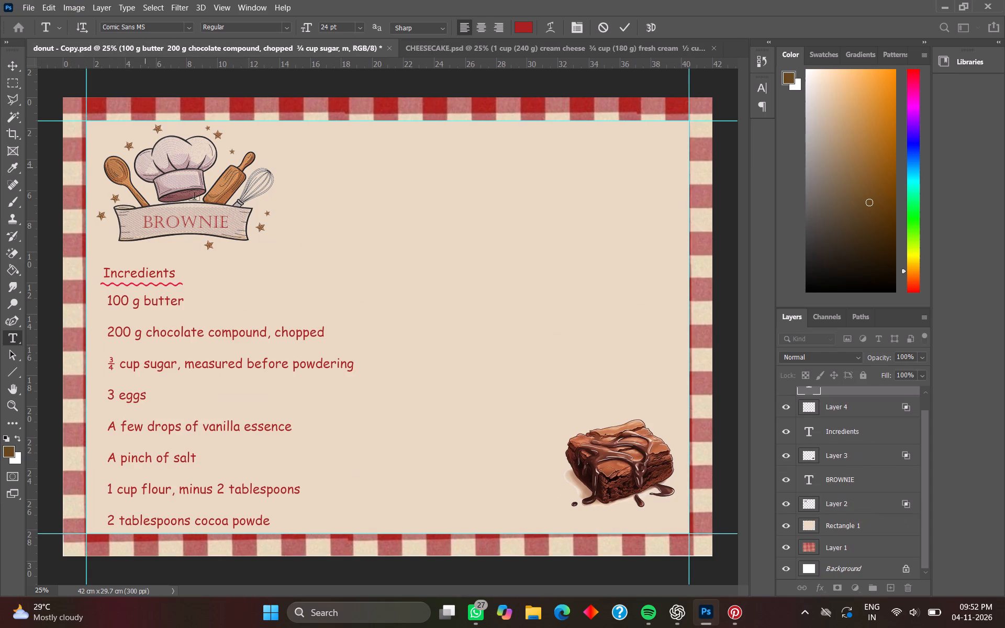
pyautogui.moveTo(269, 522); pyautogui.dragTo(260, 519)
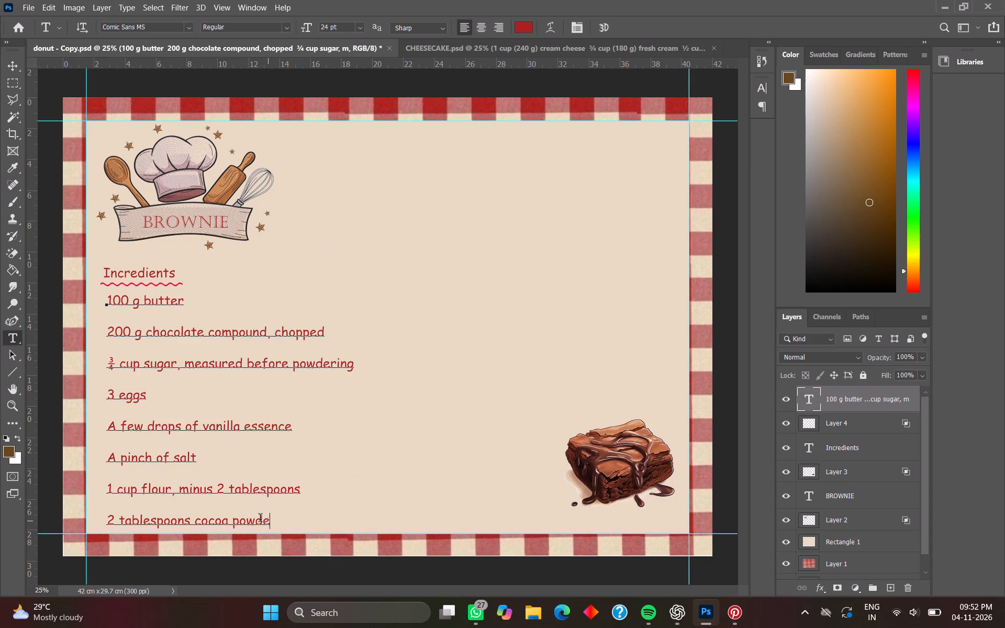
pyautogui.moveTo(260, 519); pyautogui.dragTo(99, 302)
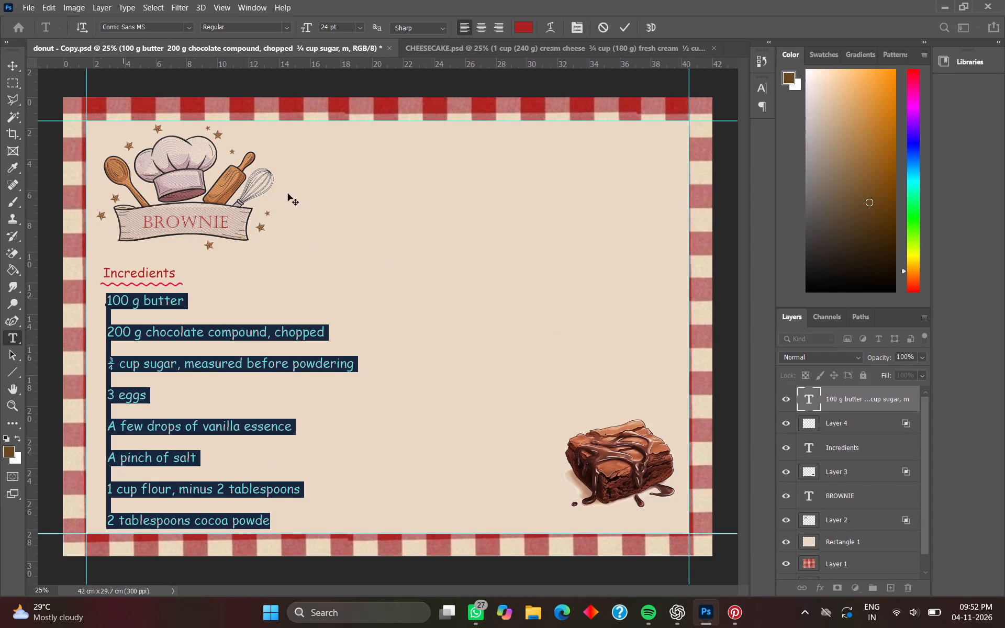
pyautogui.click(326, 26)
pyautogui.press('BackSpace')
pyautogui.press('BackSpace')
pyautogui.press('BackSpace')
pyautogui.write('20')
pyautogui.press('Return')
pyautogui.click(403, 23)
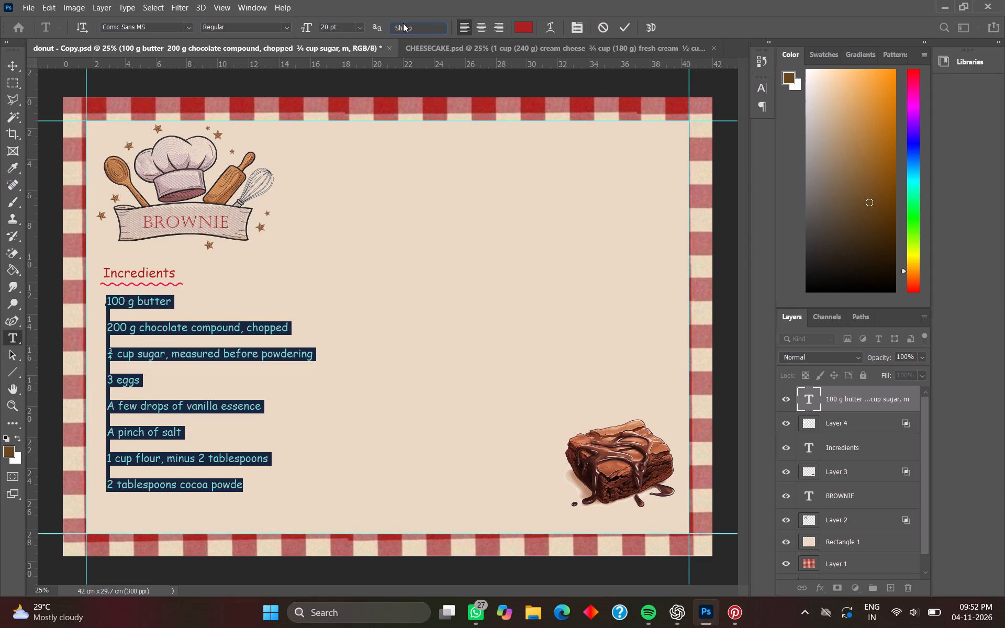
pyautogui.click(344, 25)
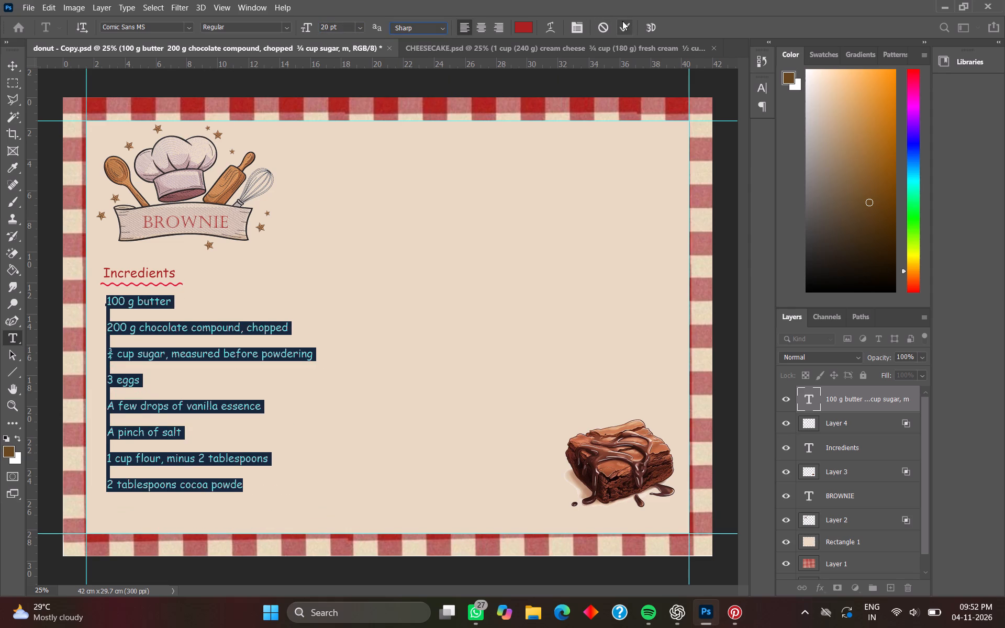
pyautogui.click(624, 21)
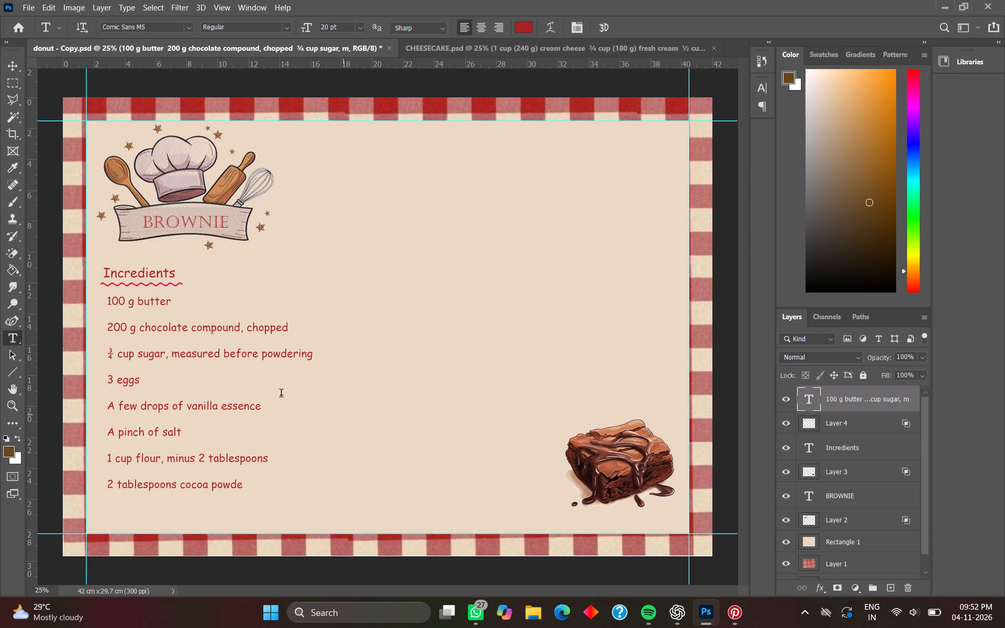
# Compare with the CHEESECAKE.psd layout and shift the brownie ingredient list about 0.5 cm right, keeping its height.
pyautogui.click(438, 49)
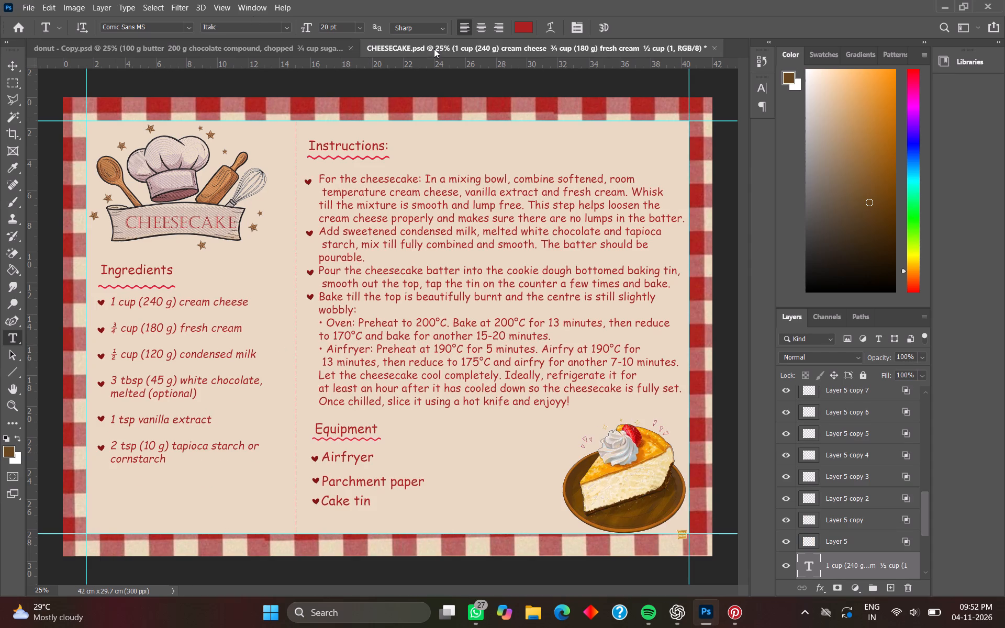
pyautogui.click(262, 40)
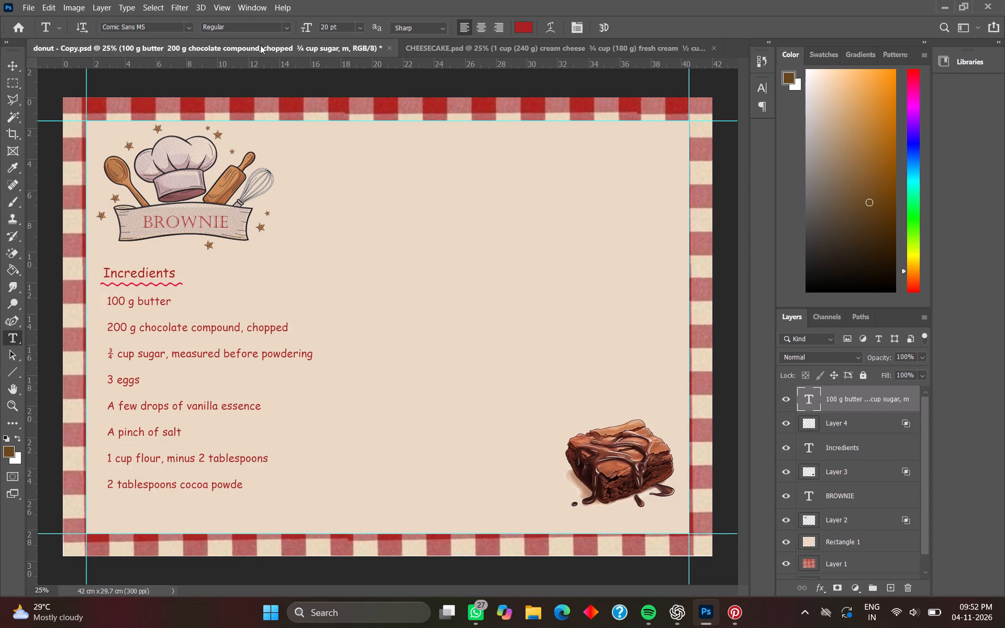
pyautogui.click(464, 51)
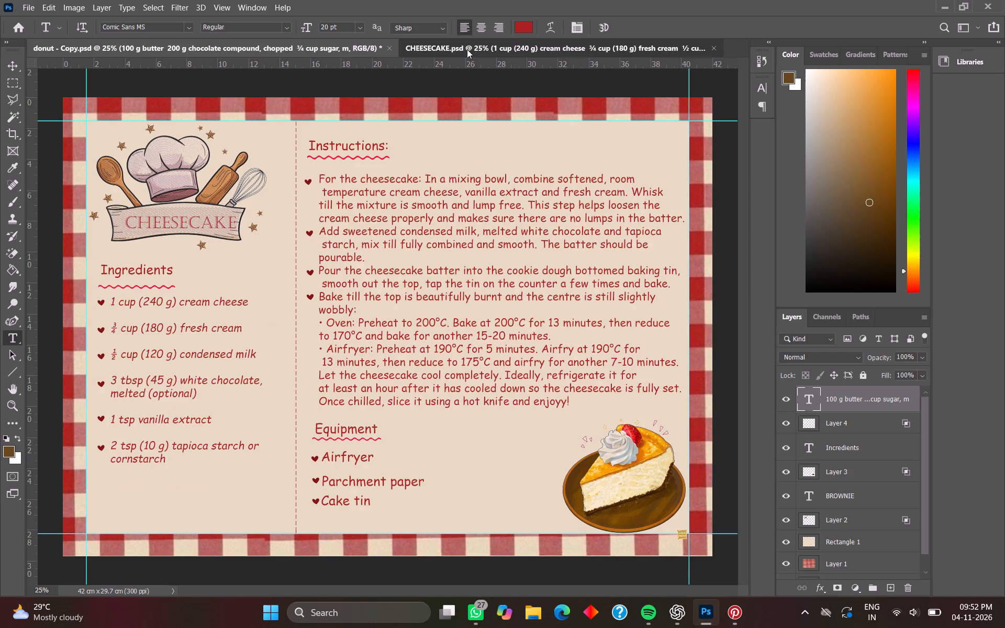
pyautogui.click(253, 42)
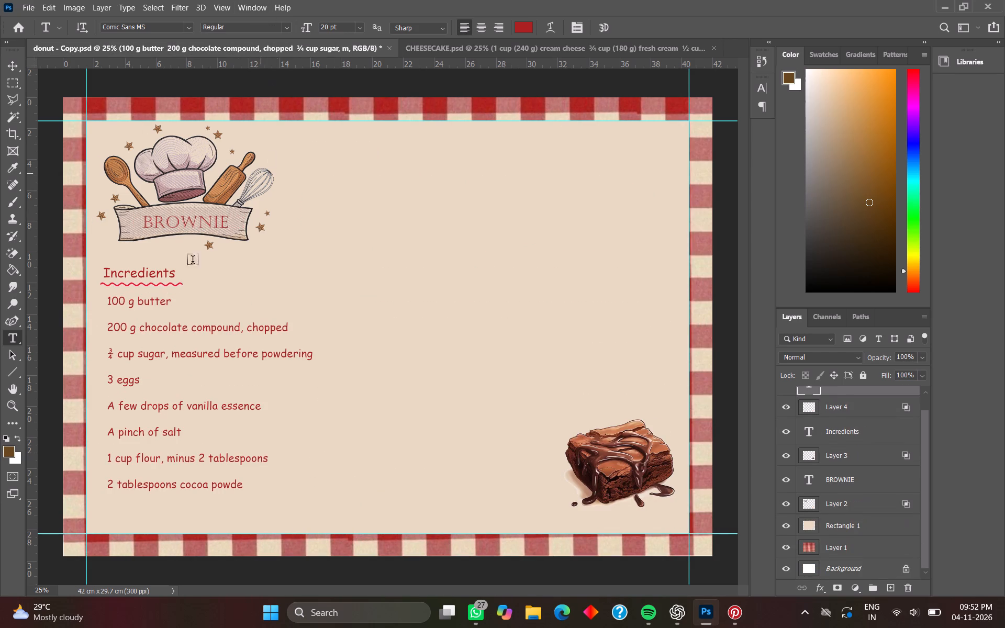
pyautogui.click(18, 64)
pyautogui.moveTo(166, 351); pyautogui.dragTo(174, 351)
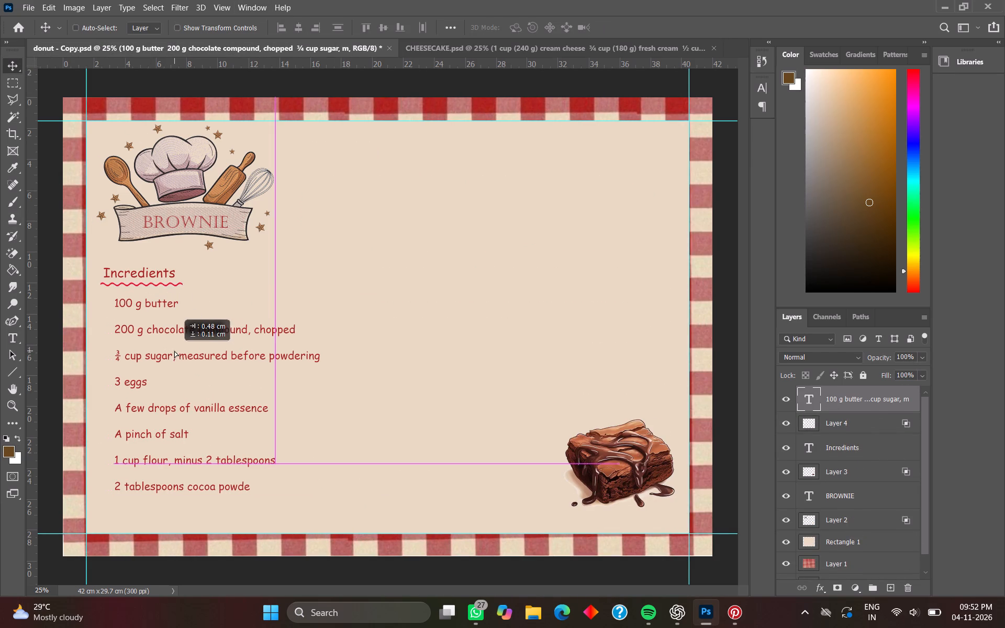
pyautogui.moveTo(174, 351); pyautogui.dragTo(172, 346)
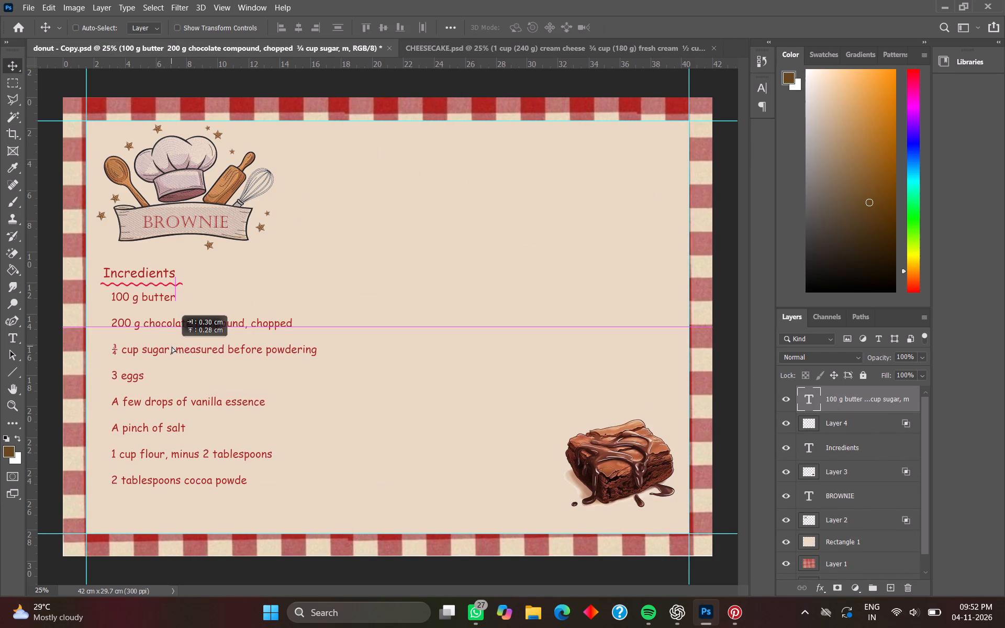
pyautogui.moveTo(172, 346); pyautogui.dragTo(172, 351)
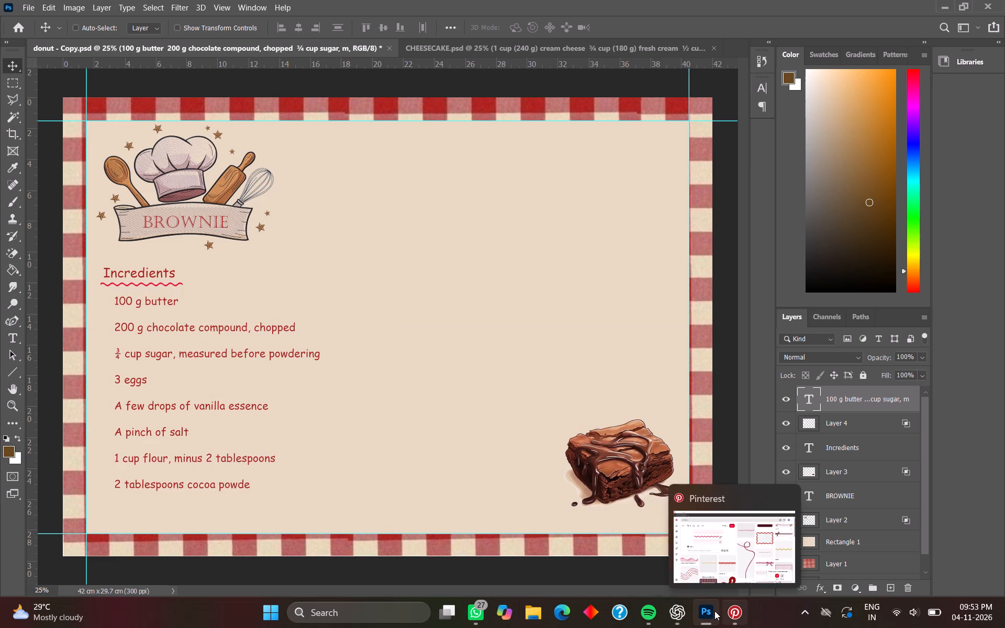
# Switch to Pinterest, search for "red love", open the solid dark red heart pin and copy its image.
pyautogui.click(735, 613)
pyautogui.click(415, 74)
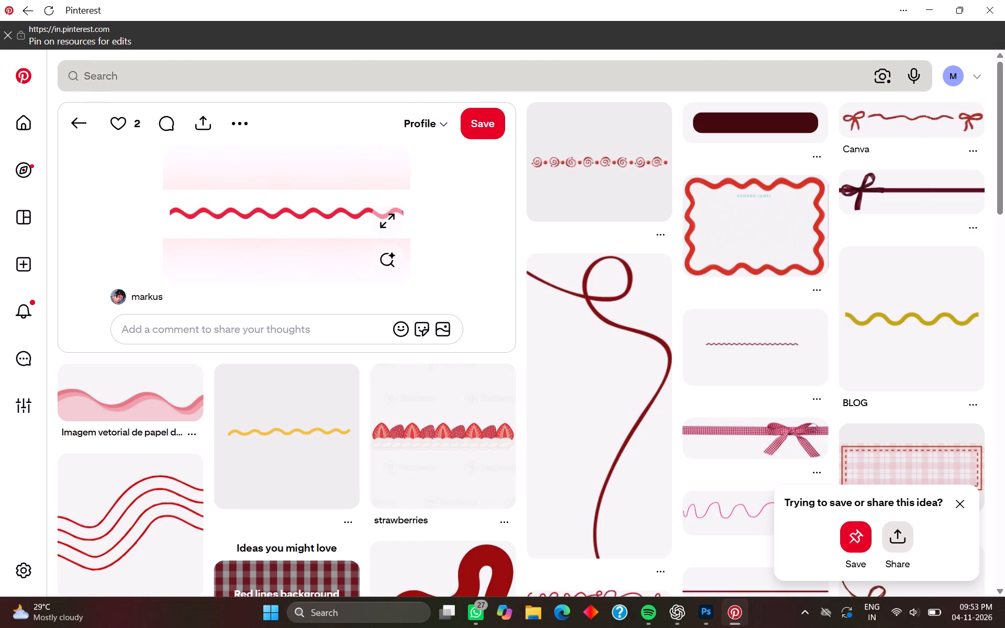
pyautogui.write('red love')
pyautogui.press('Return')
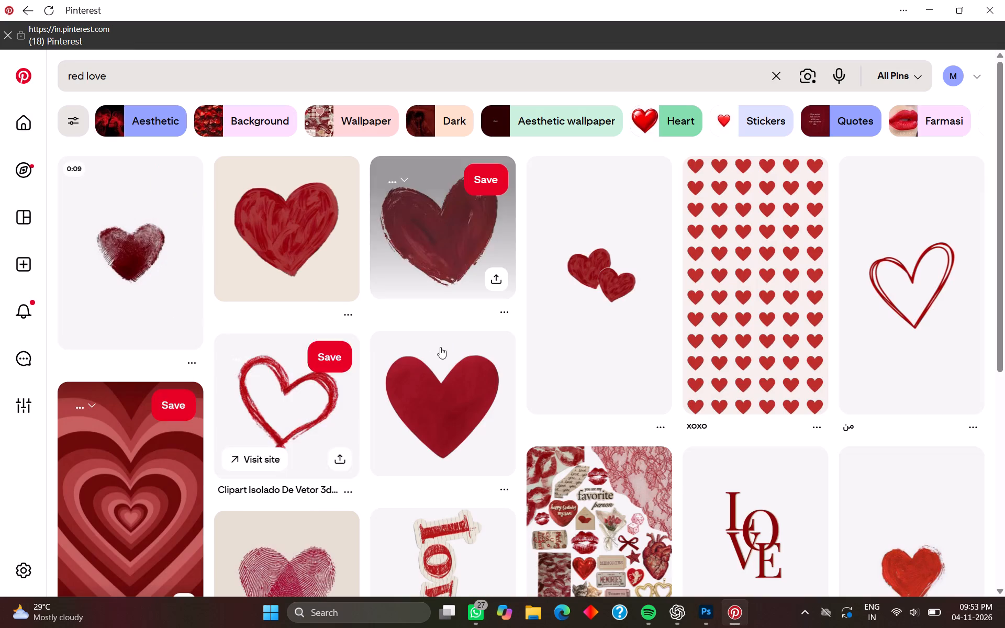
pyautogui.scroll(-1, 511, 400)
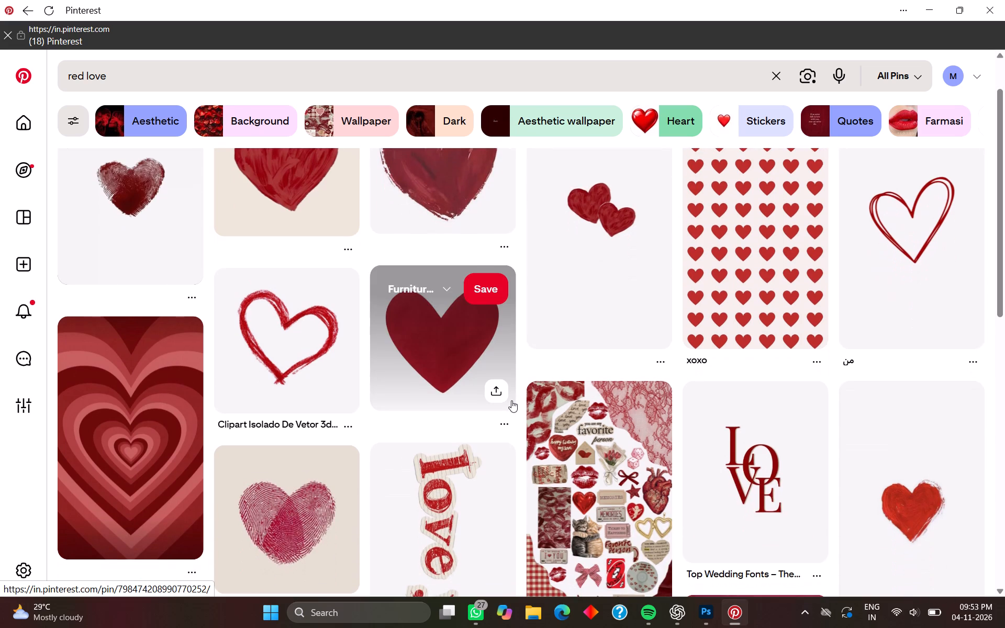
pyautogui.scroll(-5, 511, 400)
pyautogui.scroll(4, 510, 399)
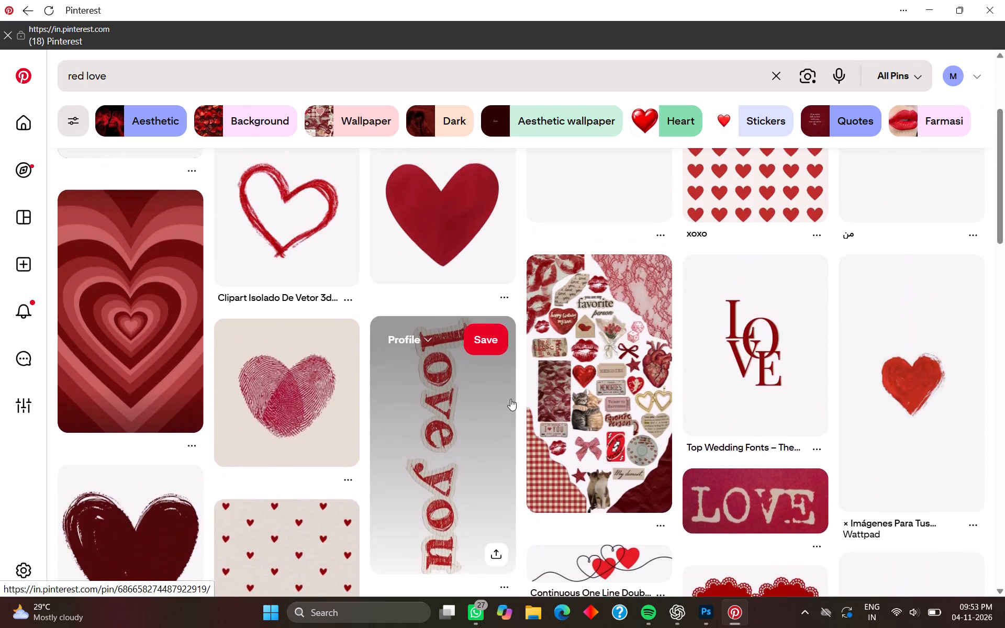
pyautogui.scroll(1, 510, 399)
pyautogui.scroll(-3, 510, 399)
pyautogui.scroll(5, 510, 399)
pyautogui.click(498, 403)
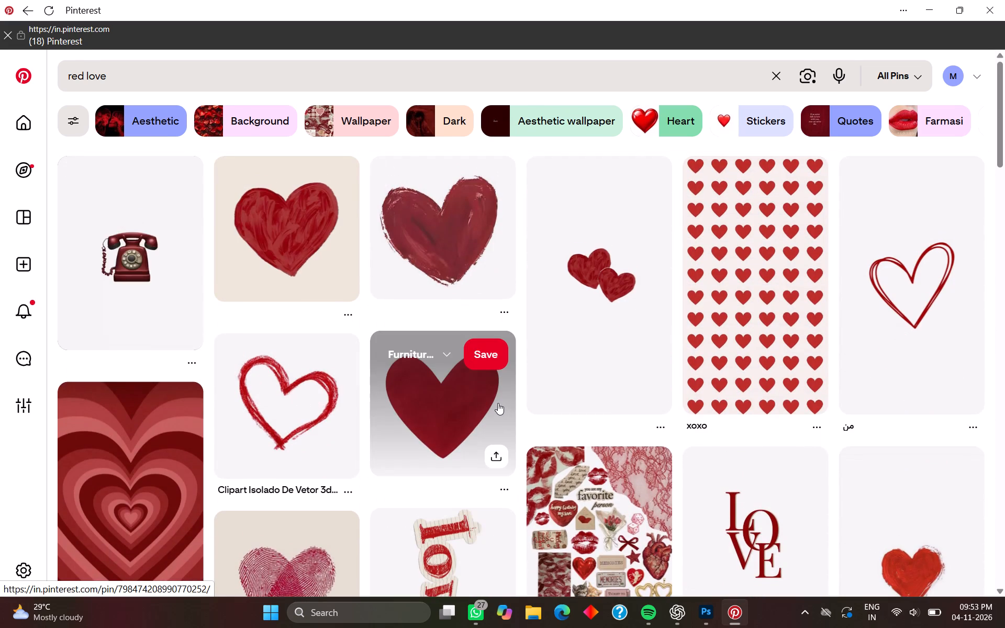
pyautogui.rightClick(306, 281)
pyautogui.click(373, 345)
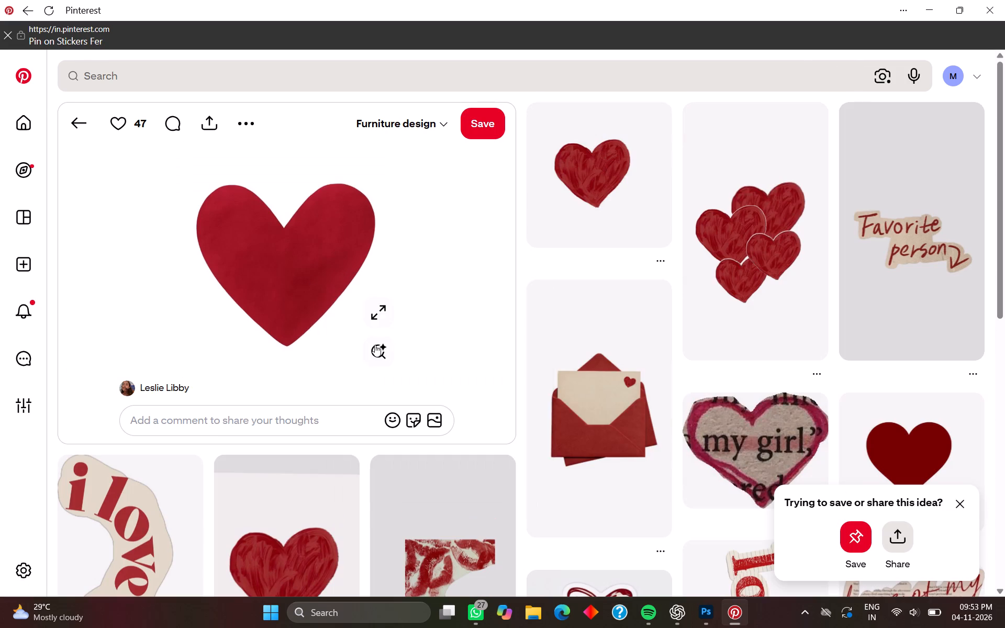
# Return to Photoshop and paste the copied red heart into CHEESECAKE.psd.
pyautogui.click(711, 609)
pyautogui.click(473, 50)
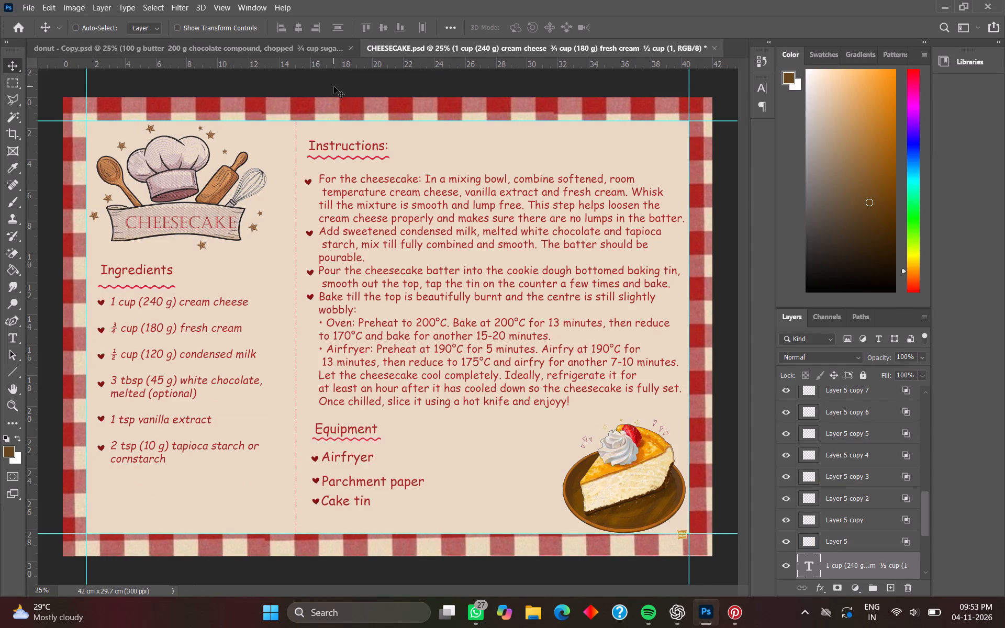
pyautogui.hotkey('ctrl', 'v')
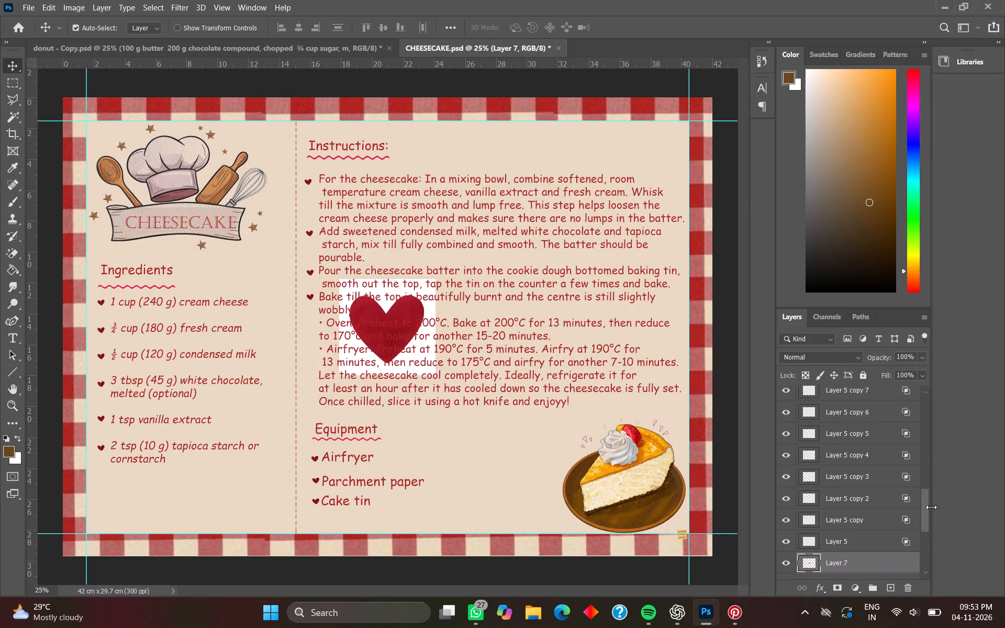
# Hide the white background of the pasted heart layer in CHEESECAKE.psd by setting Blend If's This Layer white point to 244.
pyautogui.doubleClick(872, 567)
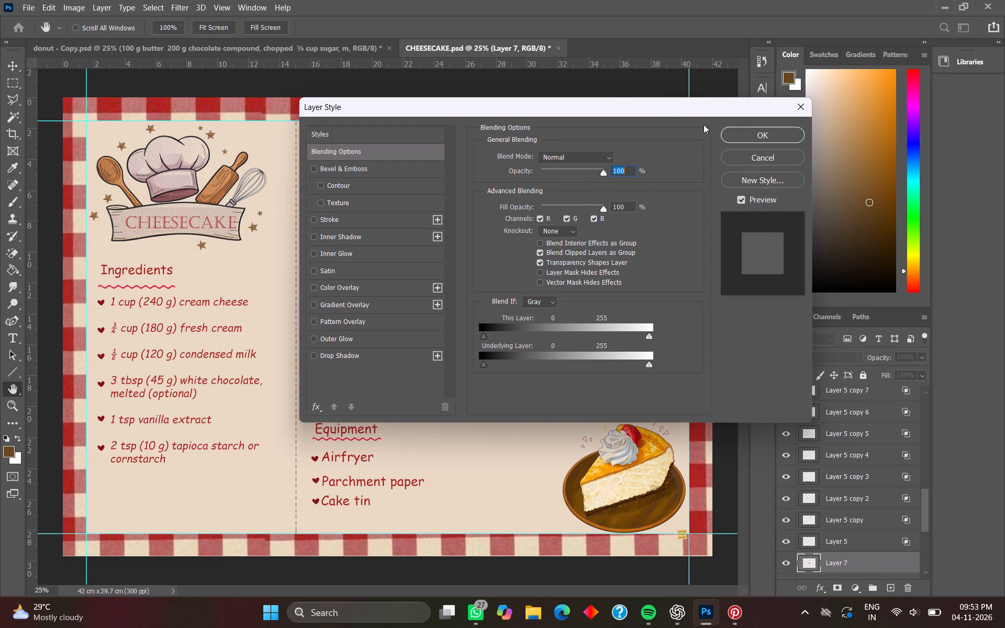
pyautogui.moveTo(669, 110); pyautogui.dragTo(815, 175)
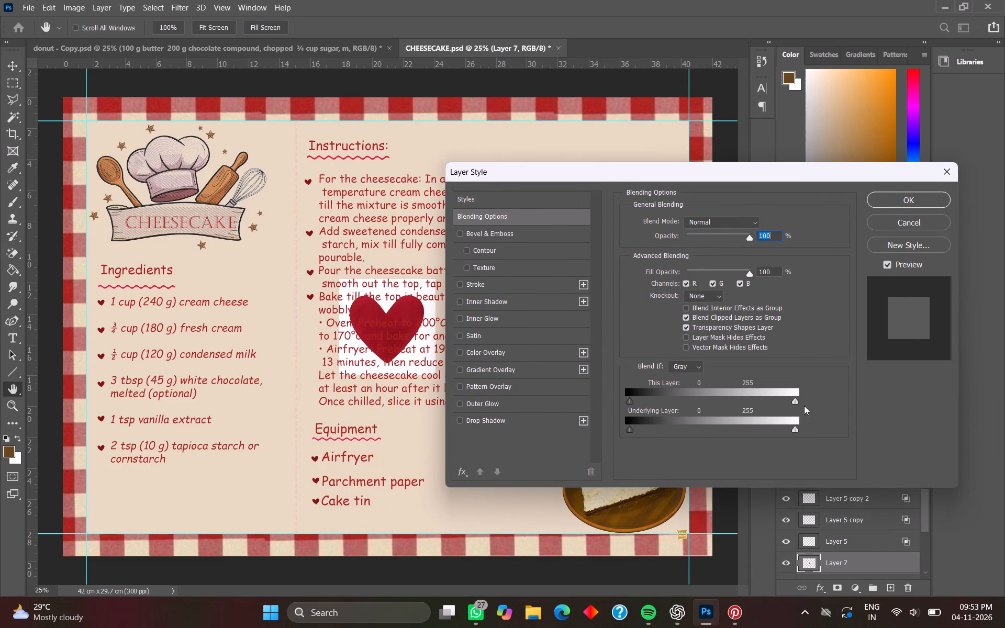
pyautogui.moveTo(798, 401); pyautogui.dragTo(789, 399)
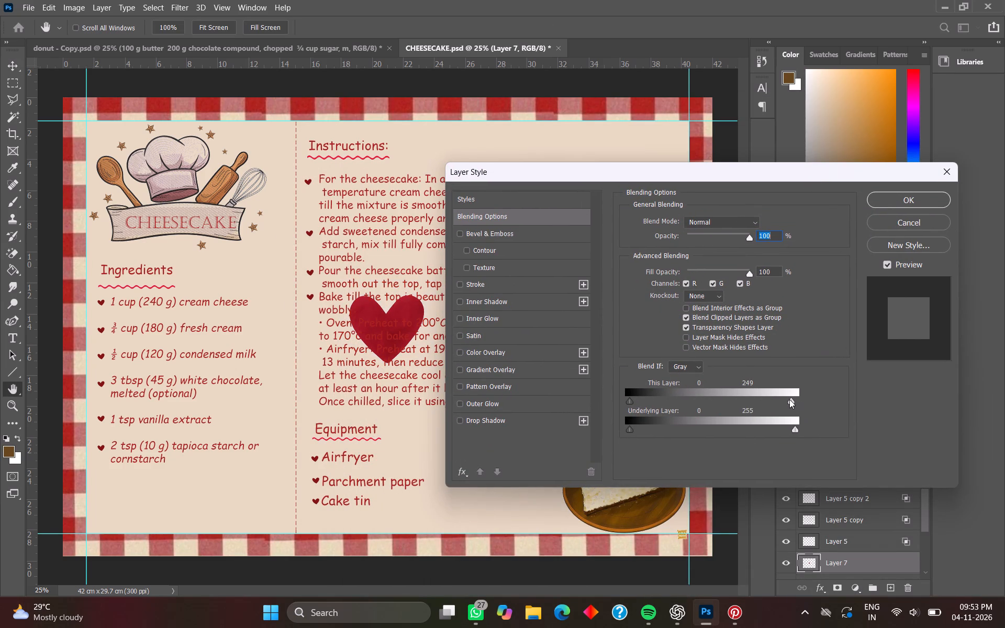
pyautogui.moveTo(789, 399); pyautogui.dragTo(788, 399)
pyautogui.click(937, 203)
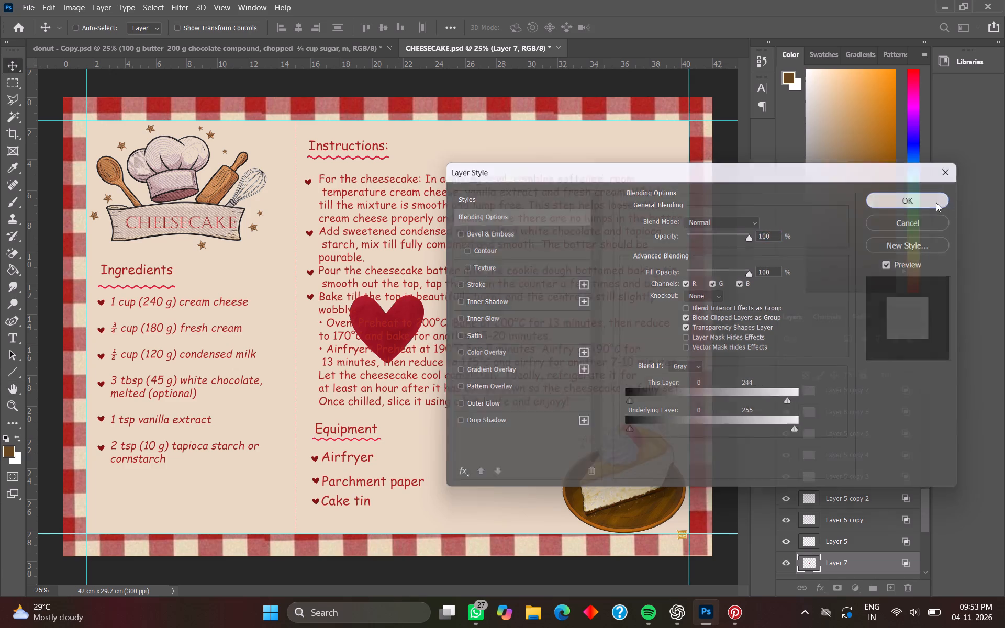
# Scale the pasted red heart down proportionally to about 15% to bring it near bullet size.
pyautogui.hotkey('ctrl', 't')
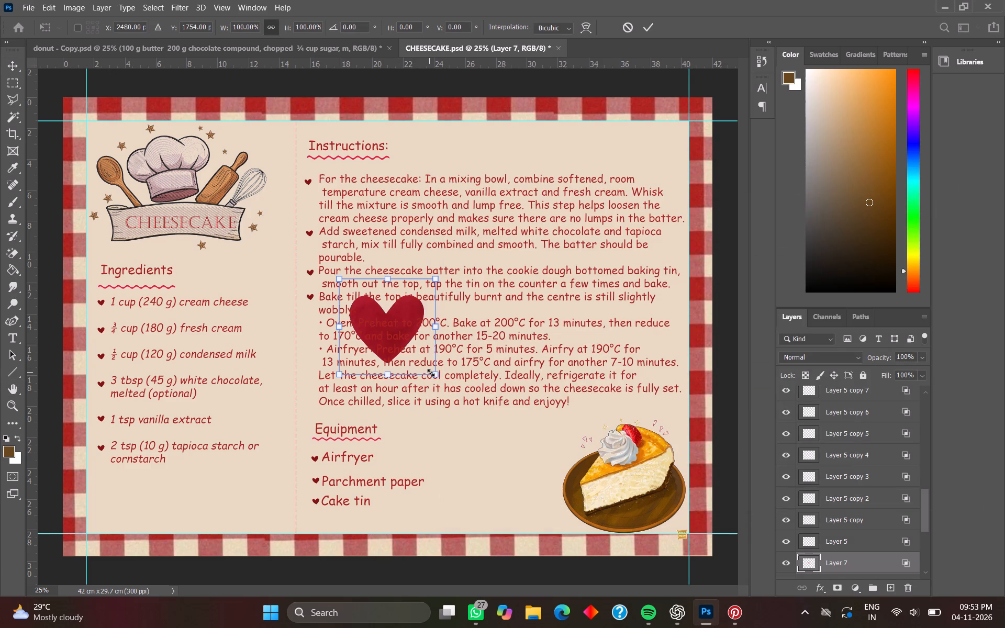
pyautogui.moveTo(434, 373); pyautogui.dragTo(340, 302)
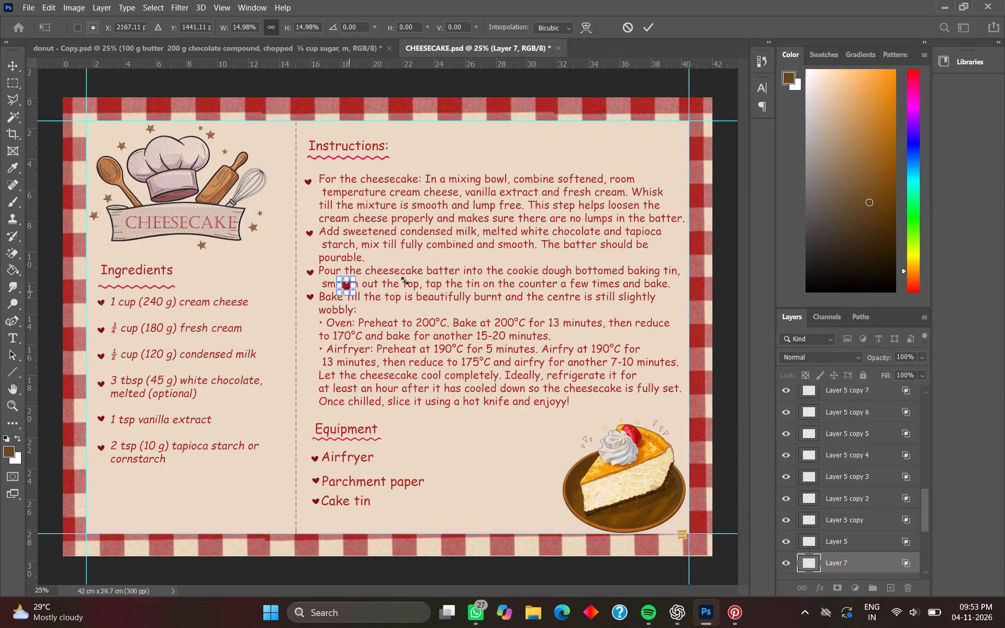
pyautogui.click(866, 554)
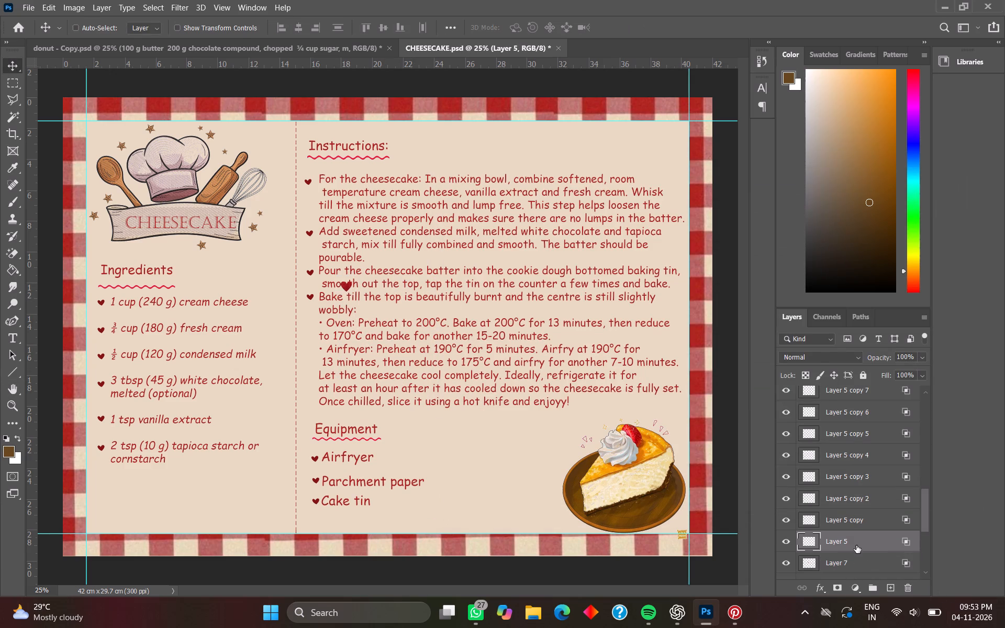
# Delete the pasted heart layer, Layer 7, from CHEESECAKE.psd.
pyautogui.click(864, 558)
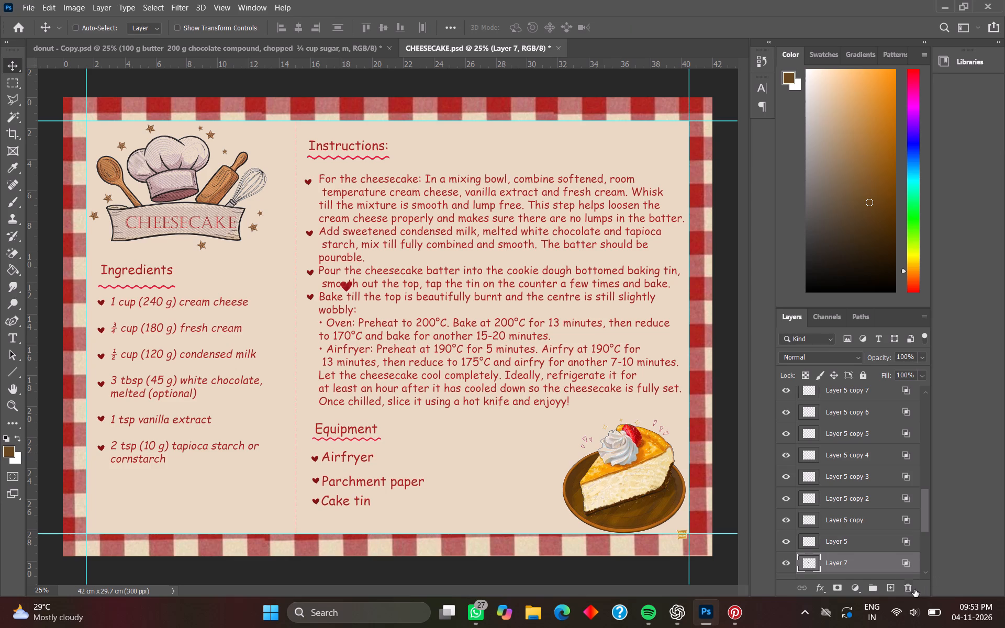
pyautogui.click(913, 589)
pyautogui.click(461, 235)
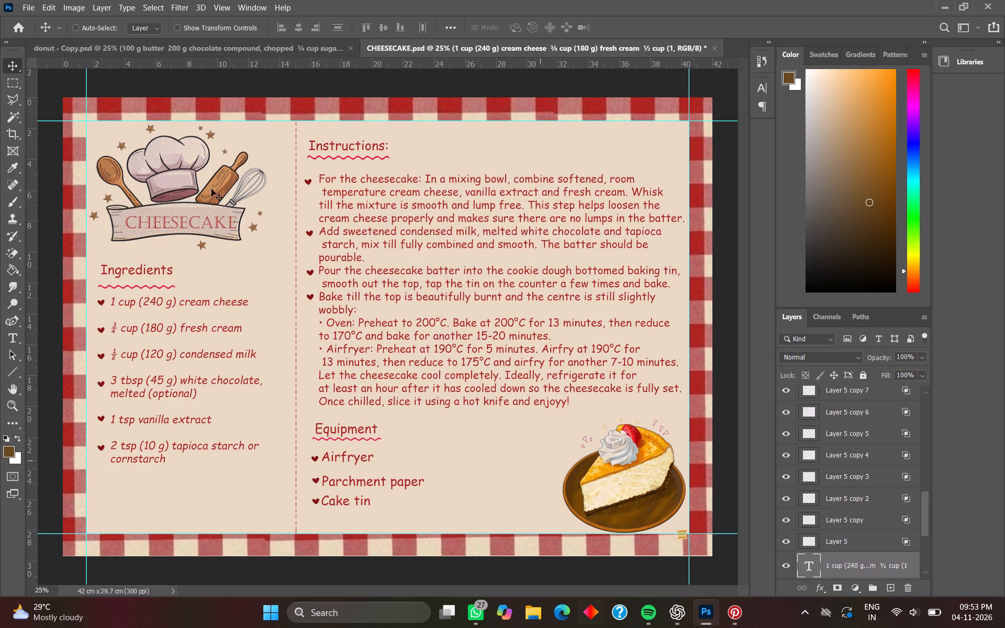
# Return to Pinterest, look through the "red love" results for another heart, and open the "Heart red icon <33" pin.
pyautogui.click(151, 52)
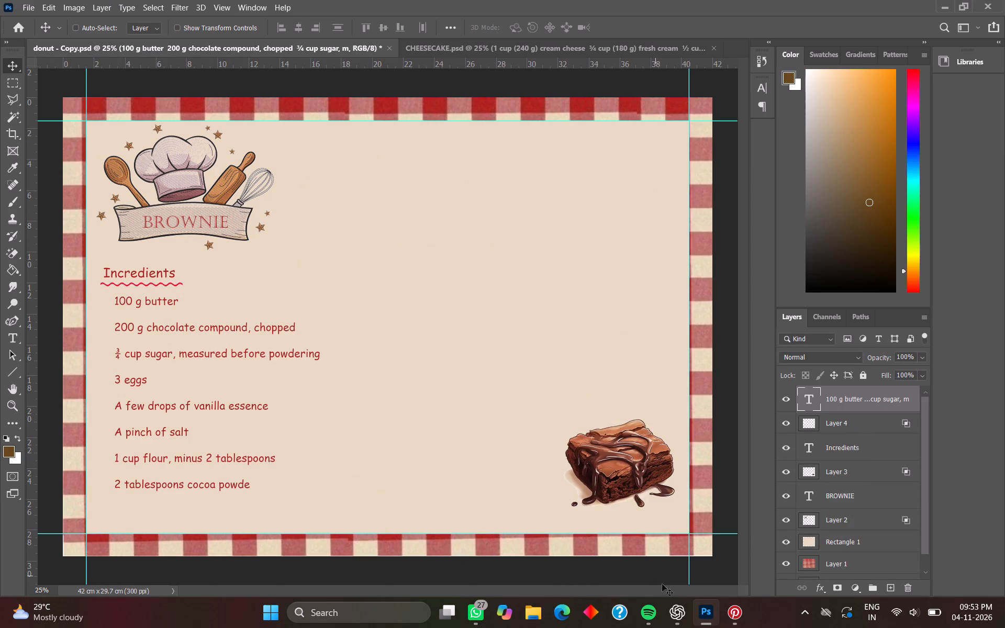
pyautogui.click(734, 607)
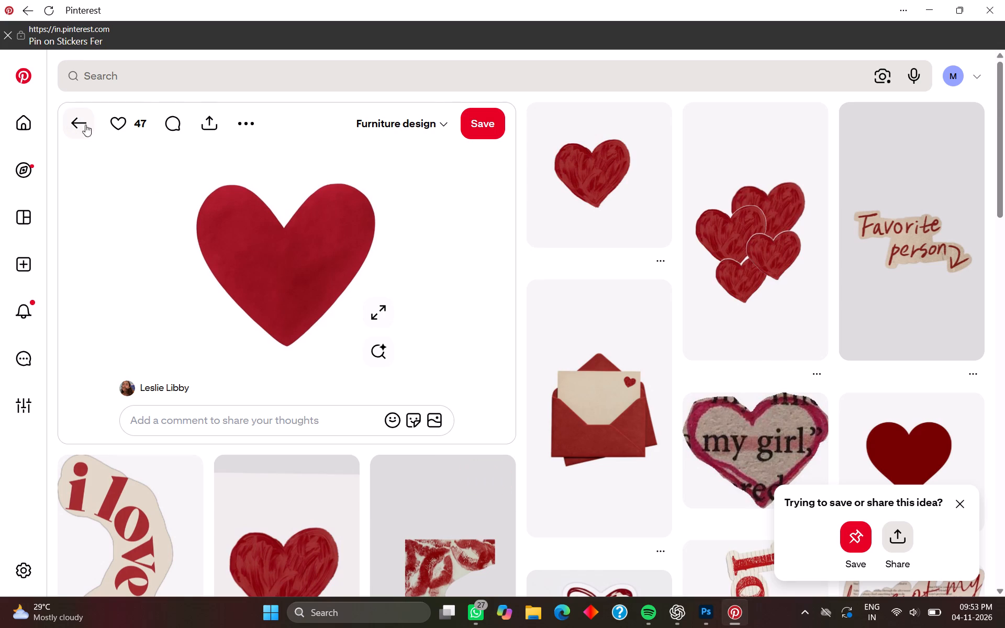
pyautogui.click(90, 127)
pyautogui.scroll(4, 442, 378)
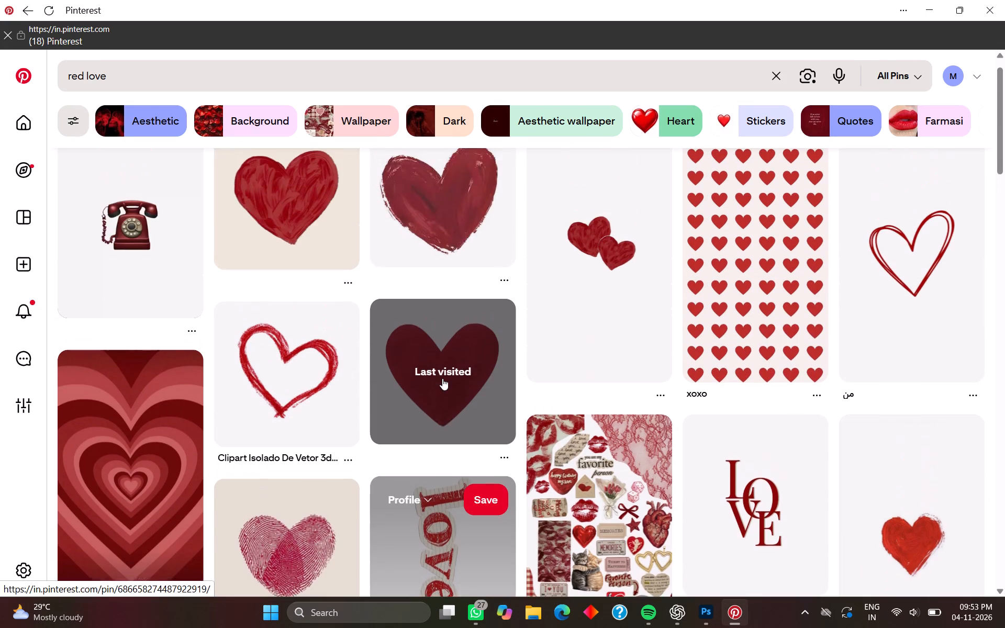
pyautogui.scroll(2, 442, 378)
pyautogui.scroll(-5, 442, 378)
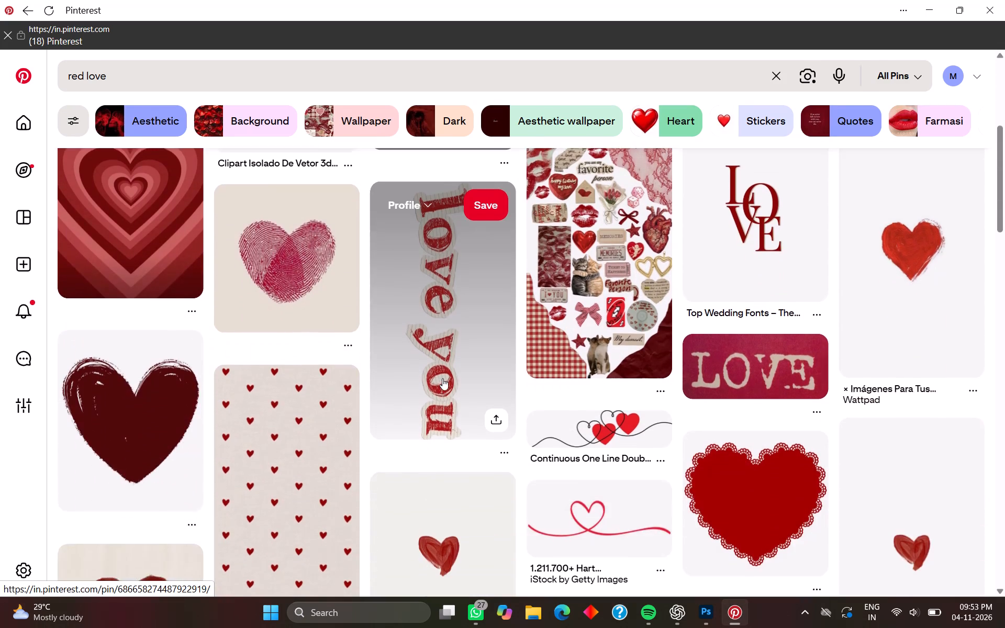
pyautogui.scroll(-4, 442, 378)
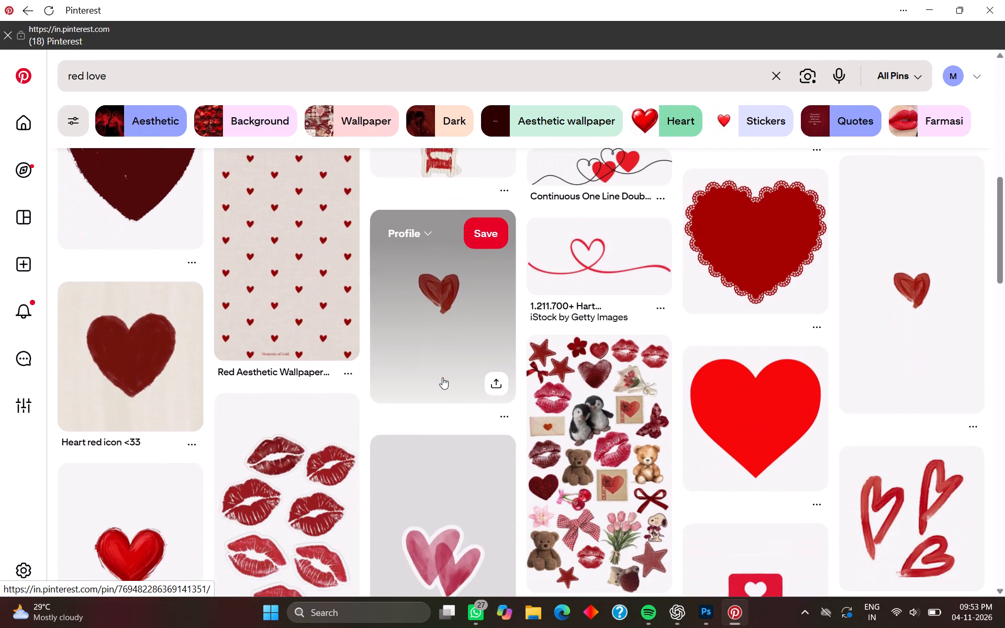
pyautogui.scroll(-17, 442, 377)
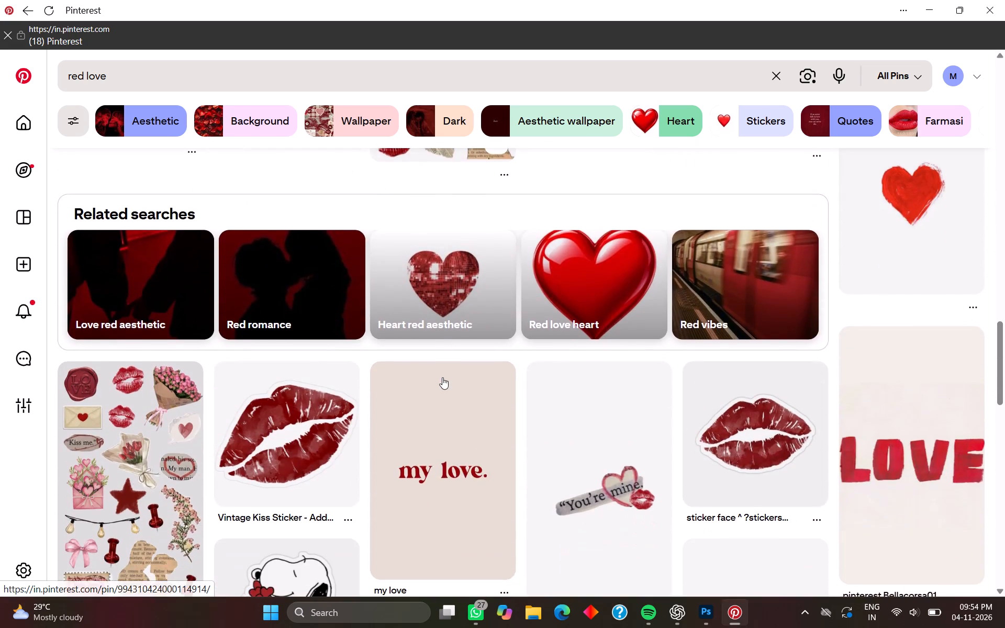
pyautogui.scroll(-5, 442, 377)
pyautogui.scroll(13, 442, 377)
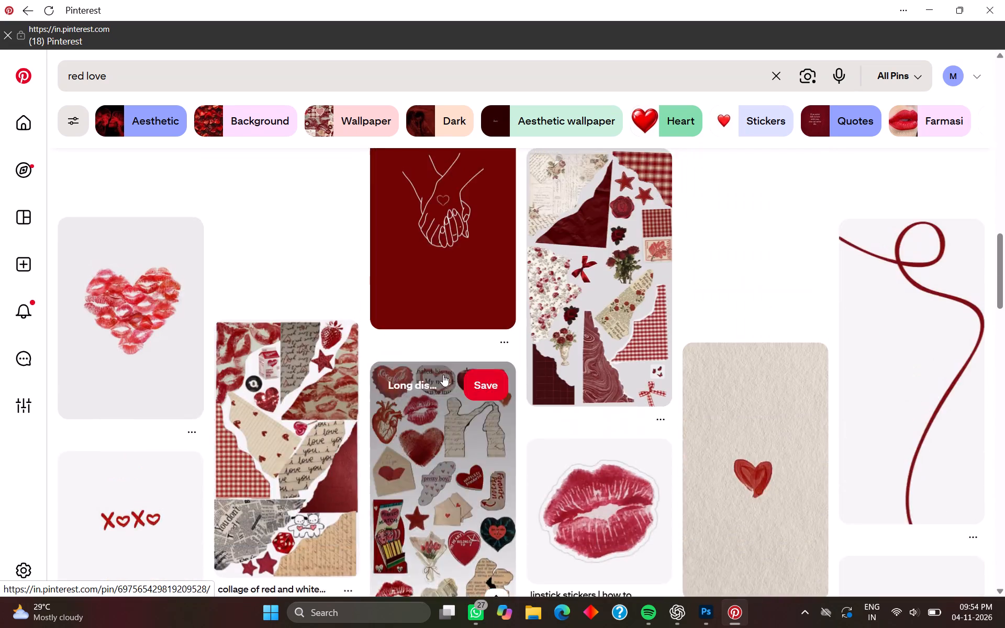
pyautogui.scroll(15, 443, 375)
pyautogui.scroll(-6, 443, 375)
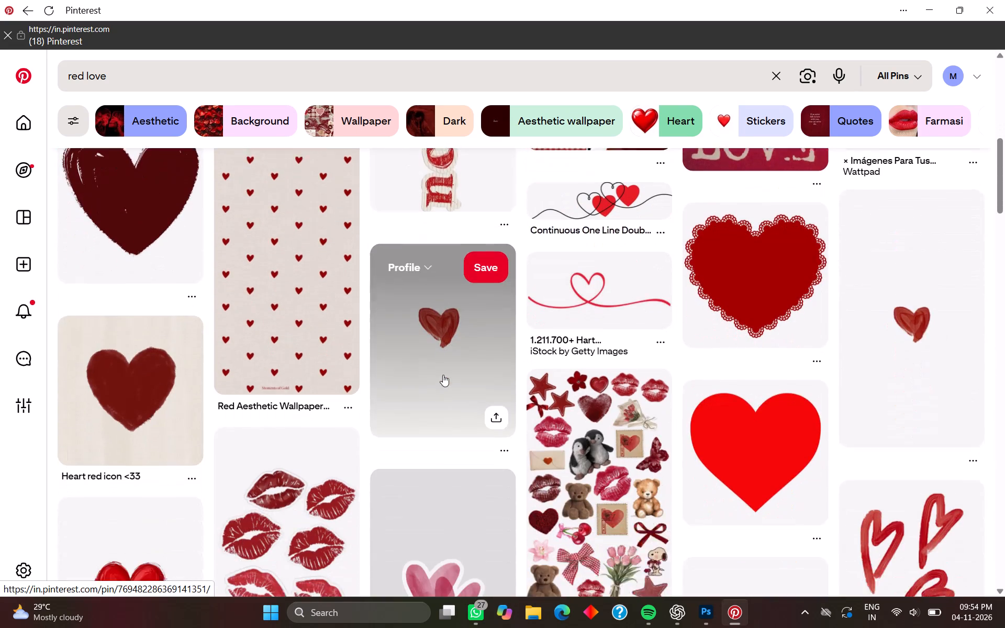
pyautogui.click(104, 353)
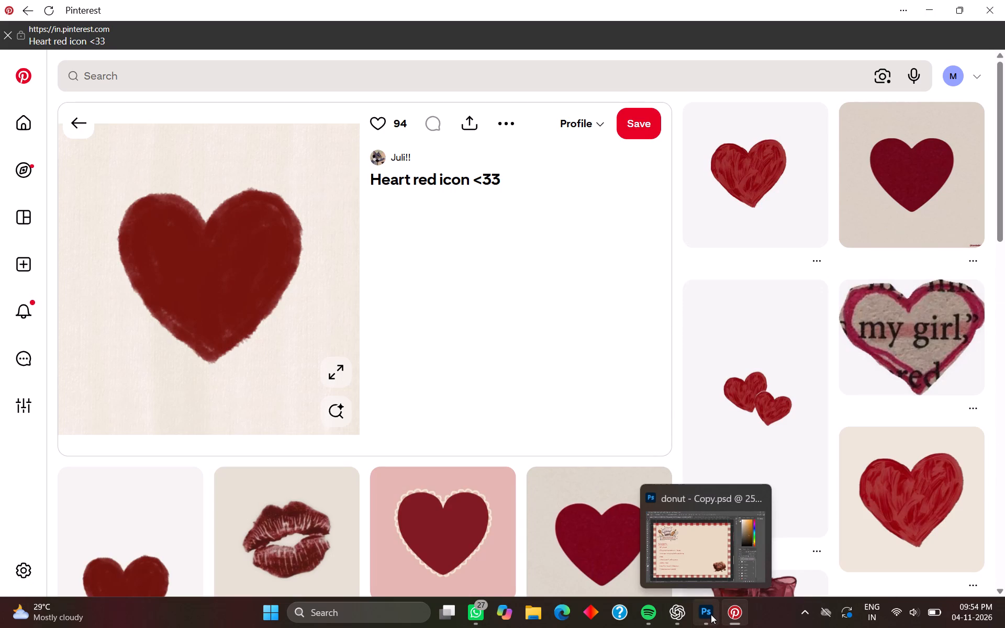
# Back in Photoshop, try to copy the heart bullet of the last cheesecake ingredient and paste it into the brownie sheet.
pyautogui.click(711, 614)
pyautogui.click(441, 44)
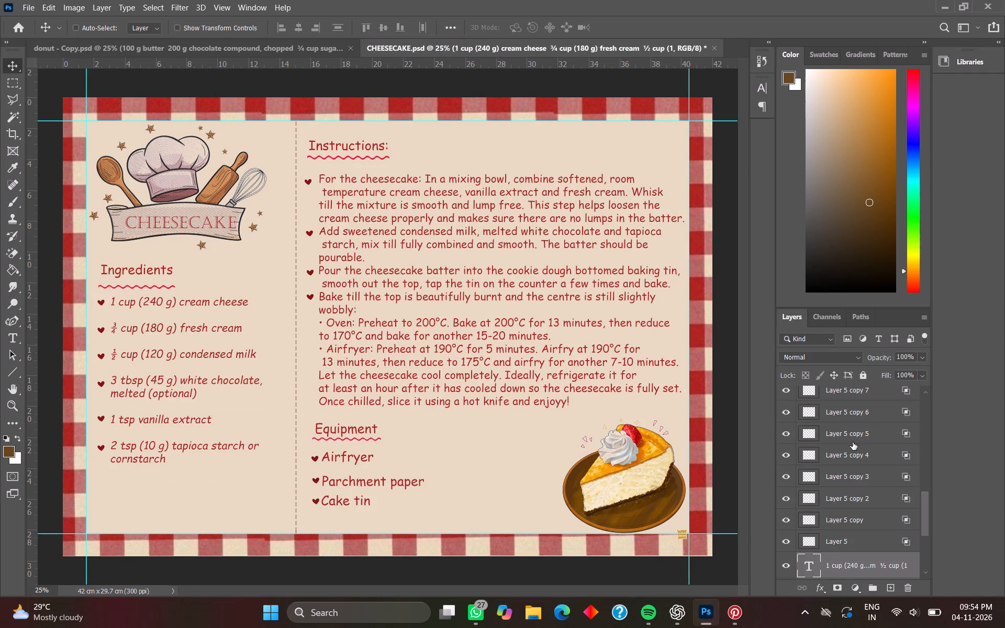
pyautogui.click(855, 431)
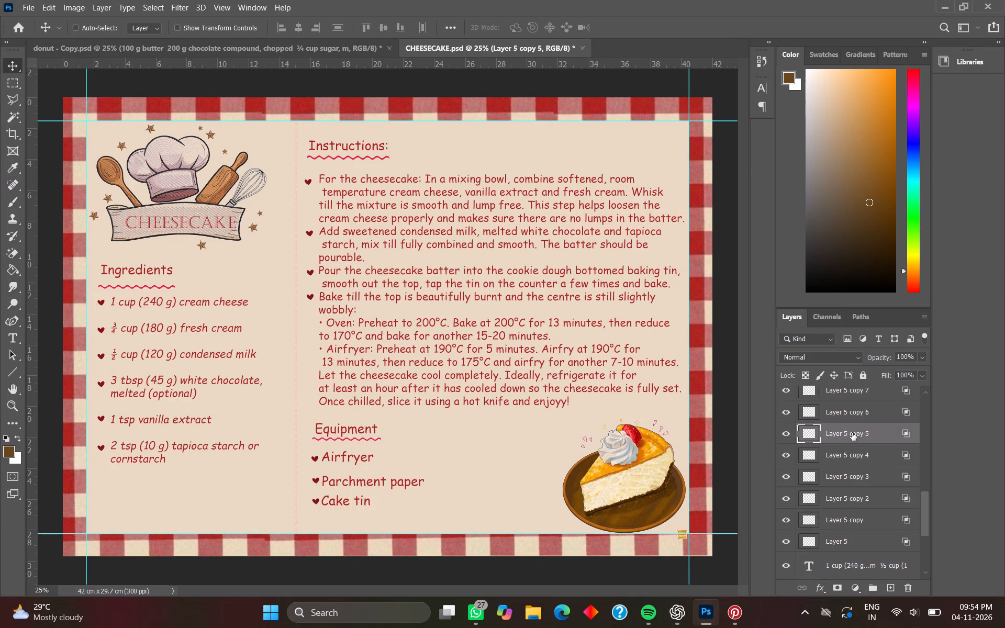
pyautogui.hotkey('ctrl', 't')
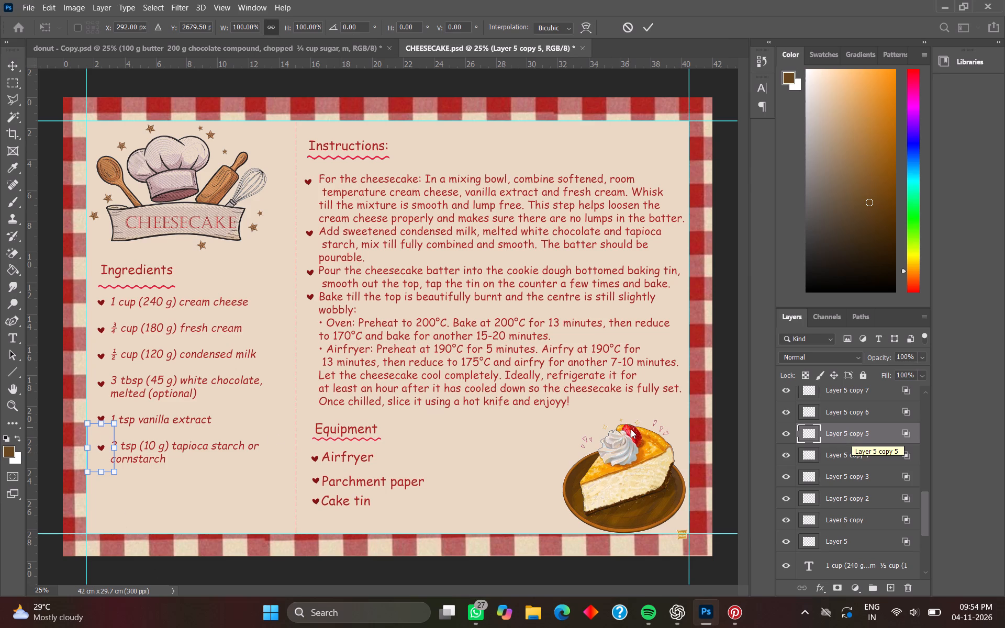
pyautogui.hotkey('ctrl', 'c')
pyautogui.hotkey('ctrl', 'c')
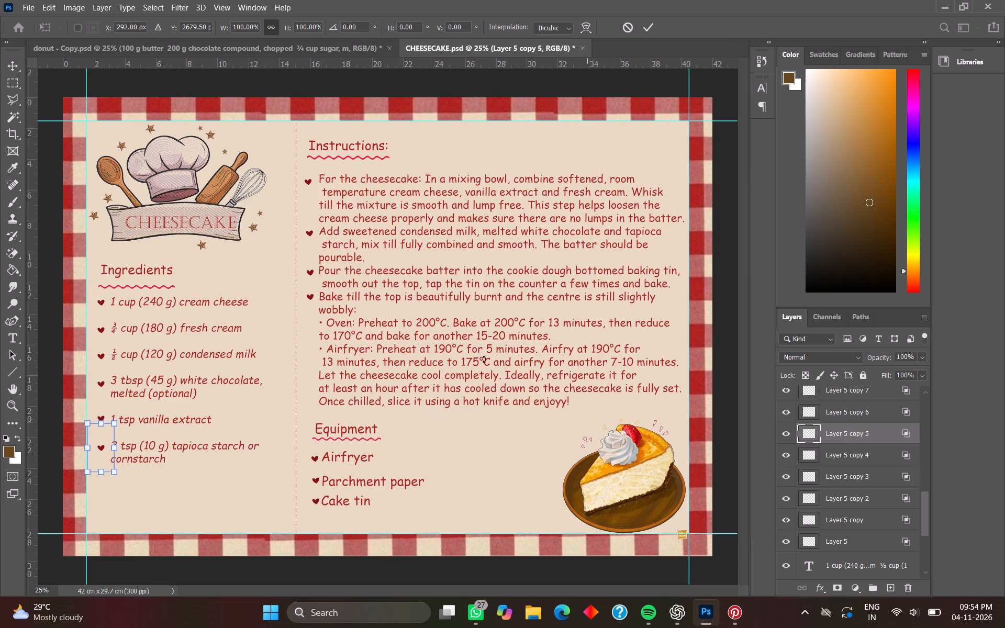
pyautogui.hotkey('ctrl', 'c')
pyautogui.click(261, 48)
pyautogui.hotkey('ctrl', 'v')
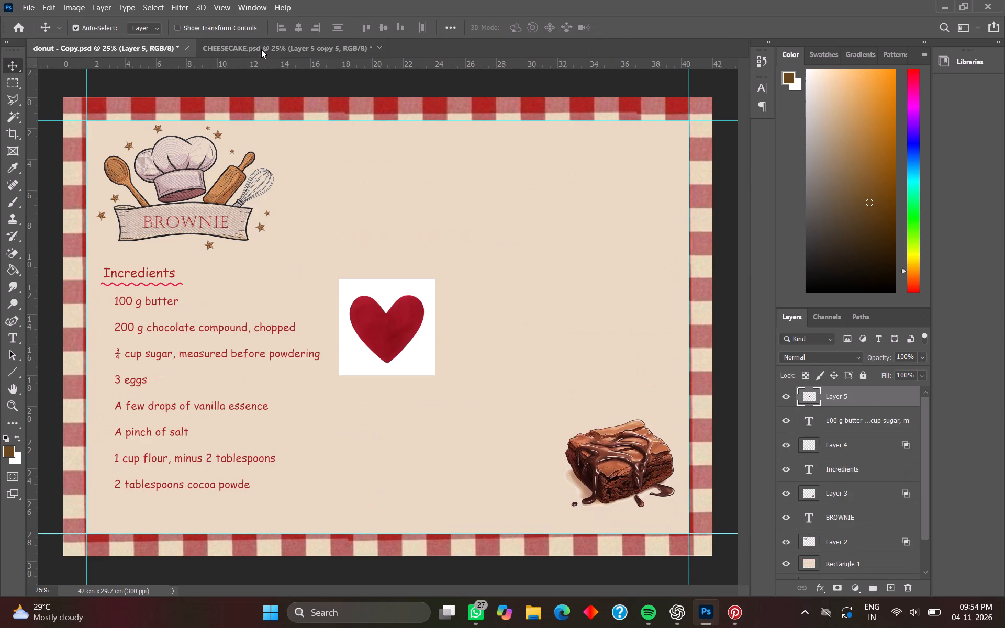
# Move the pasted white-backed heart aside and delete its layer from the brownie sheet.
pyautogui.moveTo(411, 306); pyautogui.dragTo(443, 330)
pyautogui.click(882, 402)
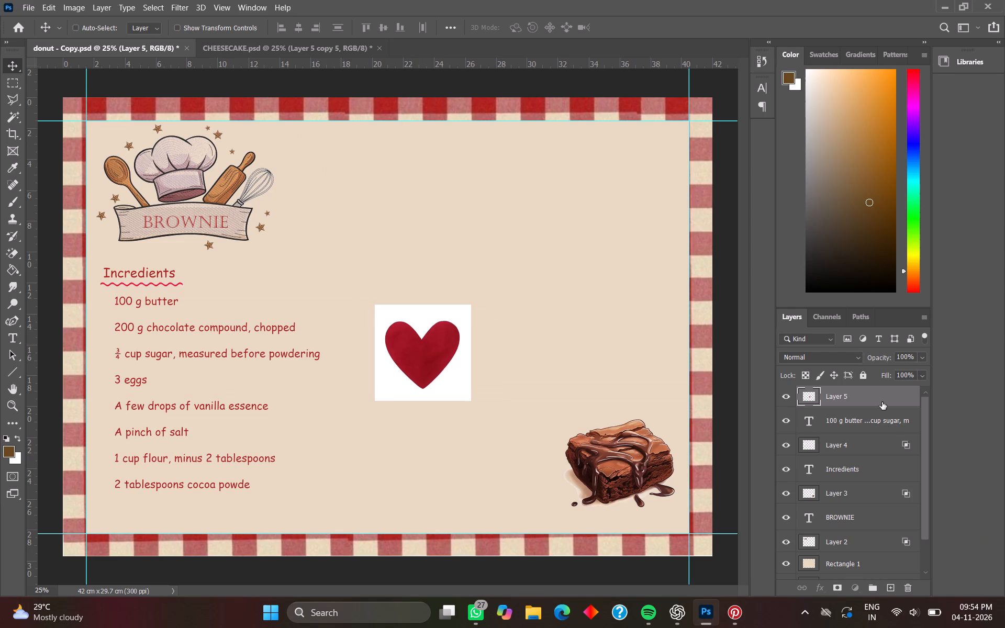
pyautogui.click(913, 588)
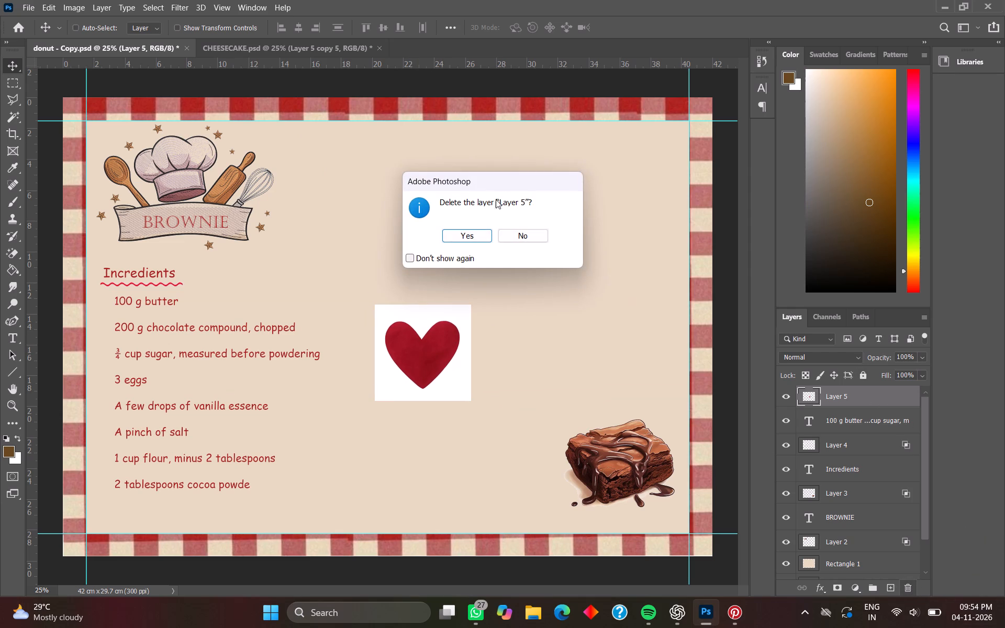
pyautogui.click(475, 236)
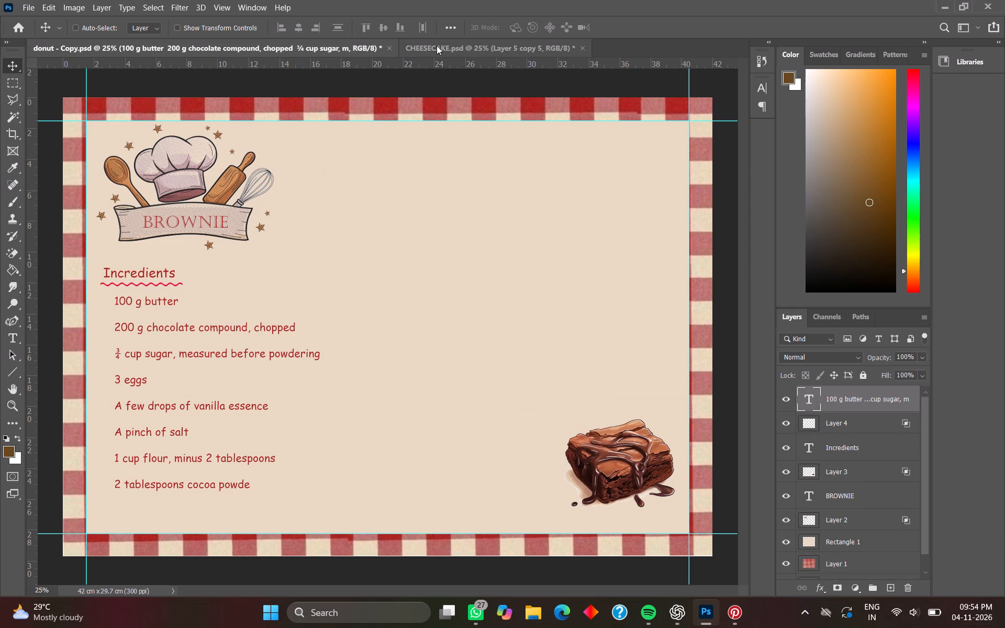
# Check the heart bullets in CHEESECAKE.psd, return to Pinterest and browse the "red love" results for a matching heart.
pyautogui.click(437, 46)
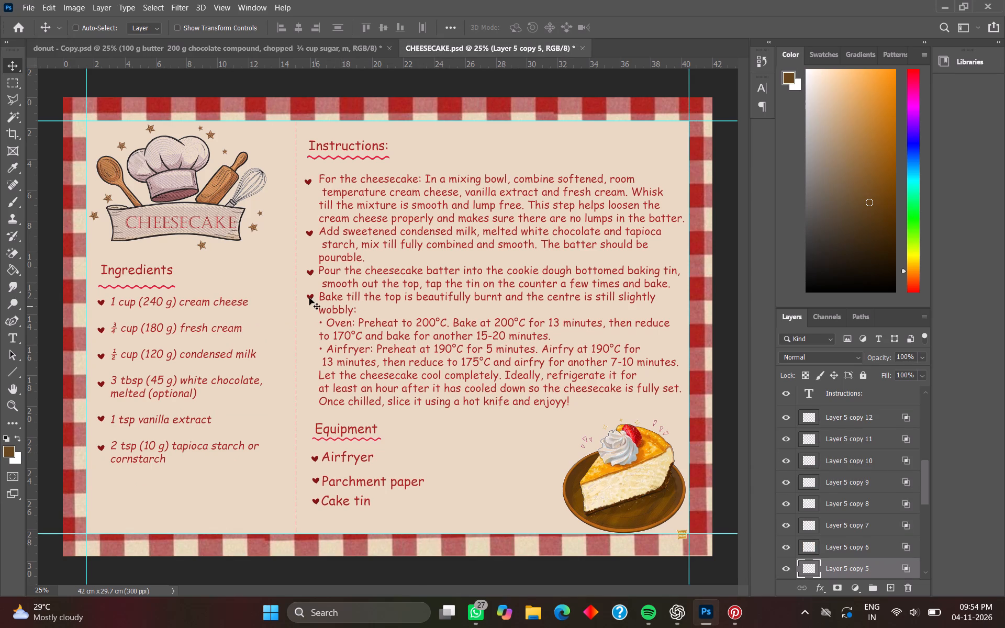
pyautogui.click(729, 615)
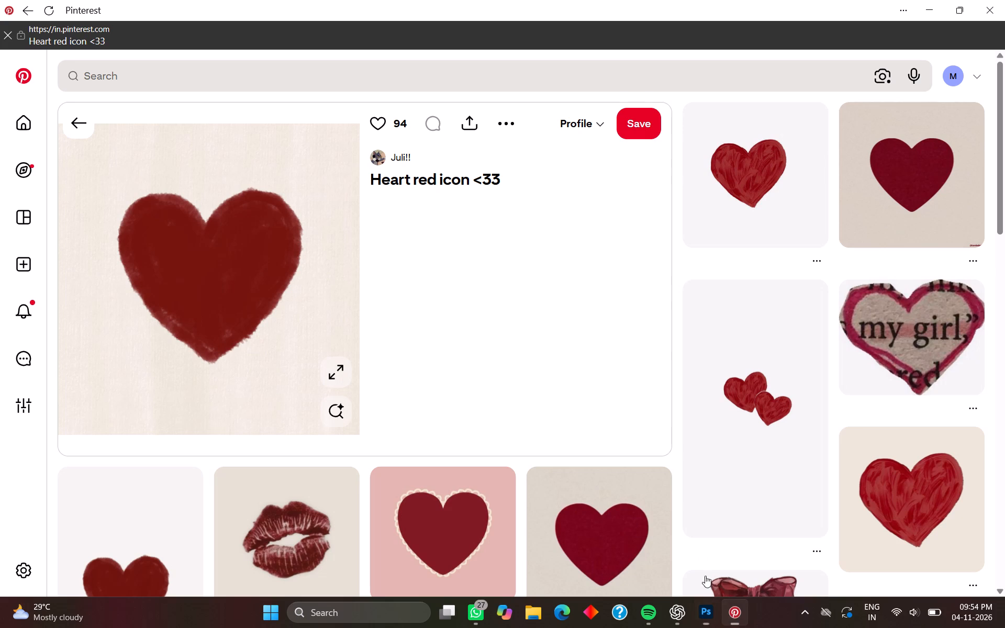
pyautogui.click(74, 117)
pyautogui.scroll(16, 267, 255)
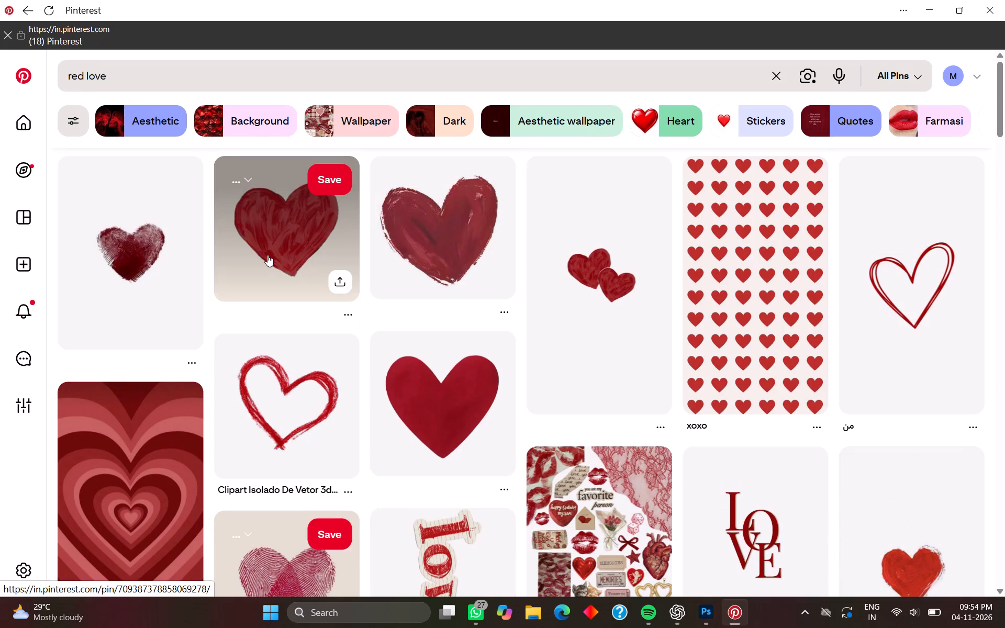
pyautogui.scroll(7, 267, 255)
pyautogui.scroll(4, 330, 325)
pyautogui.scroll(2, 610, 237)
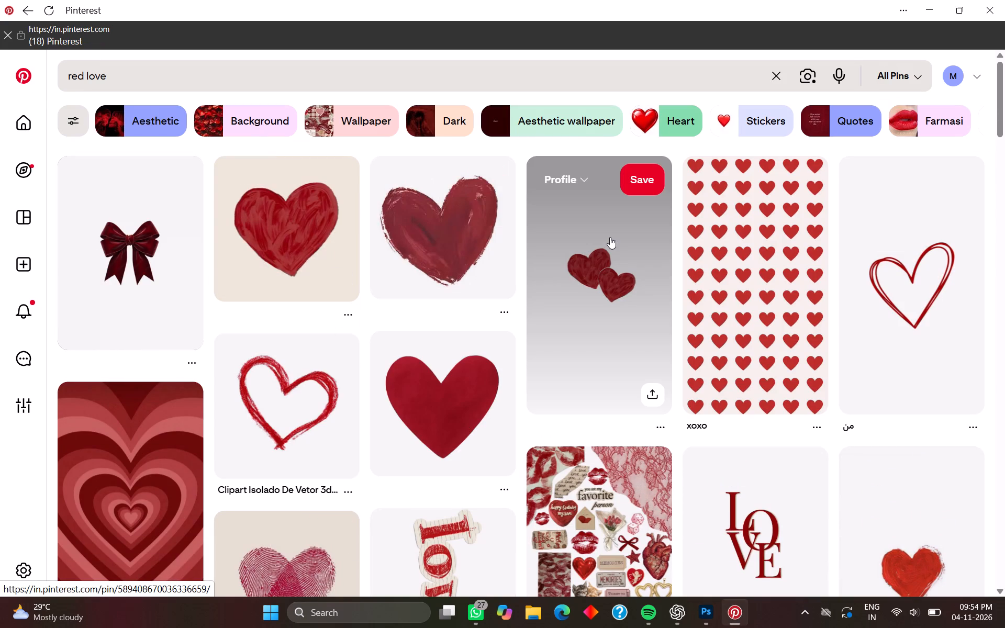
pyautogui.scroll(-7, 615, 258)
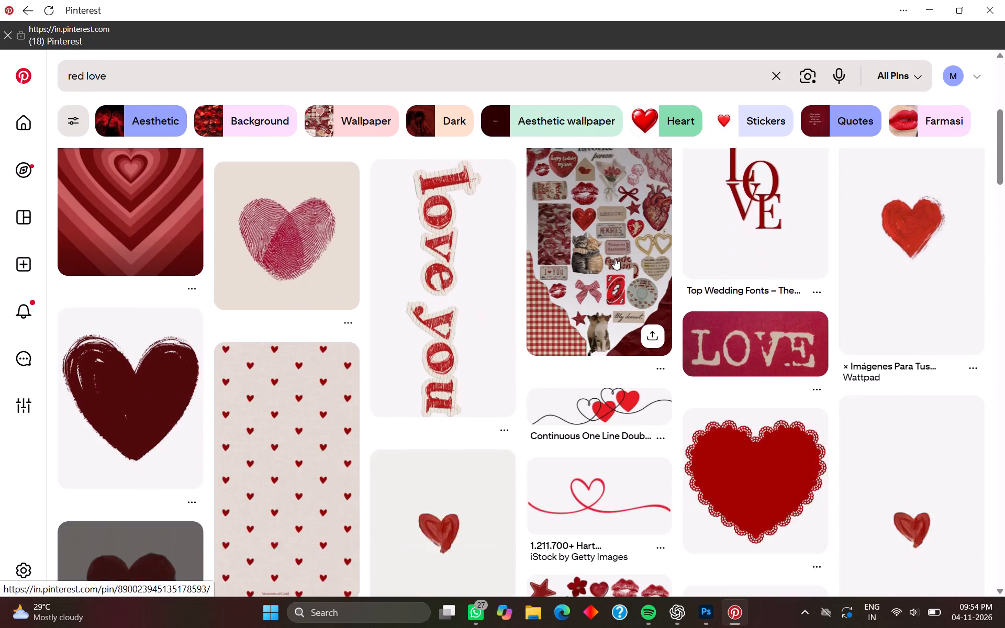
pyautogui.scroll(-16, 615, 258)
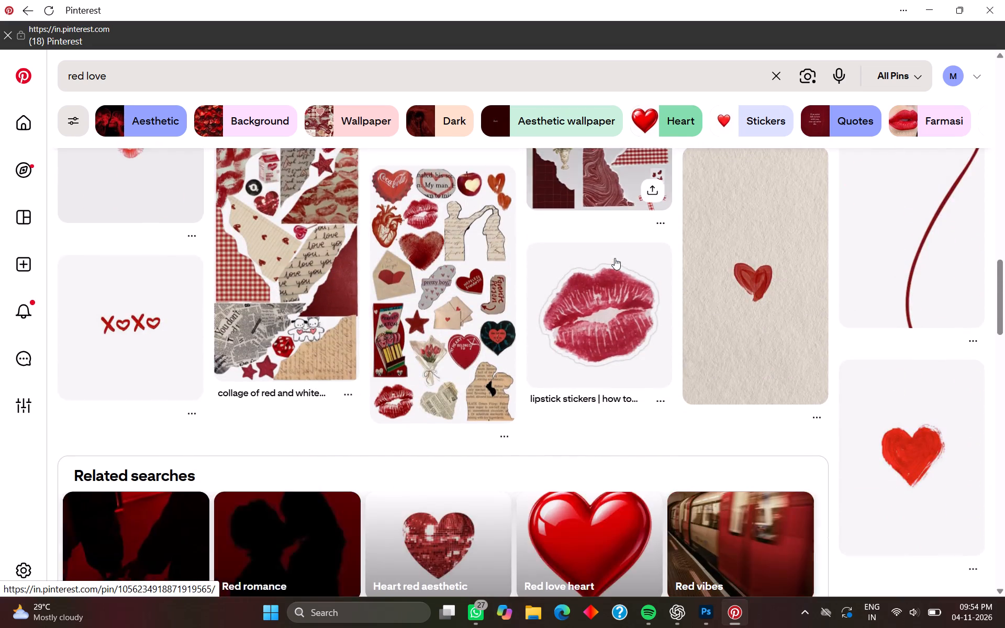
pyautogui.scroll(-12, 615, 258)
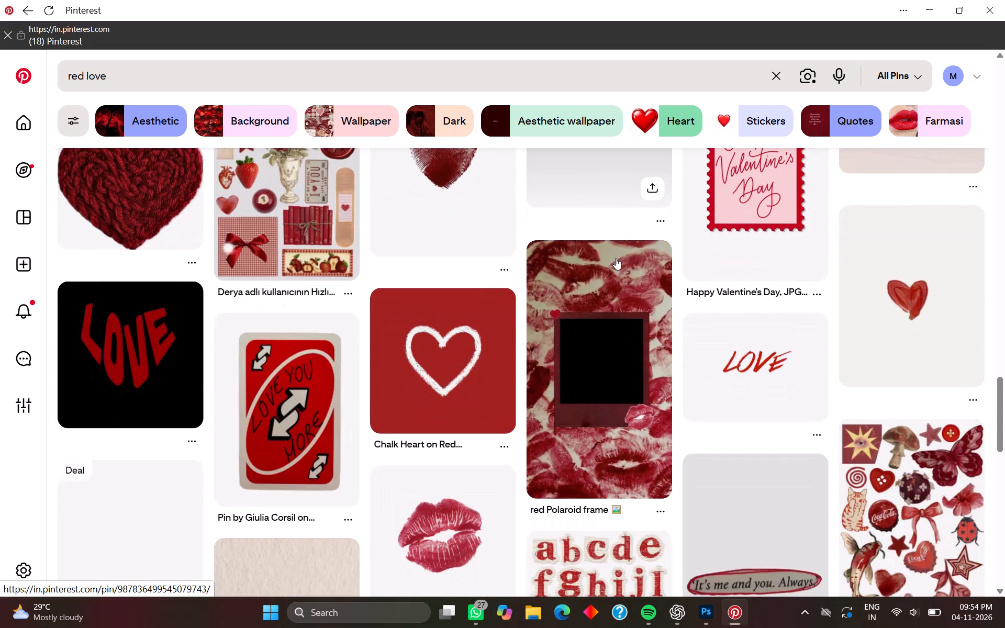
pyautogui.scroll(-10, 616, 258)
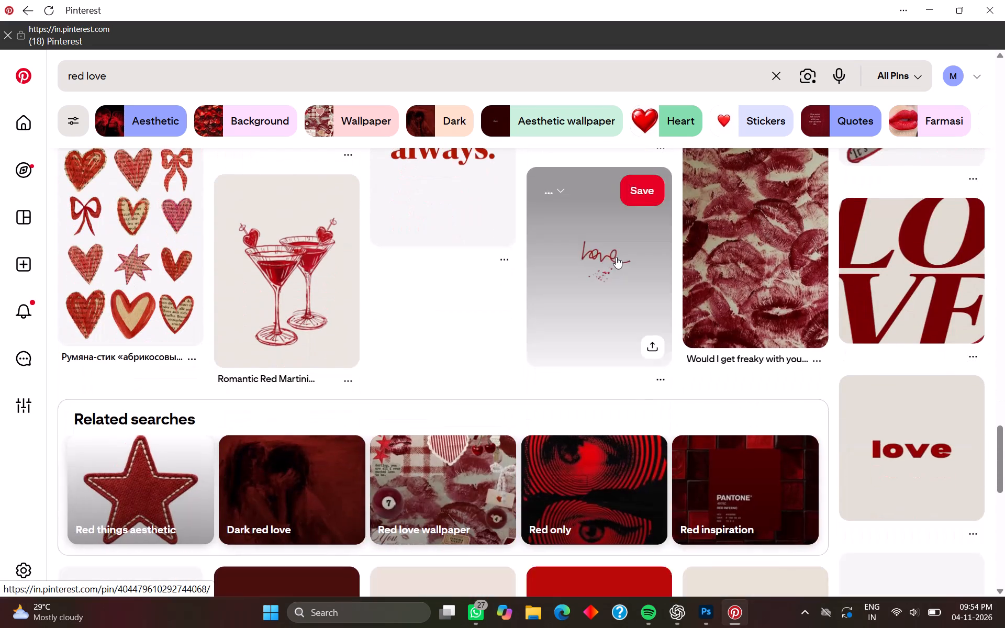
pyautogui.scroll(-8, 616, 257)
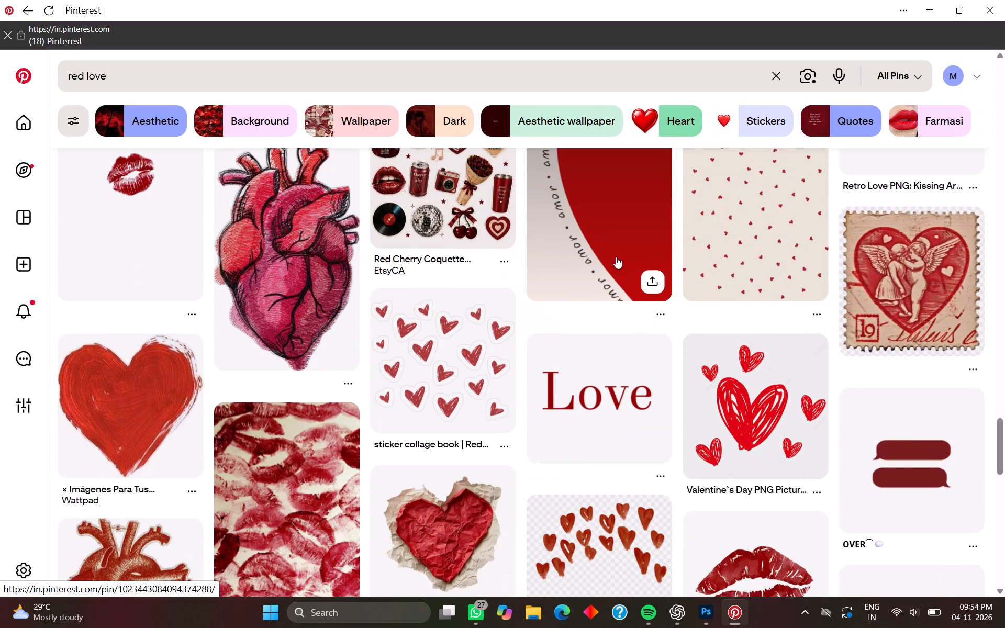
pyautogui.scroll(-6, 616, 257)
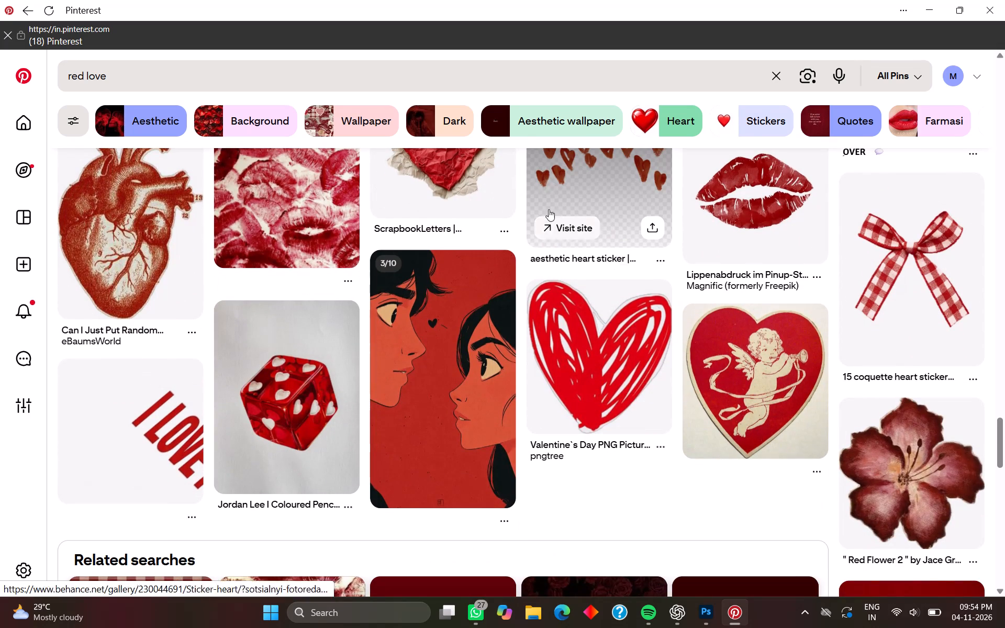
# Search Pinterest for "maroon love" and look through the results for a matching heart.
pyautogui.click(515, 72)
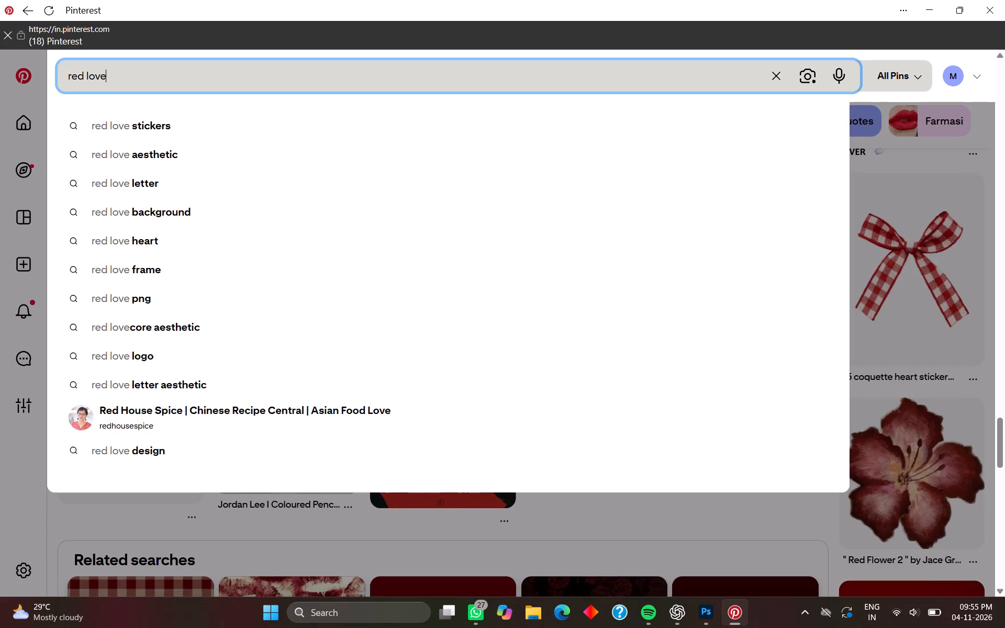
pyautogui.press('BackSpace')
pyautogui.press('BackSpace')
pyautogui.press('BackSpace')
pyautogui.press('BackSpace')
pyautogui.press('BackSpace')
pyautogui.press('BackSpace')
pyautogui.press('BackSpace')
pyautogui.press('BackSpace')
pyautogui.press('BackSpace')
pyautogui.press('BackSpace')
pyautogui.press('BackSpace')
pyautogui.press('BackSpace')
pyautogui.press('BackSpace')
pyautogui.press('BackSpace')
pyautogui.press('BackSpace')
pyautogui.press('BackSpace')
pyautogui.press('BackSpace')
pyautogui.press('BackSpace')
pyautogui.press('BackSpace')
pyautogui.press('BackSpace')
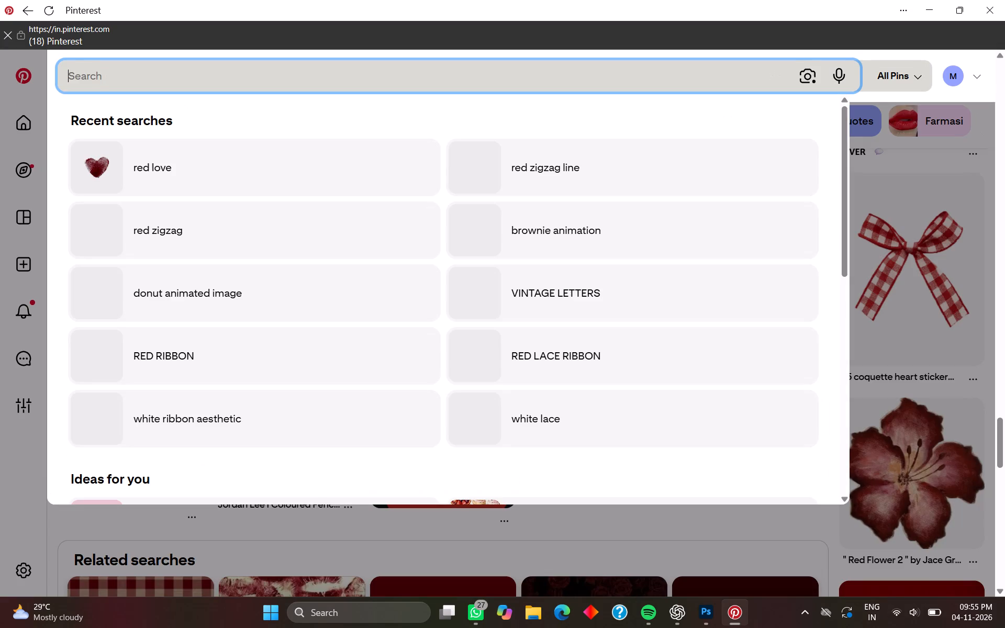
pyautogui.write('maroon love')
pyautogui.press('Return')
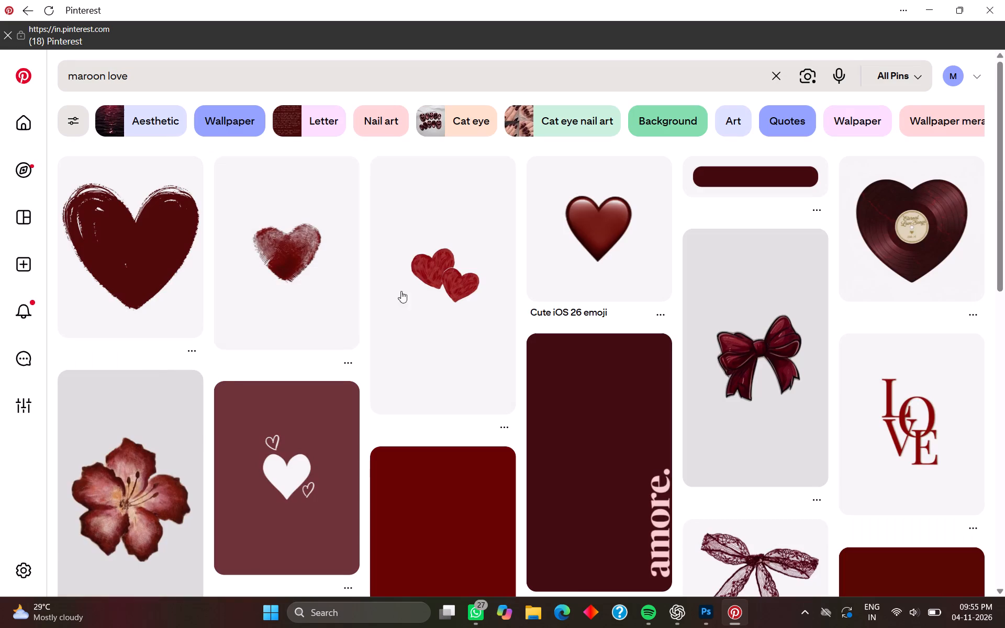
pyautogui.scroll(-10, 489, 260)
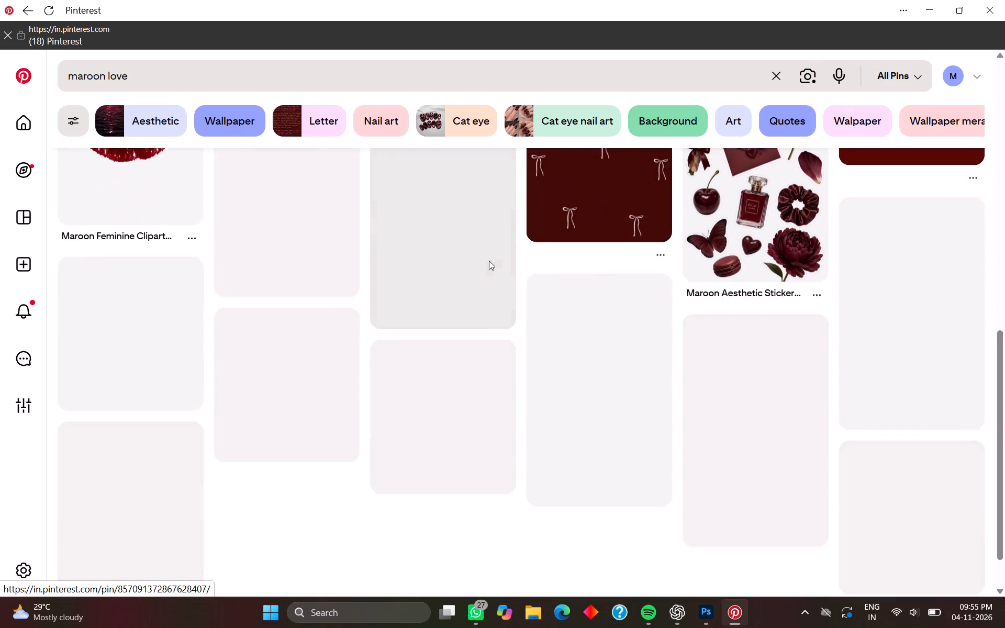
pyautogui.scroll(-10, 489, 261)
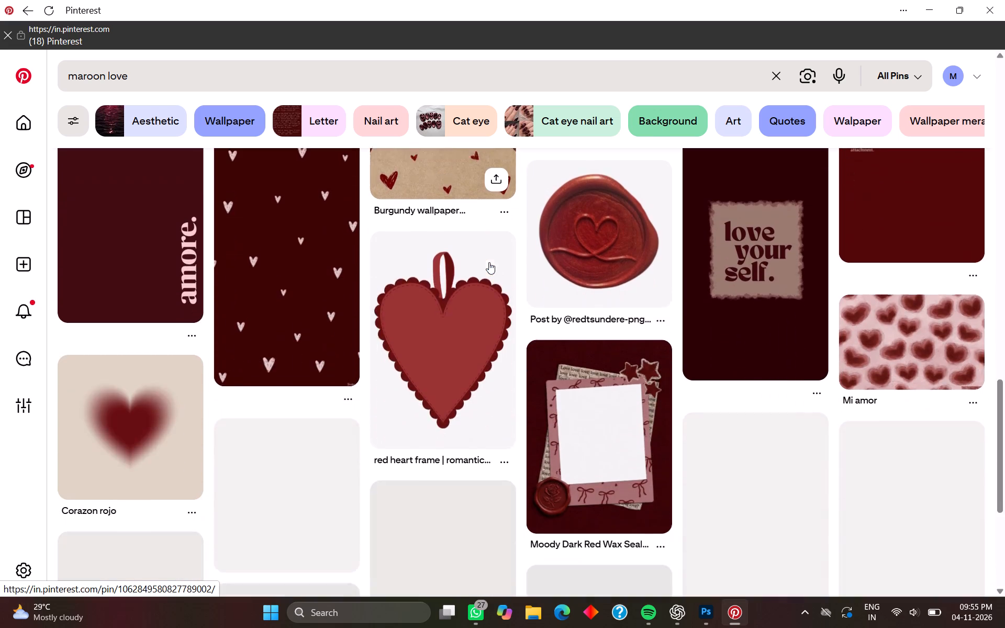
pyautogui.scroll(-5, 489, 265)
pyautogui.scroll(-2, 585, 371)
pyautogui.scroll(-1, 624, 446)
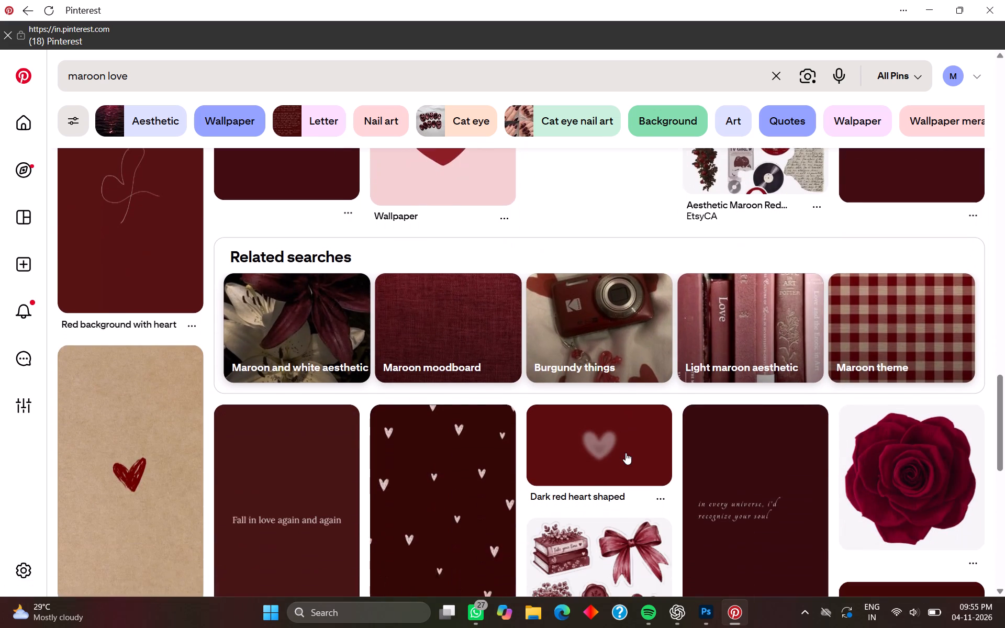
pyautogui.scroll(-9, 626, 453)
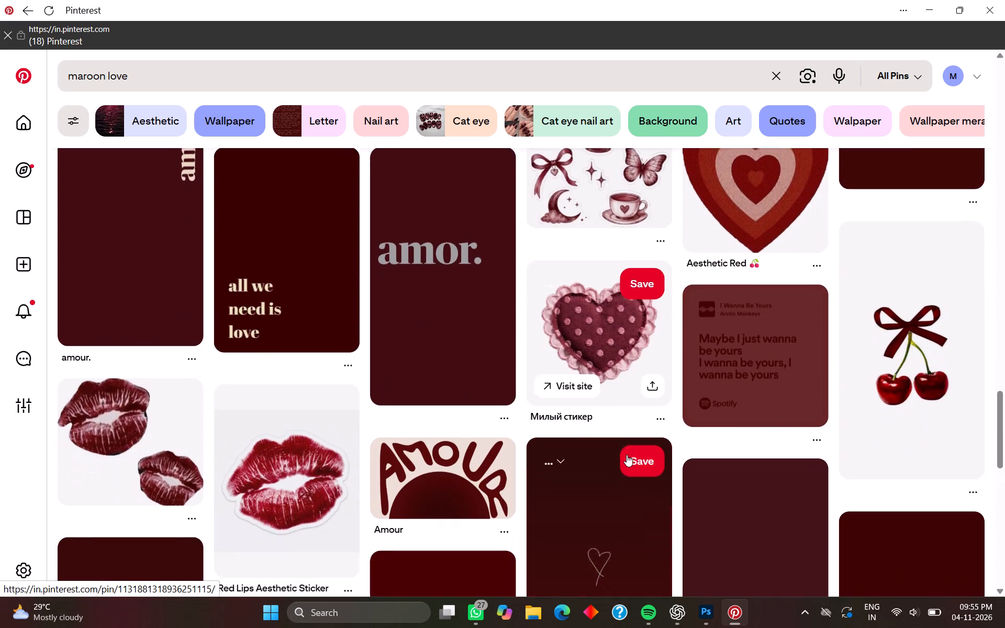
pyautogui.scroll(6, 626, 458)
# Search Pinterest for "red love aesthetic" and look through the results for a heart like the cheesecake bullets.
pyautogui.click(386, 65)
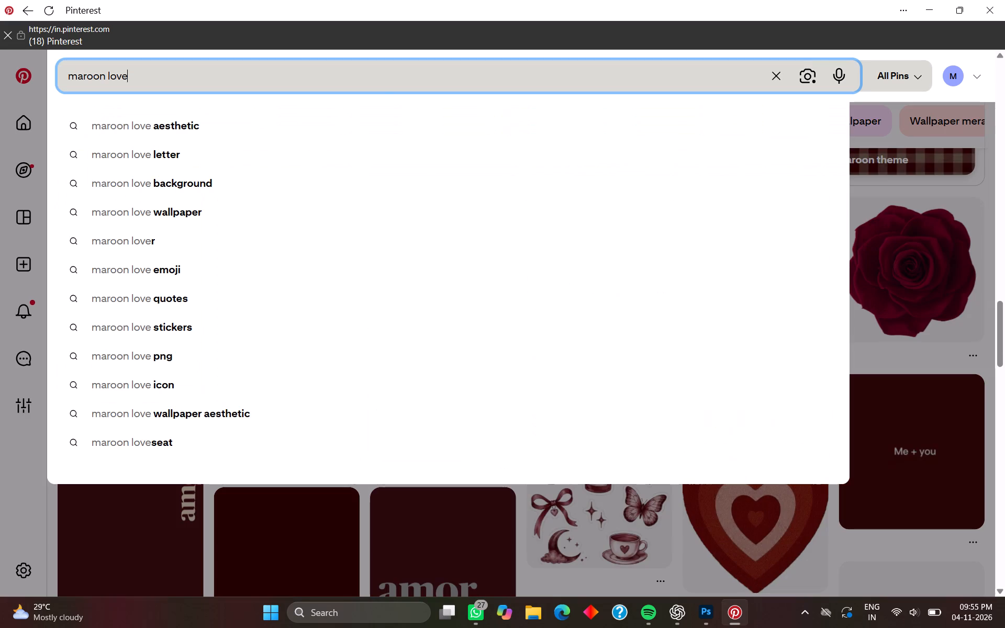
pyautogui.click(784, 76)
pyautogui.click(528, 182)
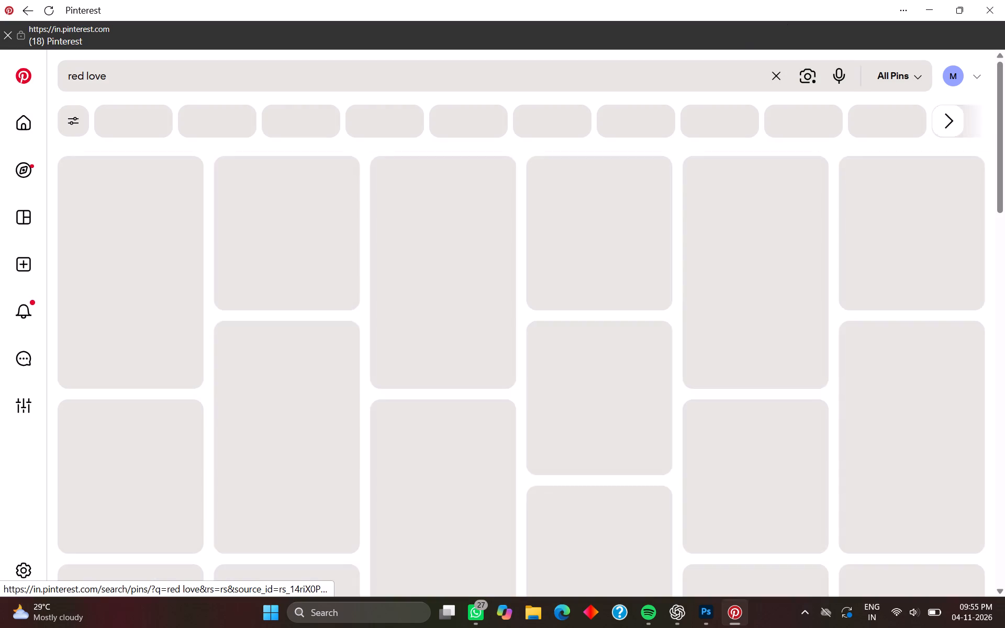
pyautogui.click(368, 70)
pyautogui.press('space')
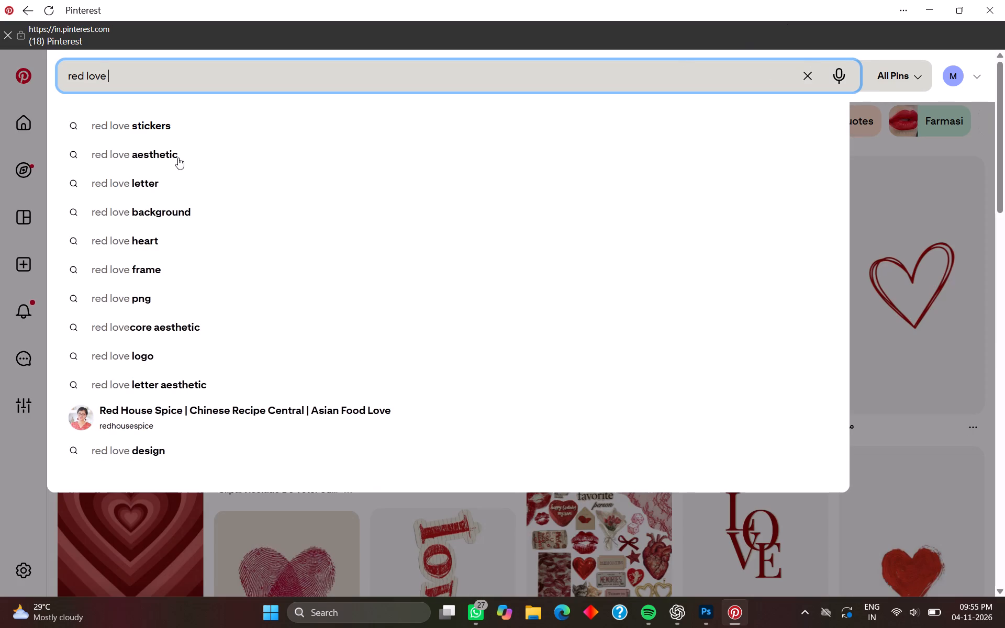
pyautogui.click(178, 158)
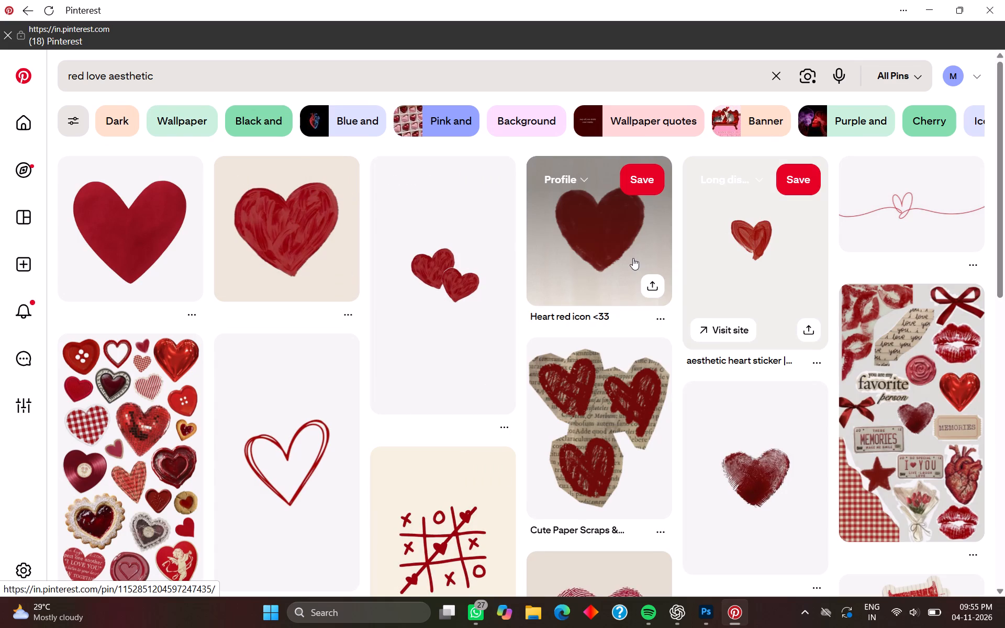
pyautogui.scroll(-5, 598, 343)
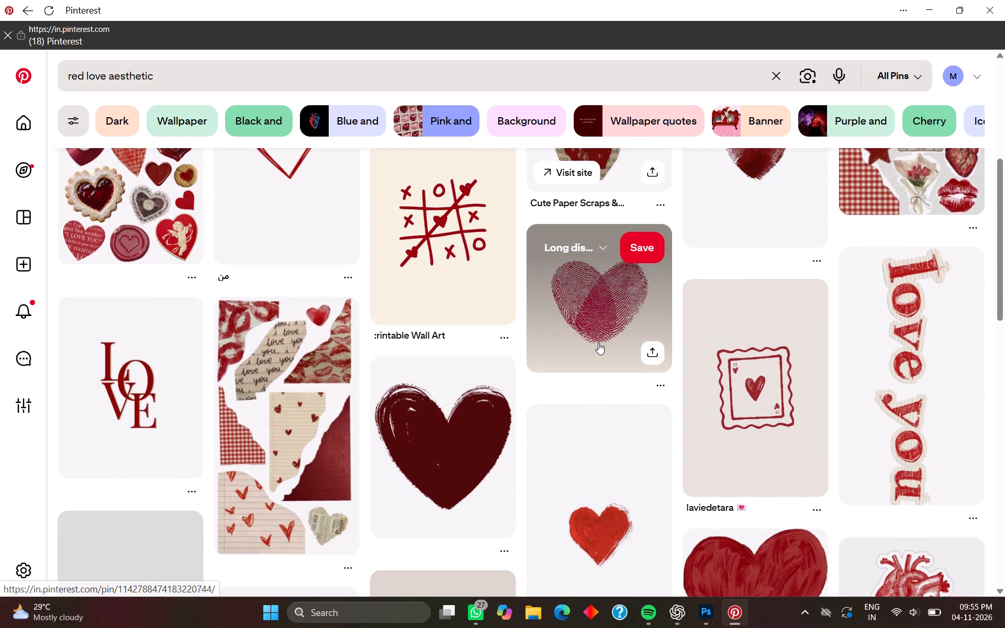
pyautogui.scroll(-11, 598, 343)
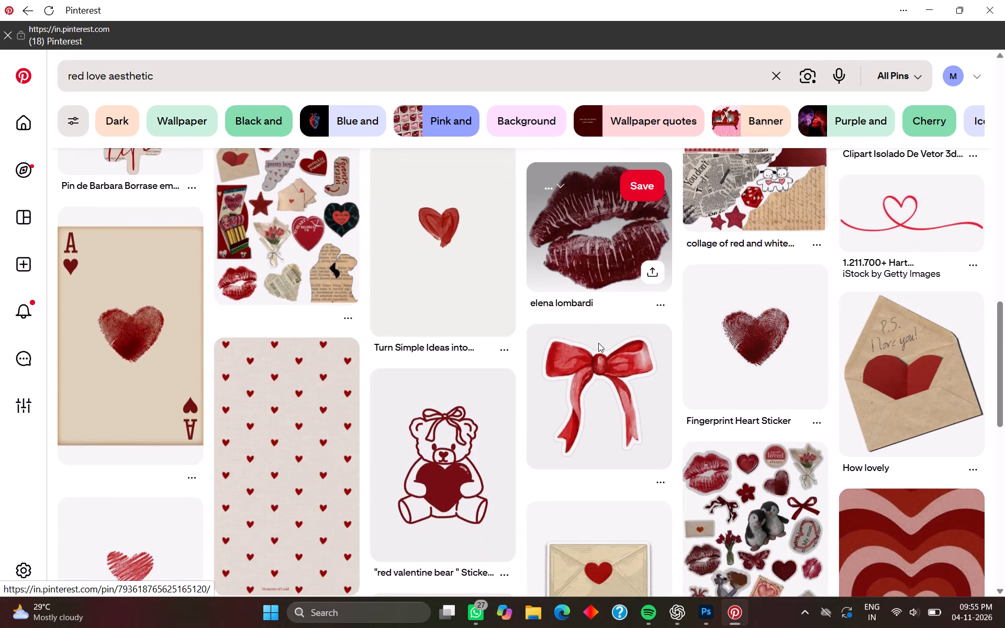
pyautogui.scroll(-12, 598, 343)
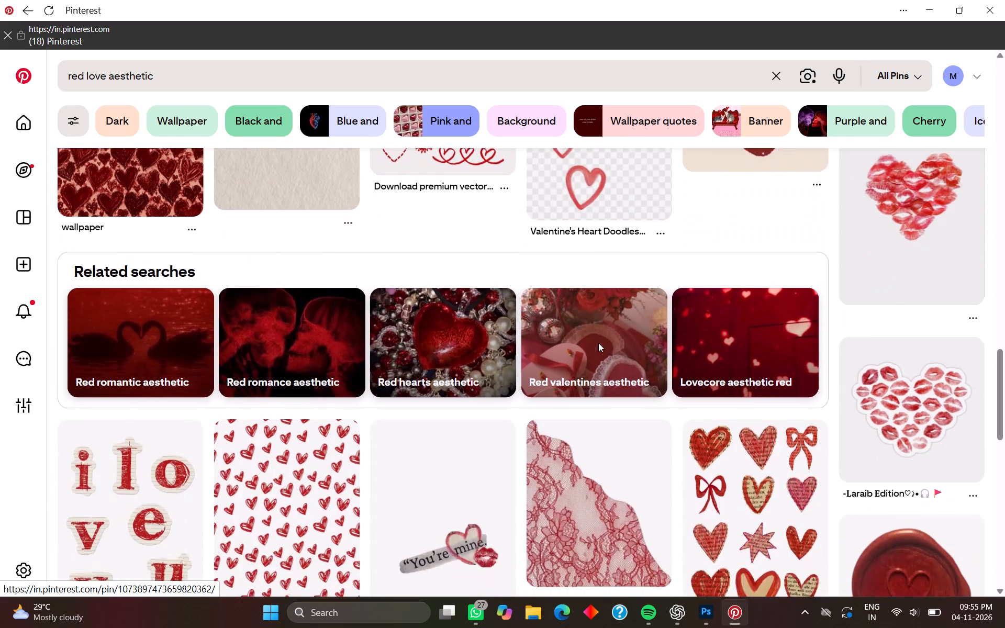
pyautogui.scroll(20, 471, 347)
pyautogui.scroll(4, 471, 347)
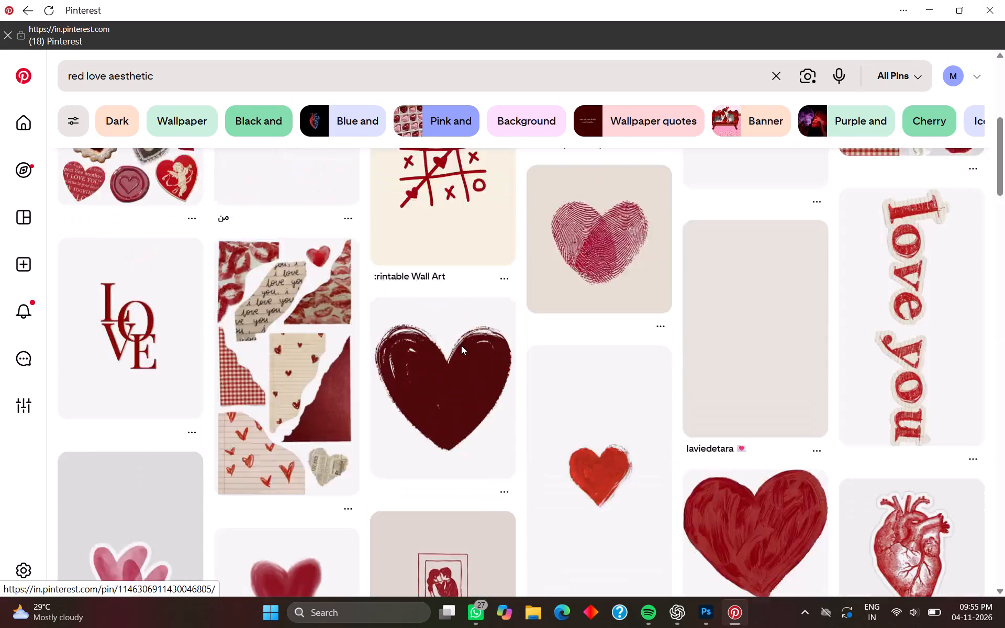
pyautogui.scroll(15, 461, 345)
# In Photoshop's CHEESECAKE.psd, enlarge the last ingredient's heart bullet to about 718% and move it beside the Ingredients heading.
pyautogui.click(714, 614)
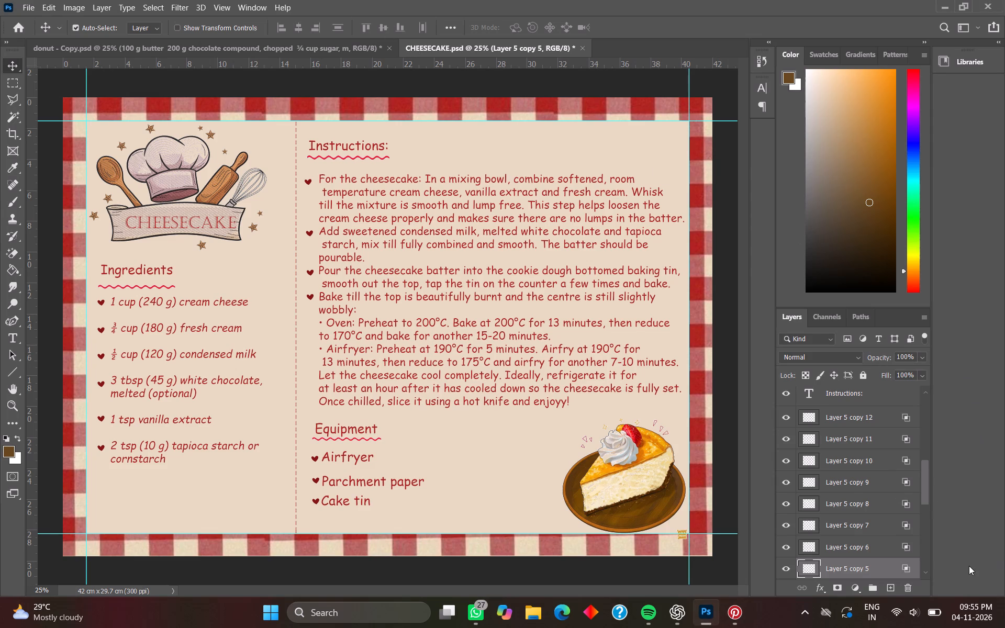
pyautogui.hotkey('ctrl', 't')
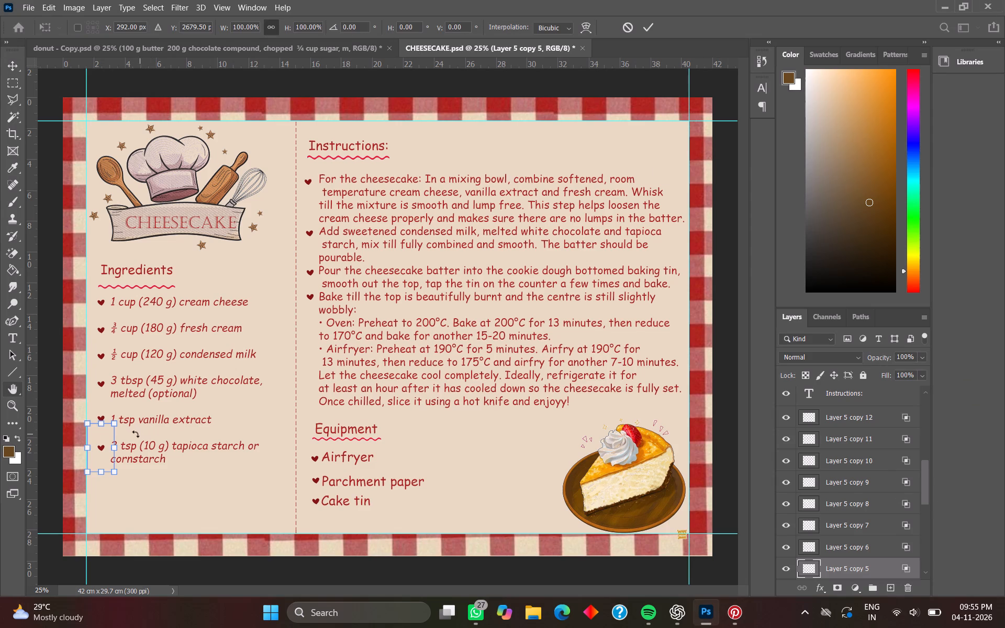
pyautogui.moveTo(115, 424); pyautogui.dragTo(352, 178)
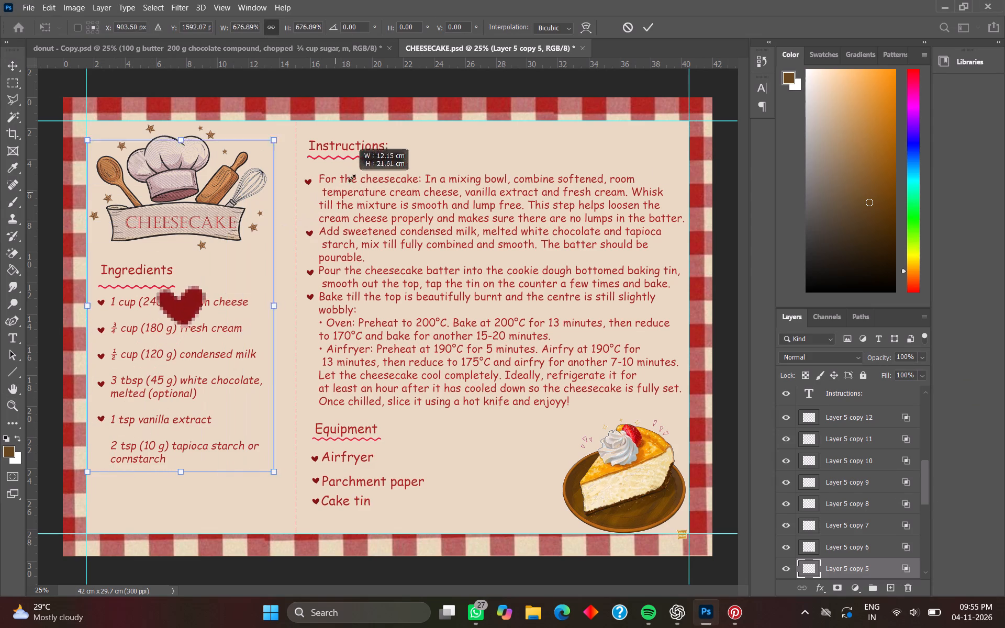
pyautogui.moveTo(352, 178); pyautogui.dragTo(367, 164)
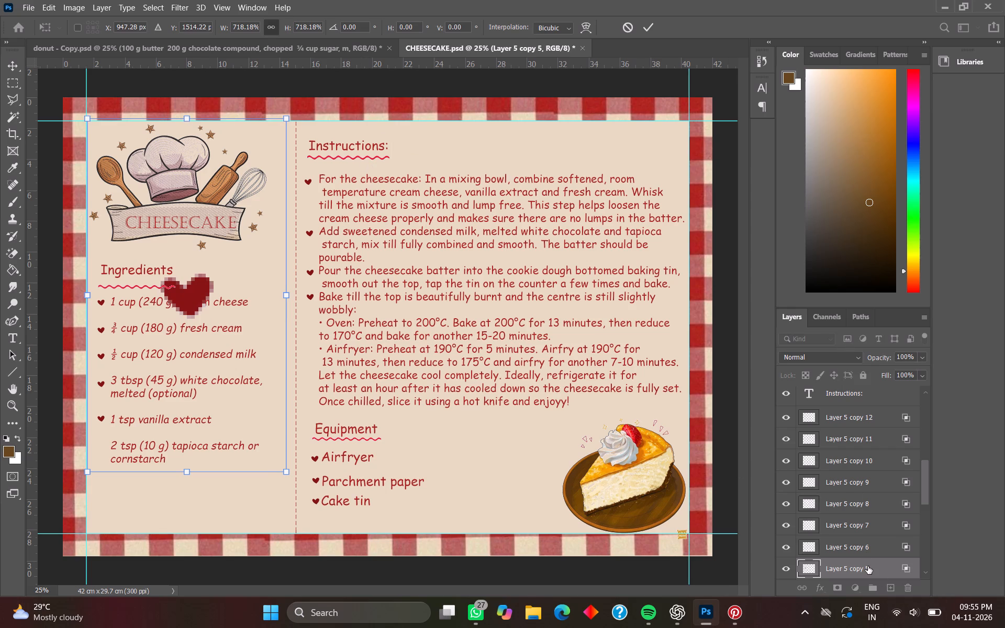
pyautogui.click(868, 567)
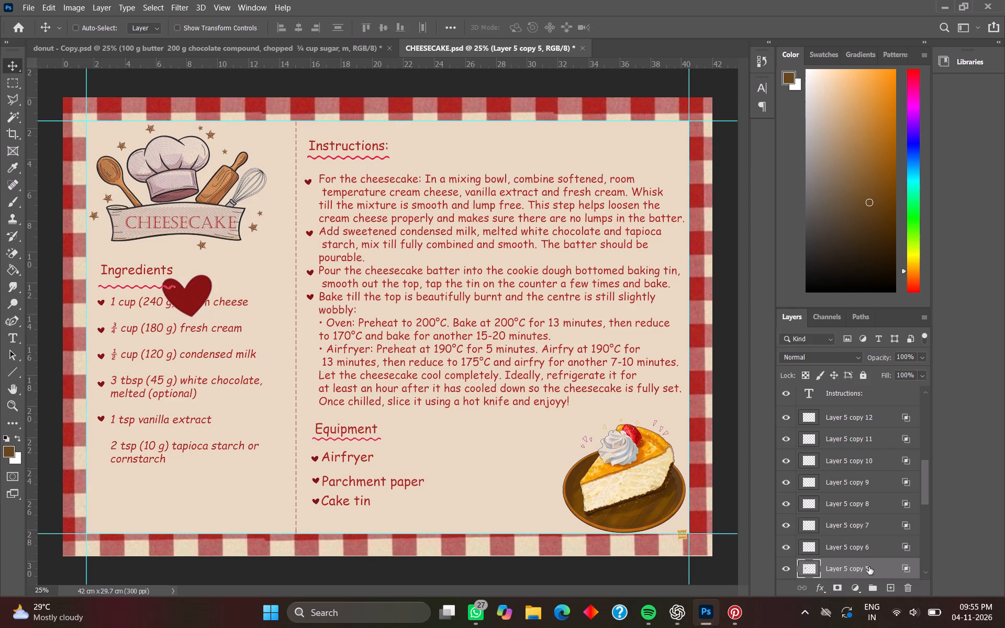
pyautogui.moveTo(197, 301); pyautogui.dragTo(197, 301)
pyautogui.moveTo(197, 301); pyautogui.dragTo(245, 275)
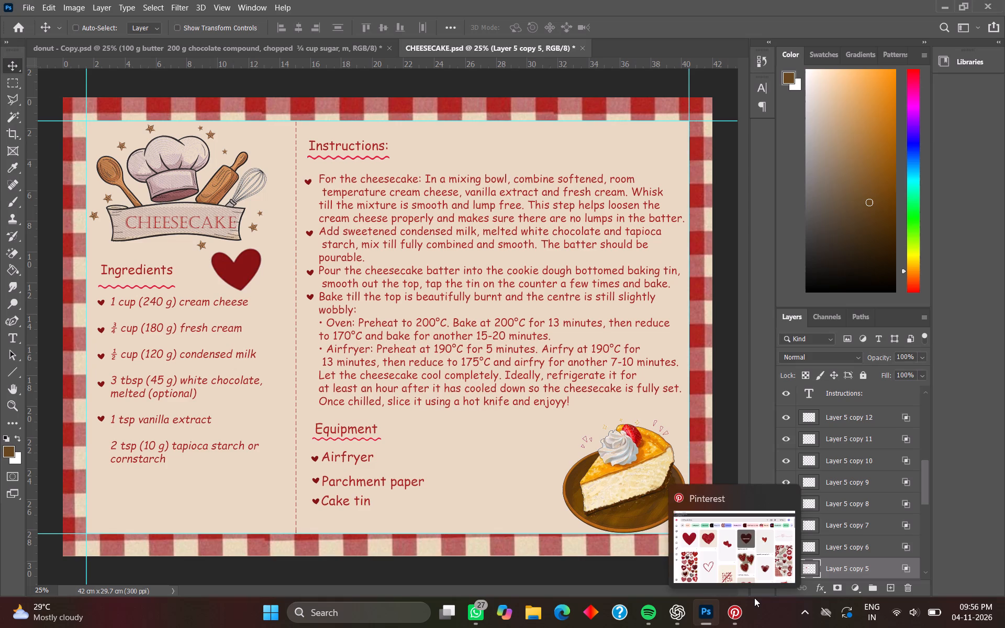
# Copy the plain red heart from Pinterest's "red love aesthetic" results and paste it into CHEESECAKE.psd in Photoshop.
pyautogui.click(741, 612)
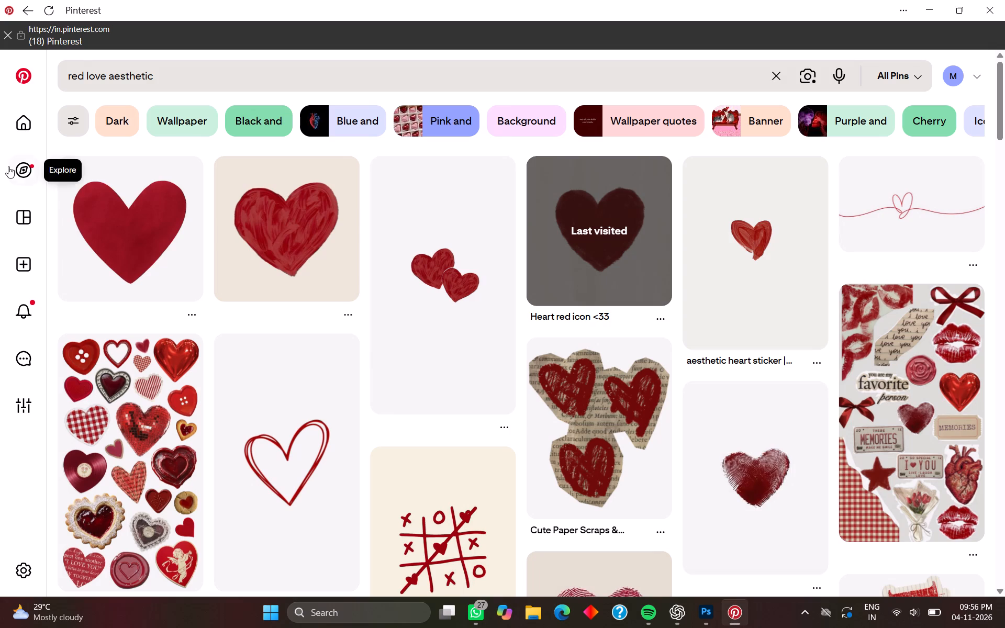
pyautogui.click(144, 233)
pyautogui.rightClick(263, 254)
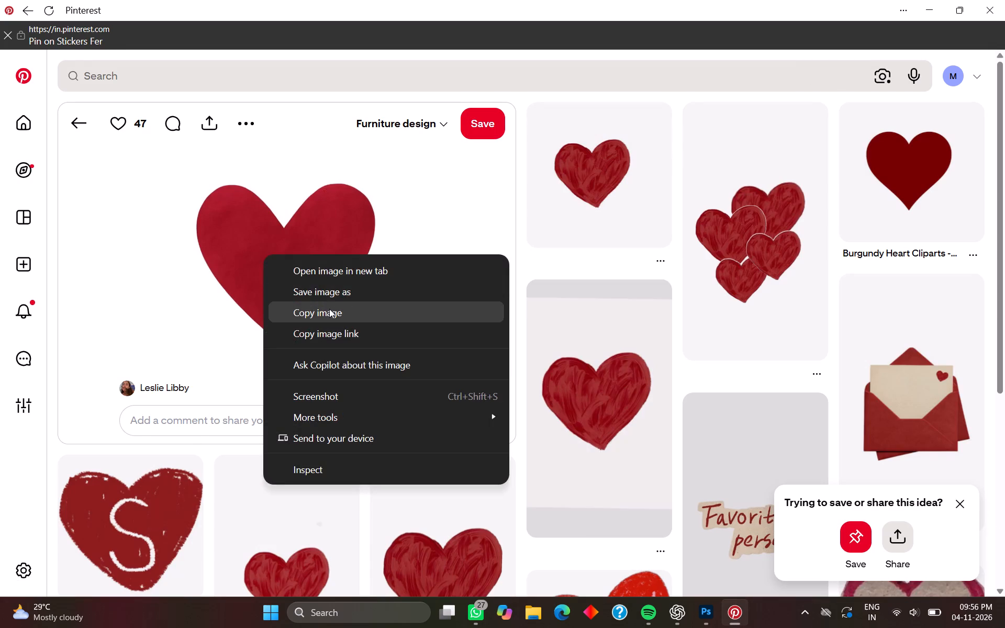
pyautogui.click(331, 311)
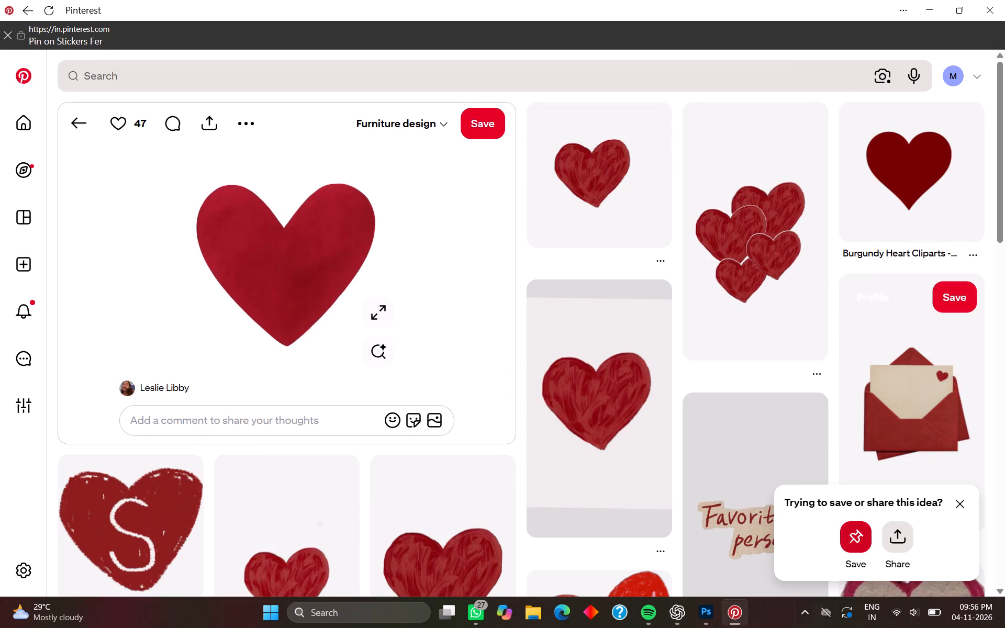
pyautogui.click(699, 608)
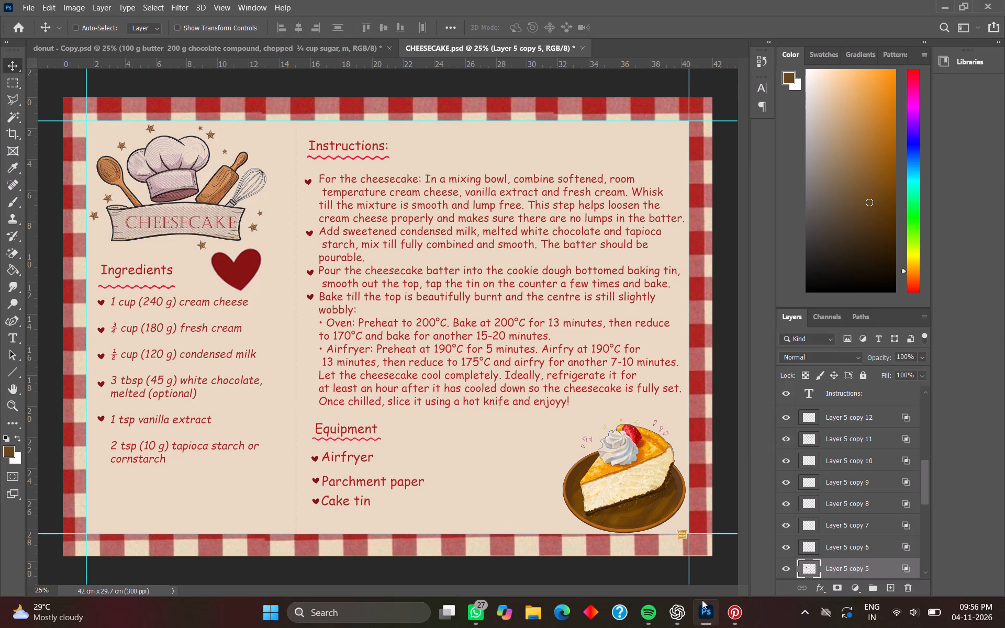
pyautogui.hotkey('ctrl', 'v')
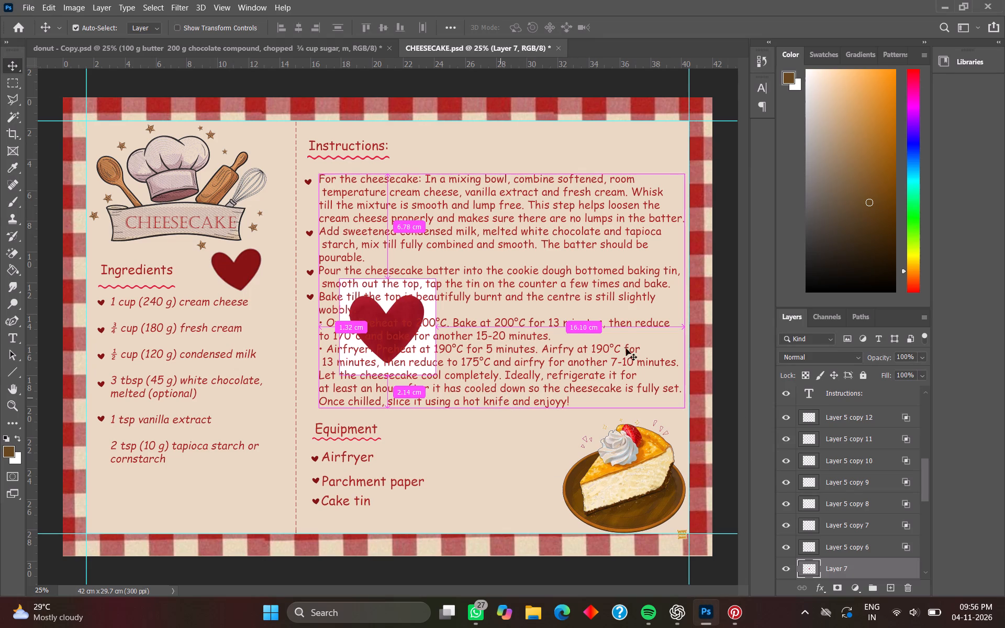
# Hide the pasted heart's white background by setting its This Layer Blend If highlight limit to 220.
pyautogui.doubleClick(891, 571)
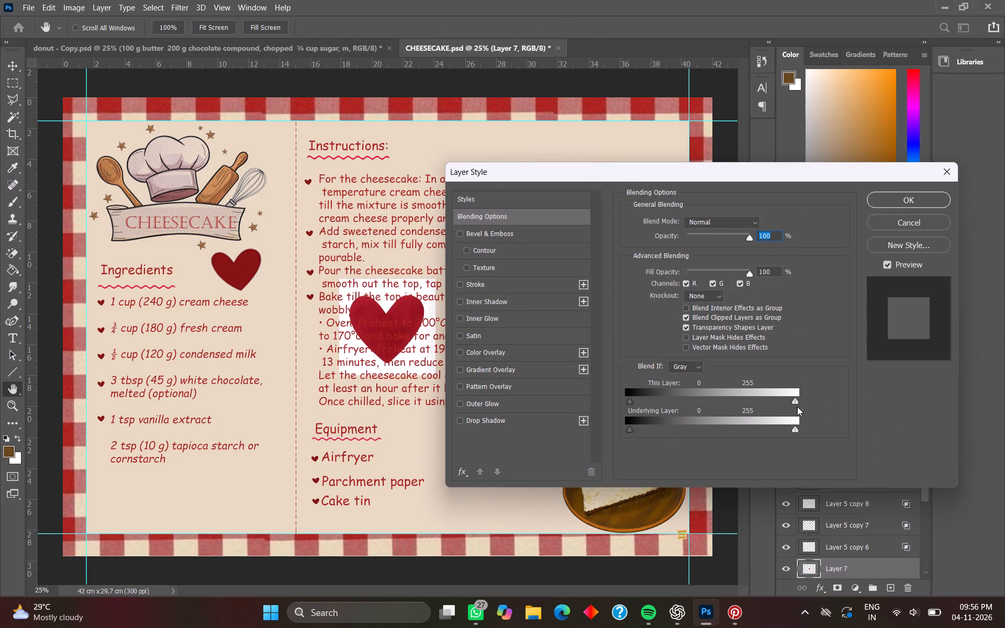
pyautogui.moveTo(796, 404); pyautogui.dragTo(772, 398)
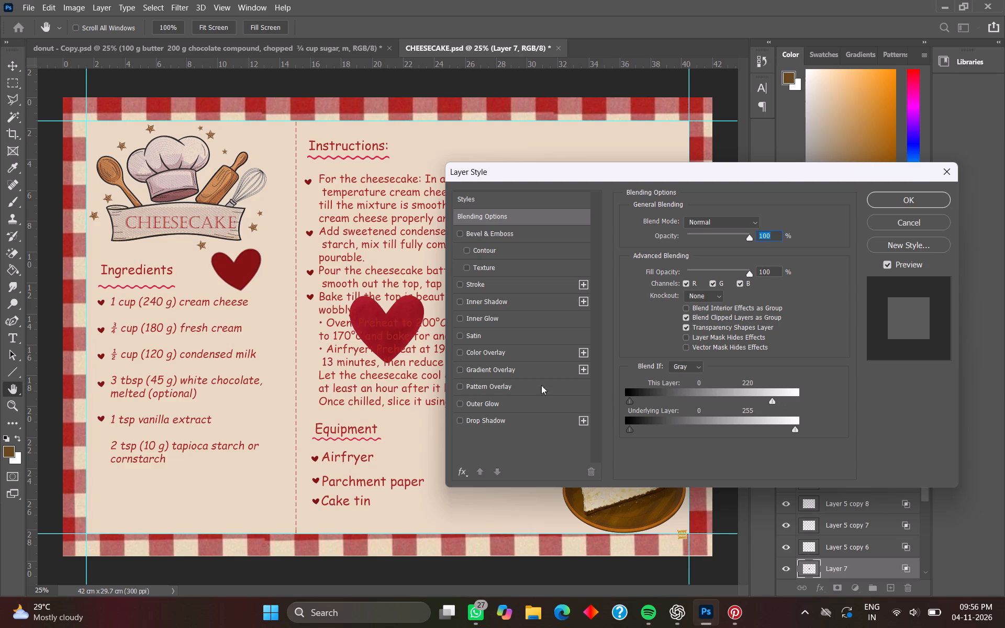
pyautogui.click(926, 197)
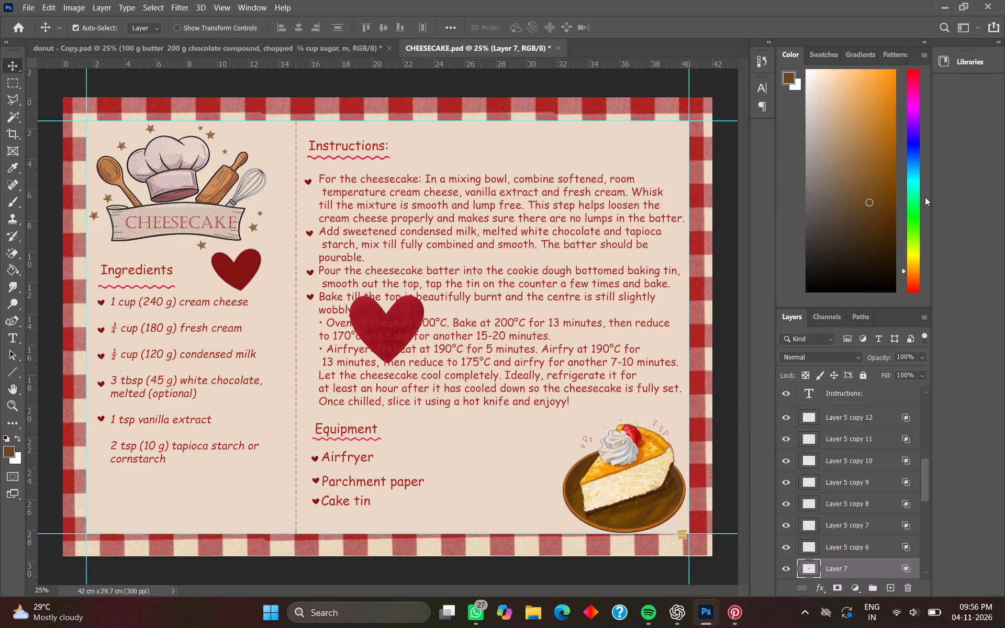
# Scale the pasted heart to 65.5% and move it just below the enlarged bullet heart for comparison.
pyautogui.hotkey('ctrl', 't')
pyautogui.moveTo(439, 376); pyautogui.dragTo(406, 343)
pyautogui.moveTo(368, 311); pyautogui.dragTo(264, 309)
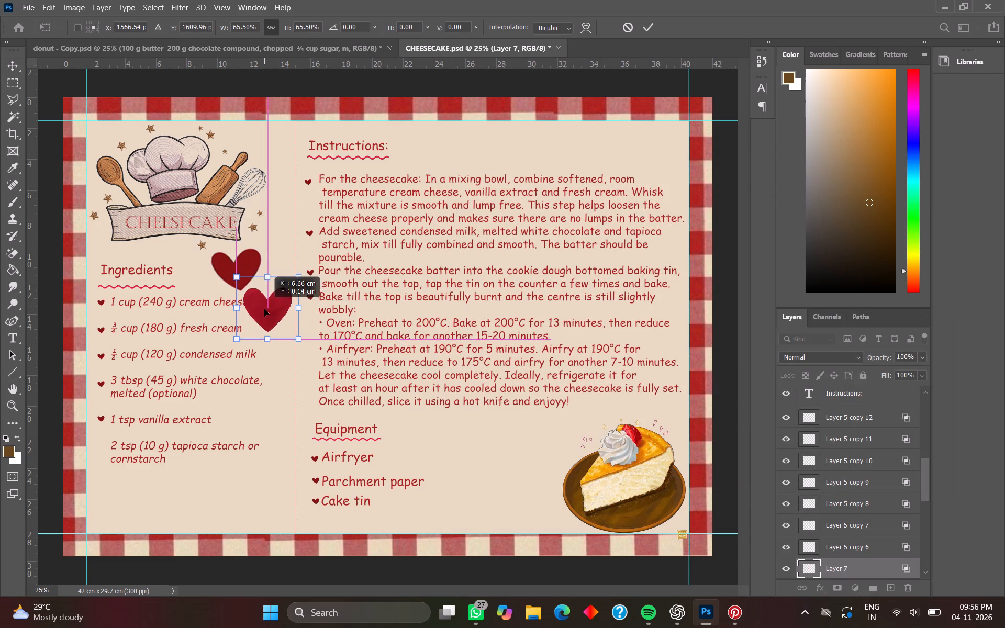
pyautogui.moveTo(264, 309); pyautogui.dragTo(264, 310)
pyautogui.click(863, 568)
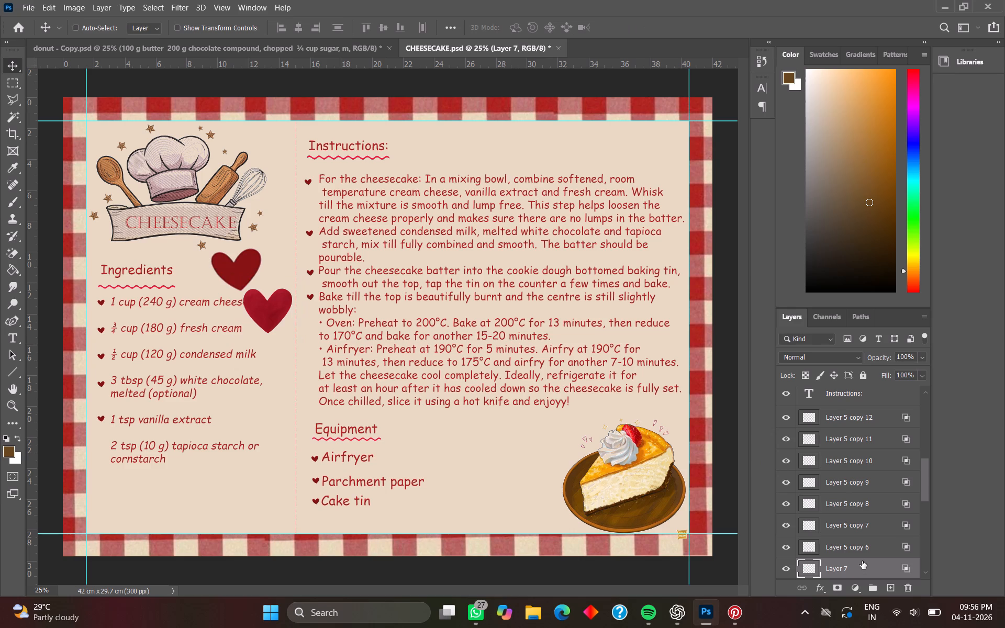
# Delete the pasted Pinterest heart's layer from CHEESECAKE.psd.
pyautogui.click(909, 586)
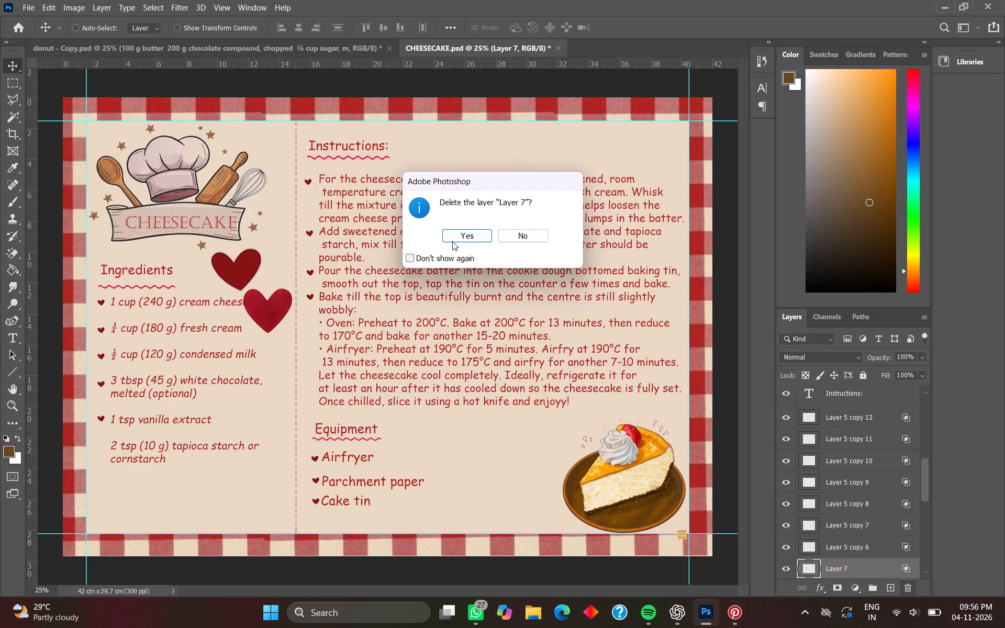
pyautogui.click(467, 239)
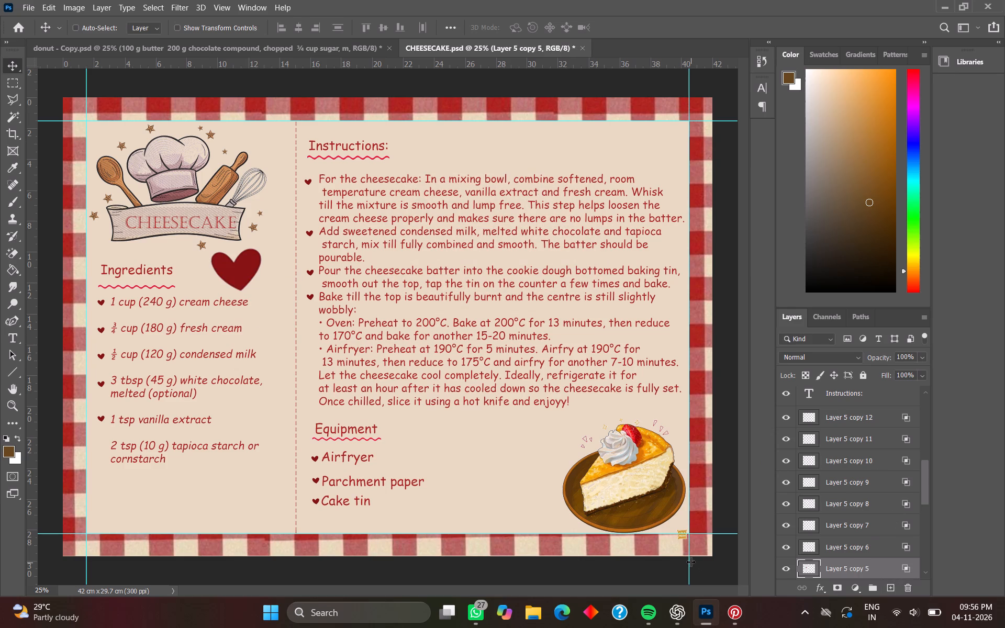
# Shrink the enlarged heart to about 16.7% and place it as the bullet beside the 2 tsp tapioca starch ingredient.
pyautogui.hotkey('ctrl', 't')
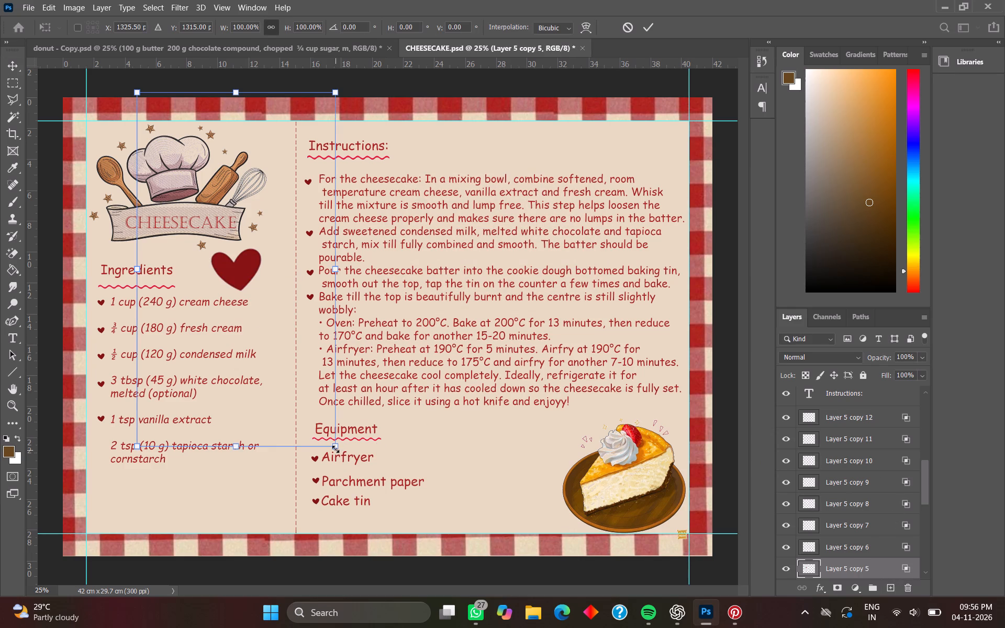
pyautogui.moveTo(336, 449); pyautogui.dragTo(141, 181)
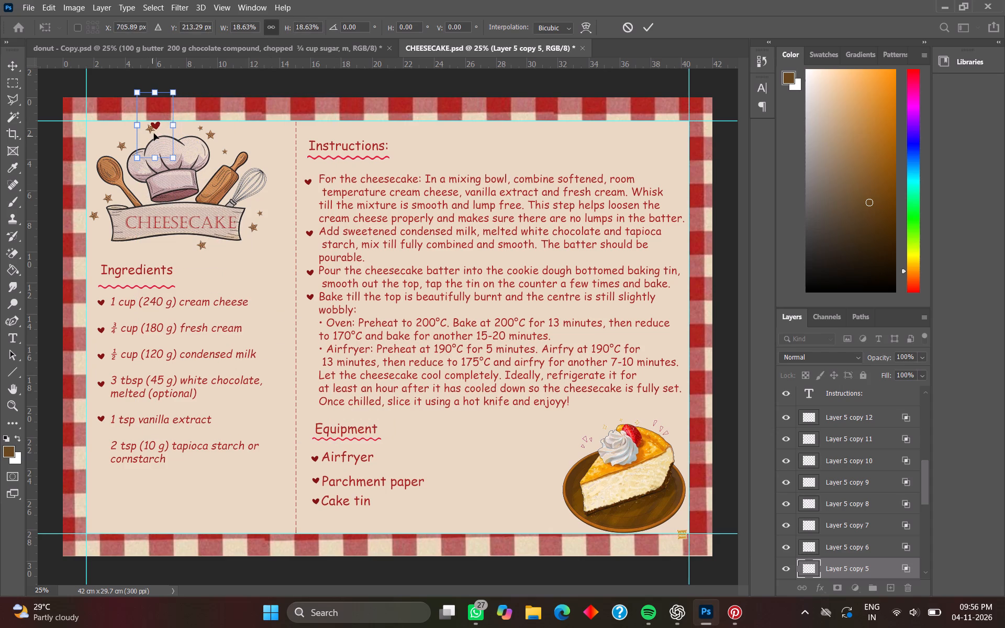
pyautogui.moveTo(156, 128); pyautogui.dragTo(99, 448)
pyautogui.moveTo(119, 482); pyautogui.dragTo(117, 476)
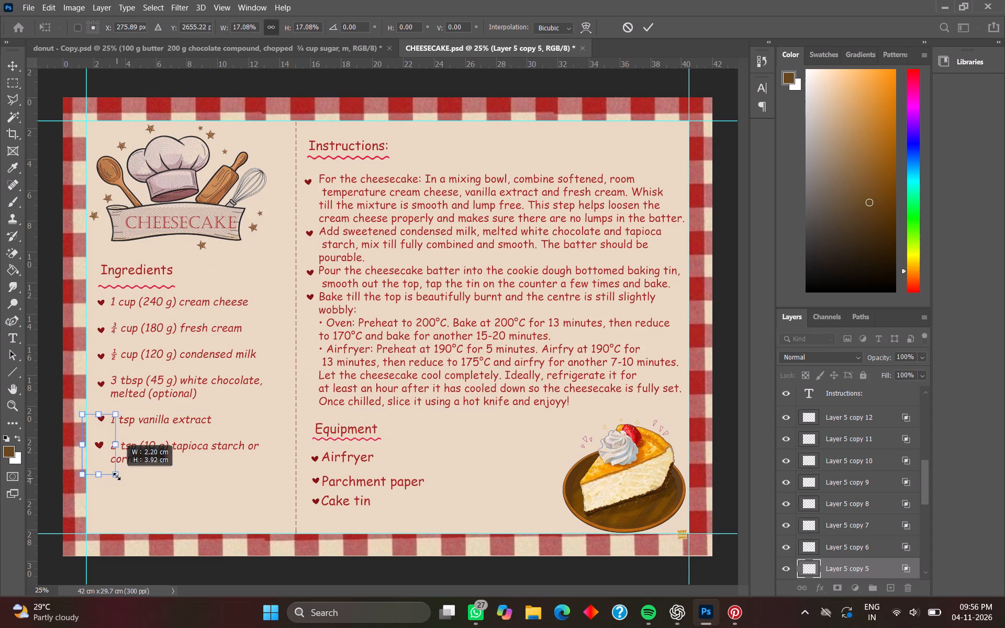
pyautogui.moveTo(117, 476); pyautogui.dragTo(116, 475)
pyautogui.click(107, 449)
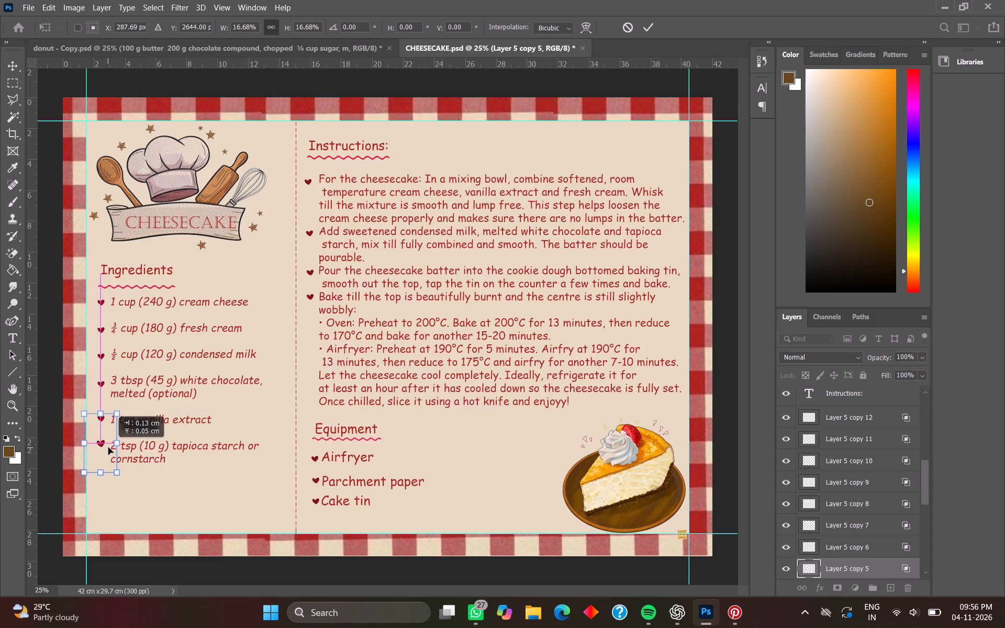
pyautogui.click(882, 570)
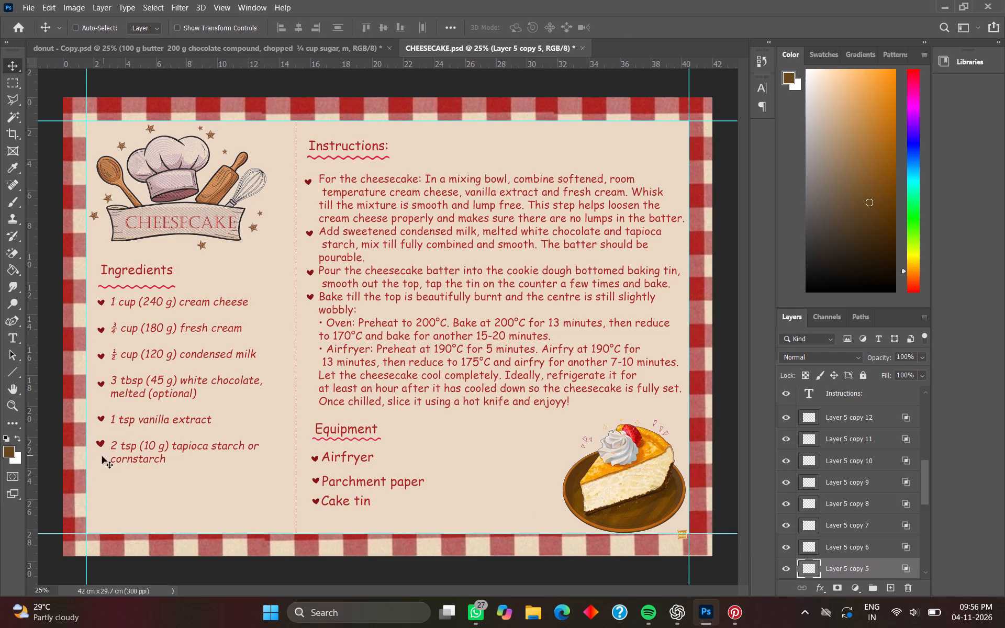
# Scale the tapioca starch bullet heart down slightly to about 96.6% and save CHEESECAKE.psd.
pyautogui.hotkey('ctrl', 't')
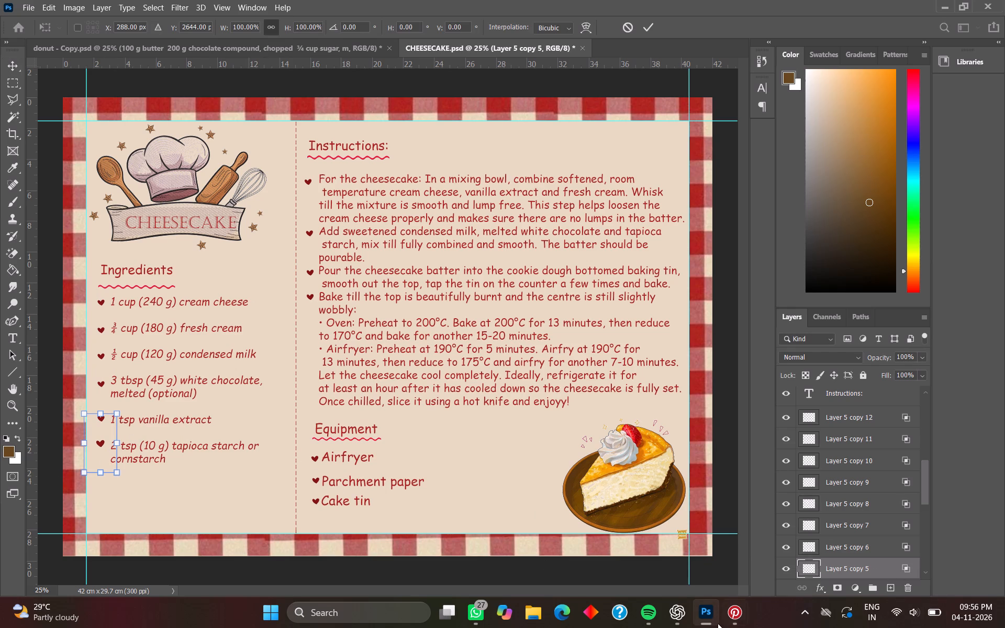
pyautogui.click(117, 474)
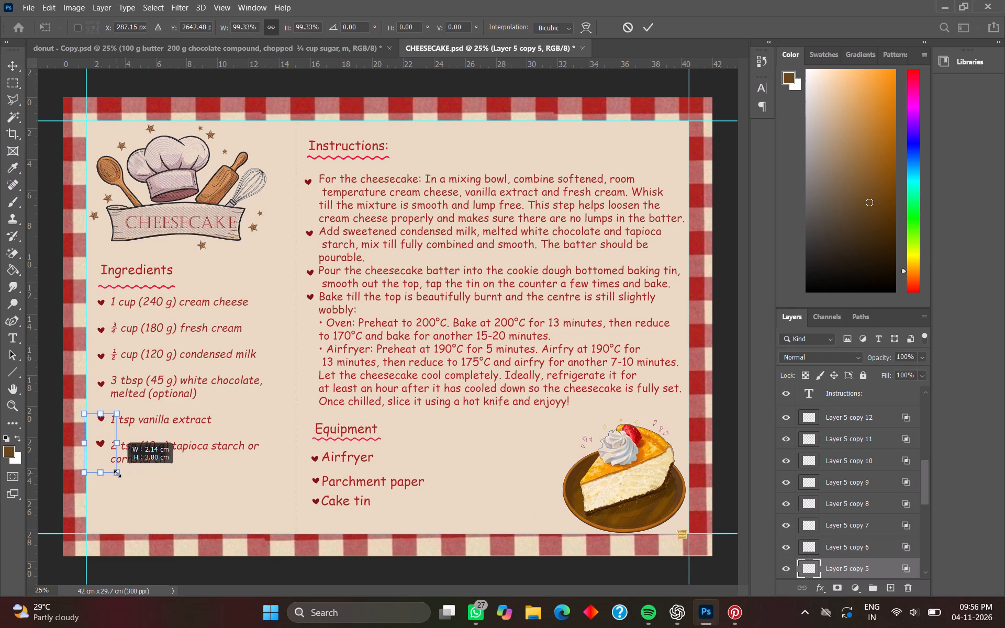
pyautogui.click(99, 448)
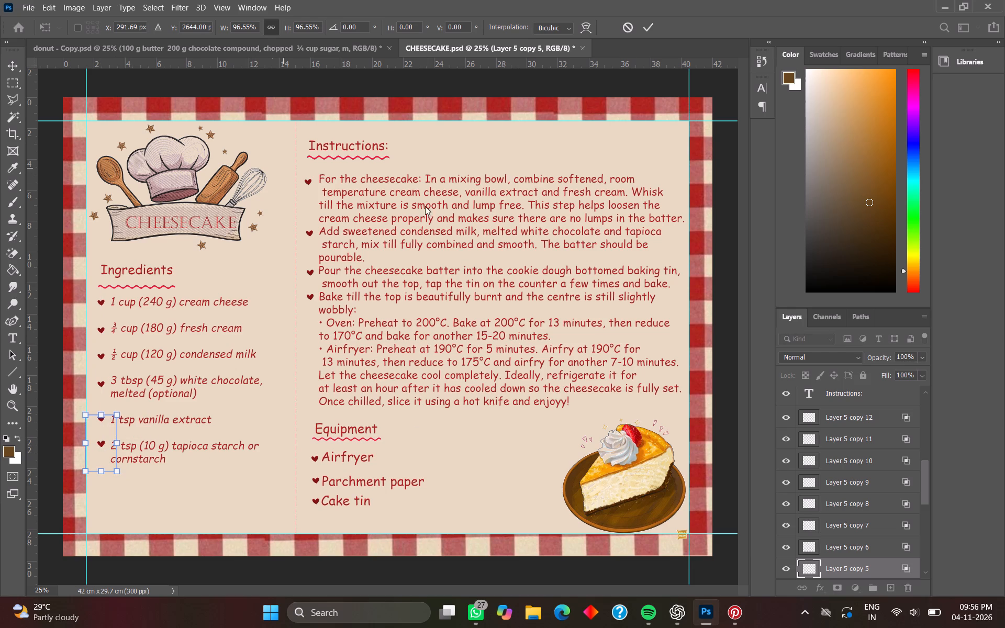
pyautogui.click(883, 565)
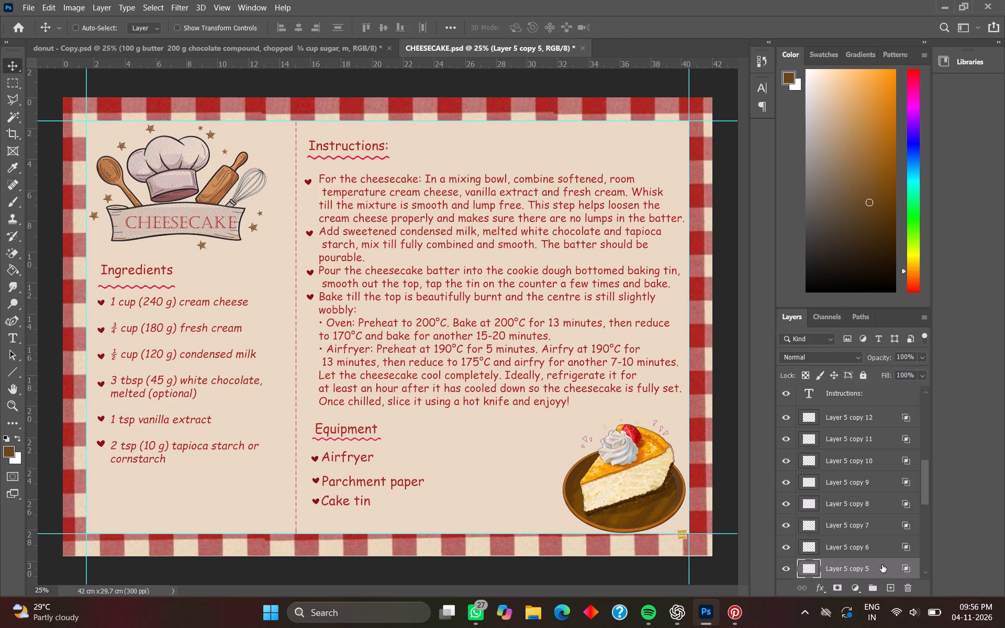
pyautogui.hotkey('ctrl', 's')
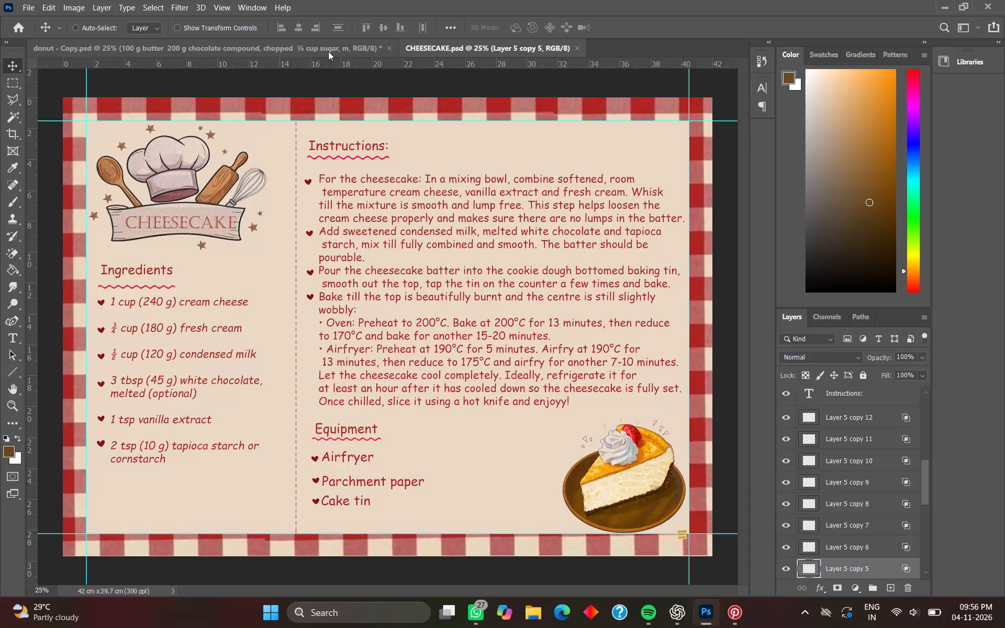
# Switch to the BROWNIE sheet, return to Pinterest and look further through the "red love aesthetic" results for a matching heart.
pyautogui.click(328, 50)
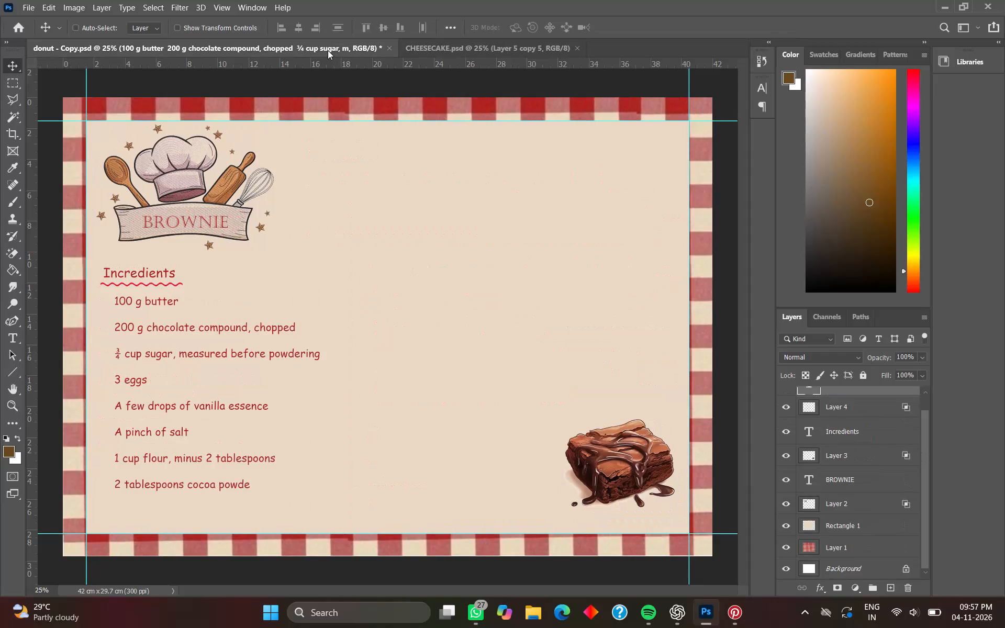
pyautogui.click(739, 620)
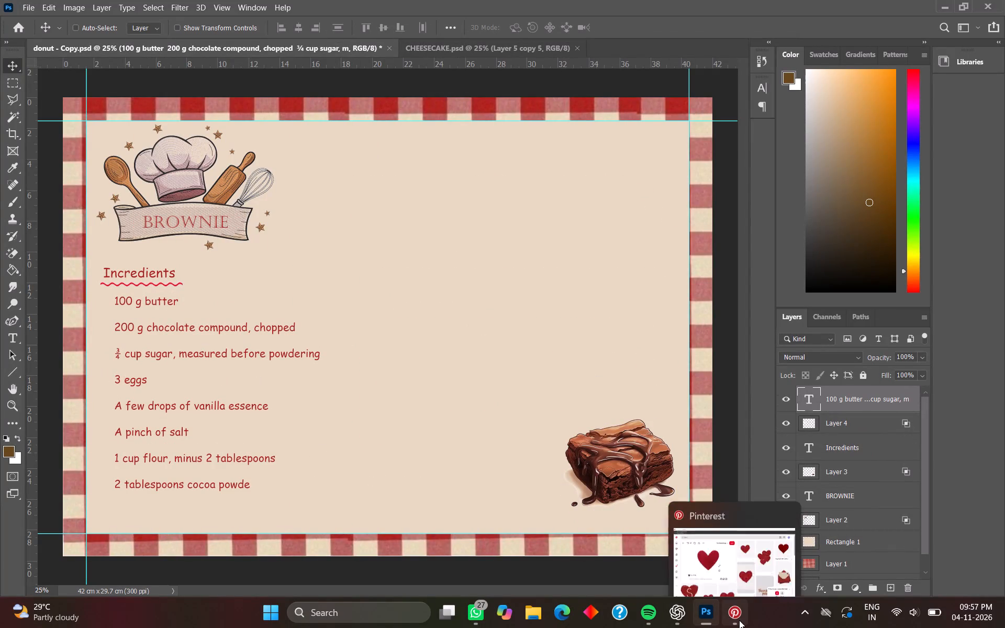
pyautogui.click(80, 134)
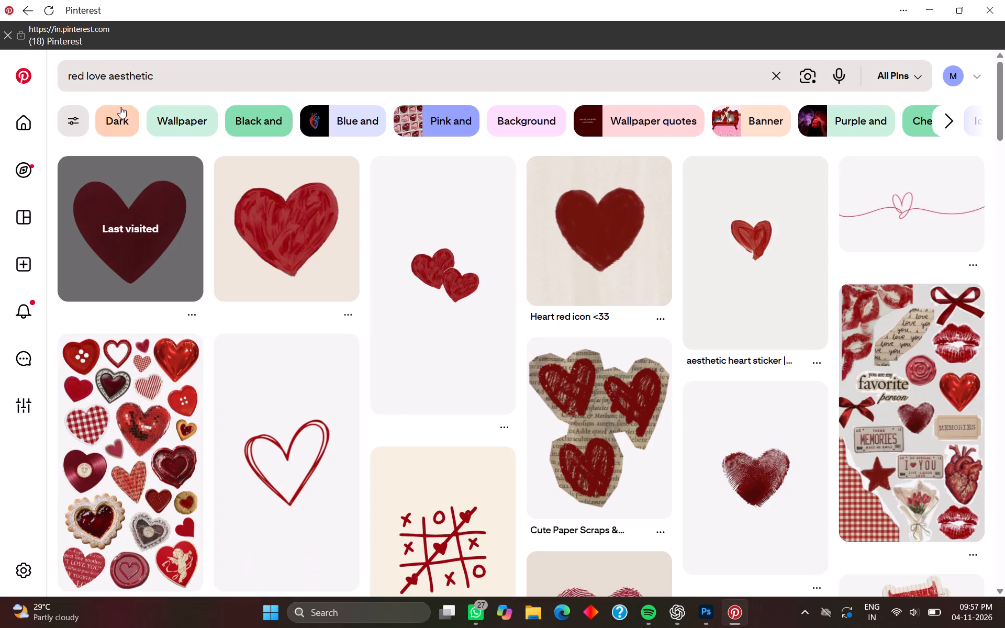
pyautogui.scroll(-4, 366, 326)
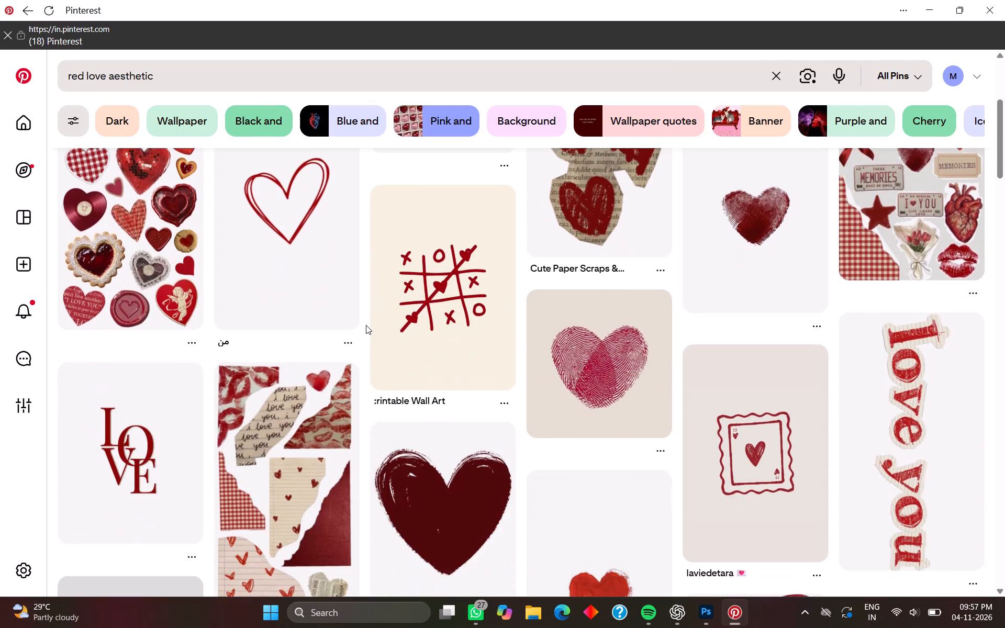
pyautogui.scroll(-19, 366, 325)
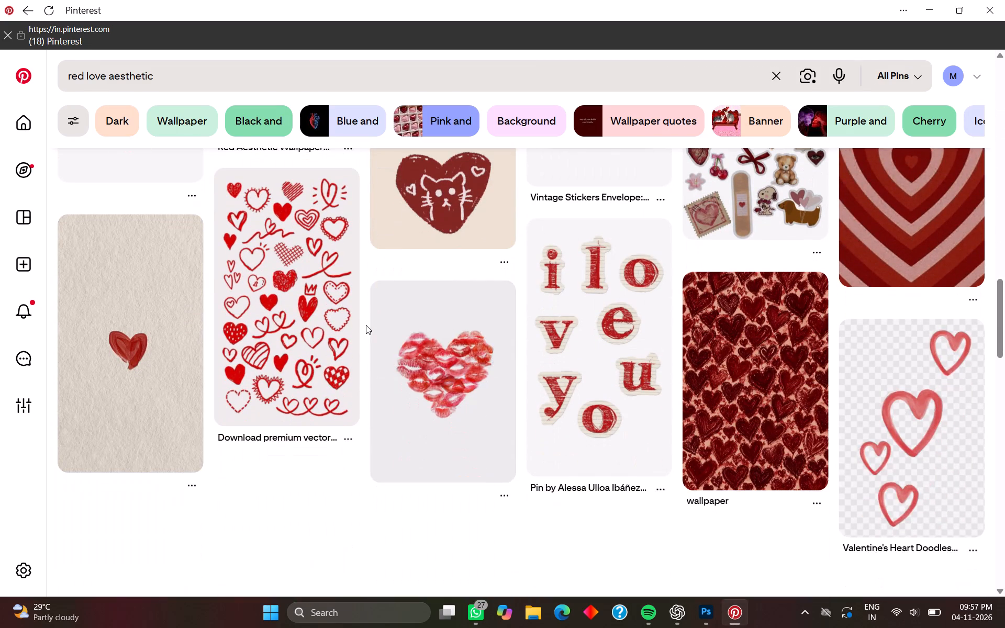
# Search Pinterest for "red heart".
pyautogui.click(458, 83)
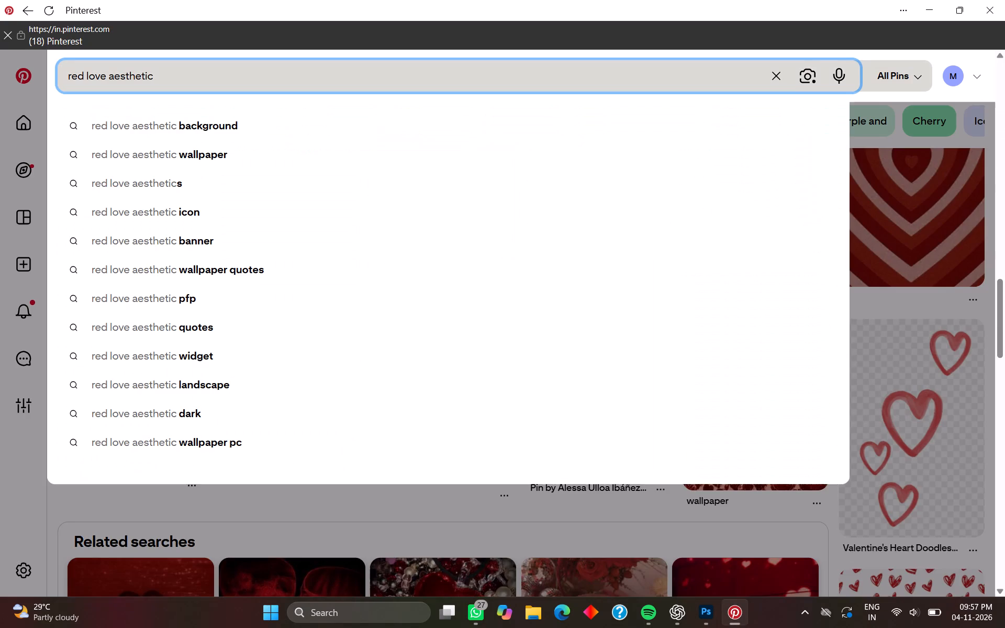
pyautogui.press('BackSpace')
pyautogui.press('BackSpace')
pyautogui.press('BackSpace')
pyautogui.press('BackSpace')
pyautogui.press('BackSpace')
pyautogui.press('BackSpace')
pyautogui.press('BackSpace')
pyautogui.press('BackSpace')
pyautogui.press('BackSpace')
pyautogui.press('BackSpace')
pyautogui.press('BackSpace')
pyautogui.press('BackSpace')
pyautogui.press('BackSpace')
pyautogui.press('BackSpace')
pyautogui.press('BackSpace')
pyautogui.press('BackSpace')
pyautogui.press('BackSpace')
pyautogui.press('BackSpace')
pyautogui.press('BackSpace')
pyautogui.press('BackSpace')
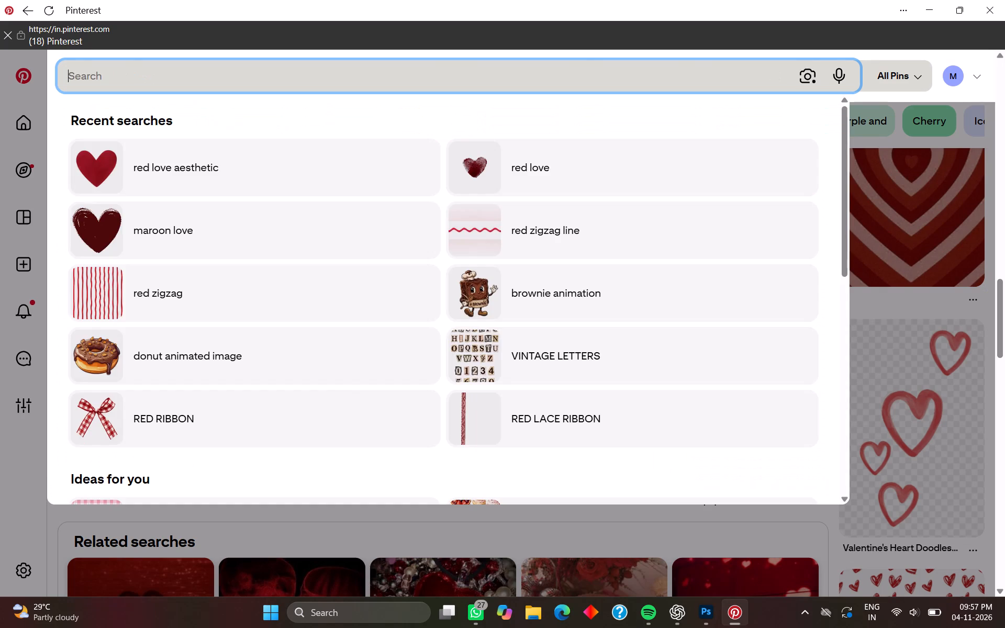
pyautogui.write('red heart')
pyautogui.press('Return')
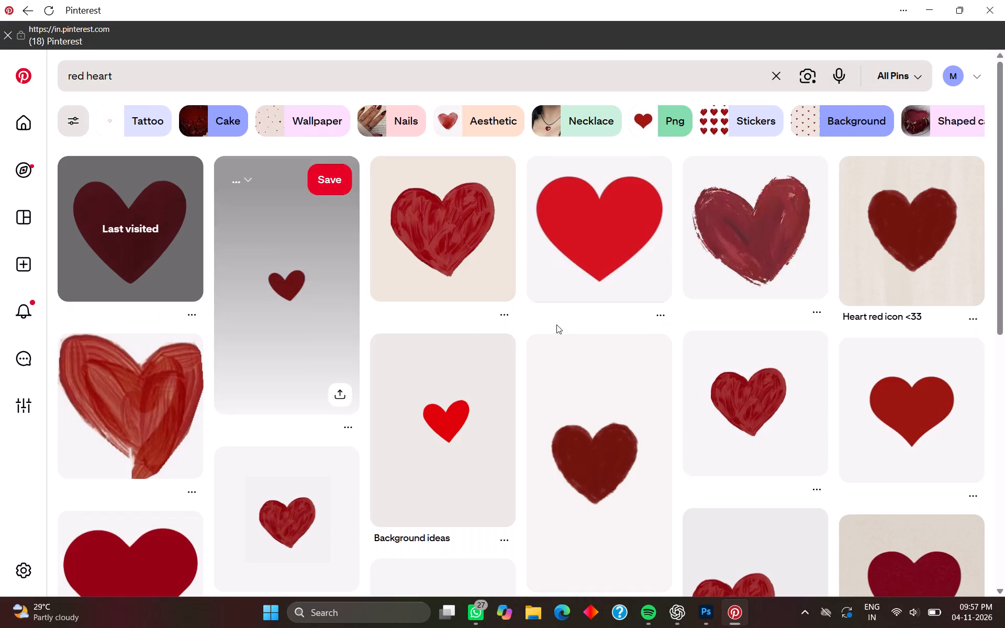
# Copy the small tilted dark red heart from the "red heart" results and paste it into donut - Copy.psd in Photoshop.
pyautogui.click(330, 325)
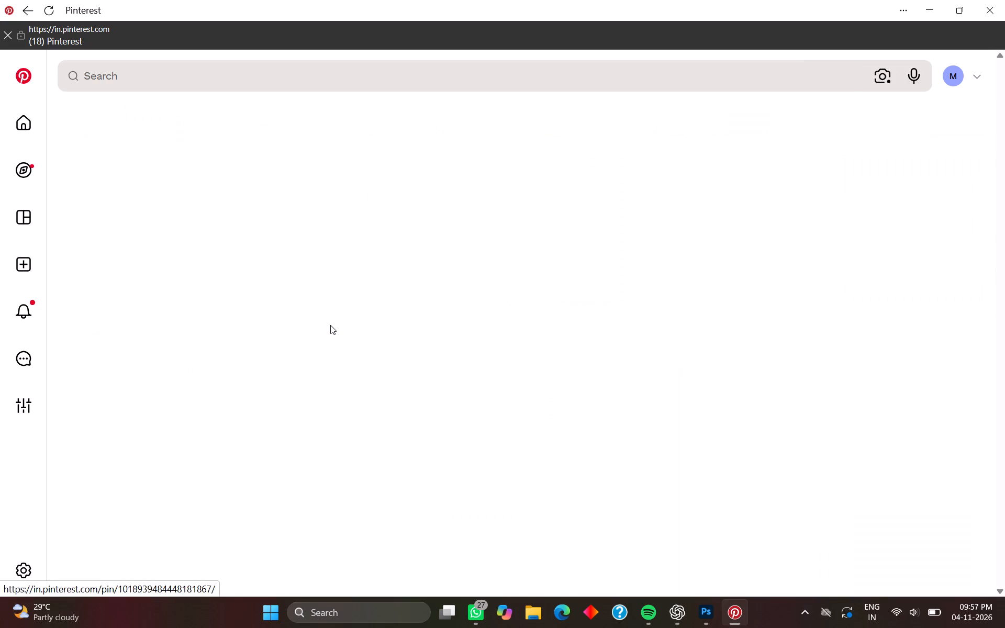
pyautogui.rightClick(339, 321)
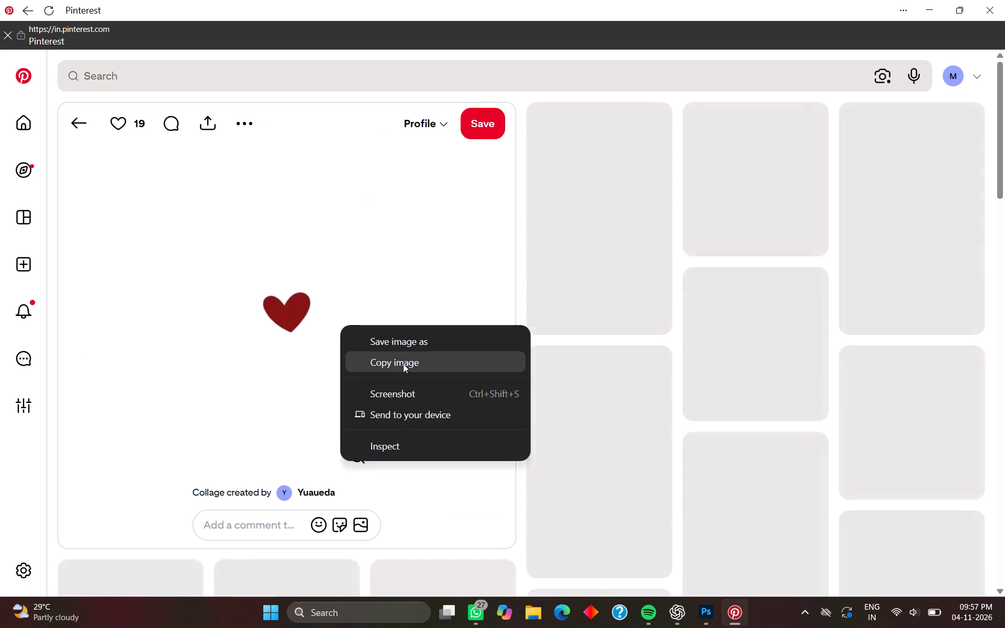
pyautogui.click(408, 366)
pyautogui.click(705, 605)
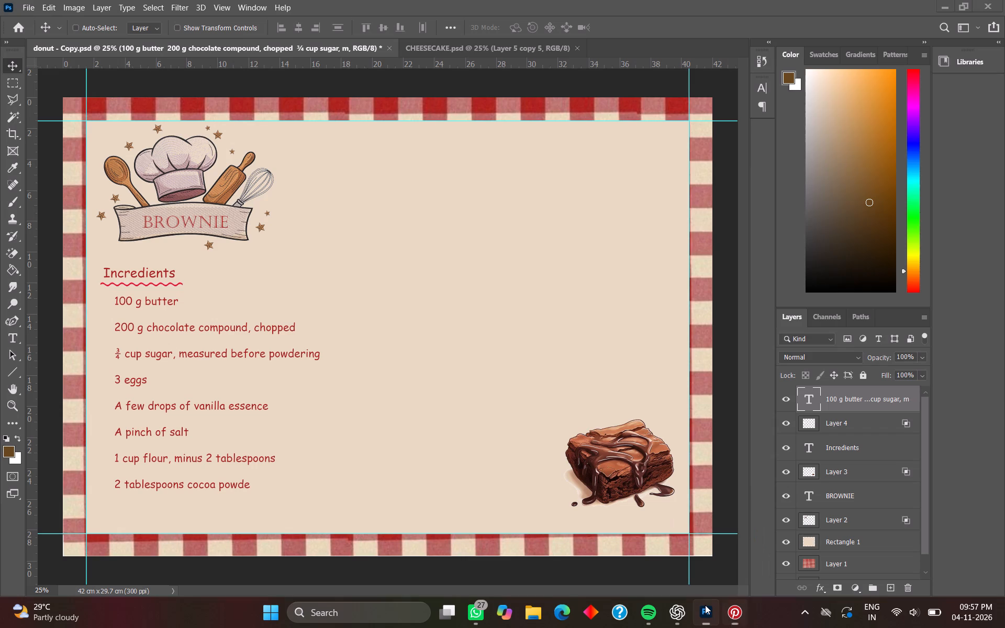
pyautogui.hotkey('ctrl', 'v')
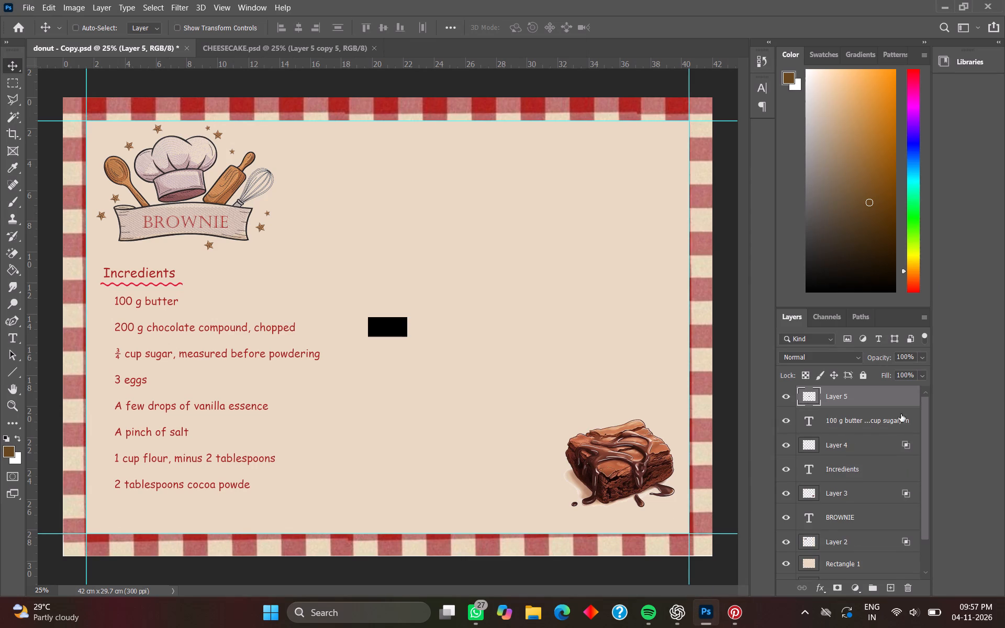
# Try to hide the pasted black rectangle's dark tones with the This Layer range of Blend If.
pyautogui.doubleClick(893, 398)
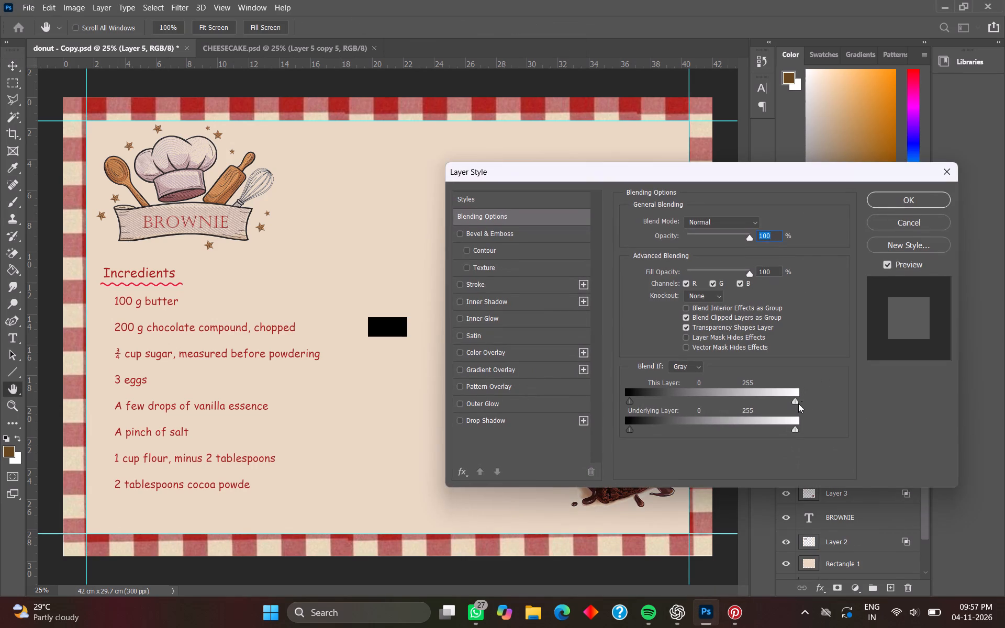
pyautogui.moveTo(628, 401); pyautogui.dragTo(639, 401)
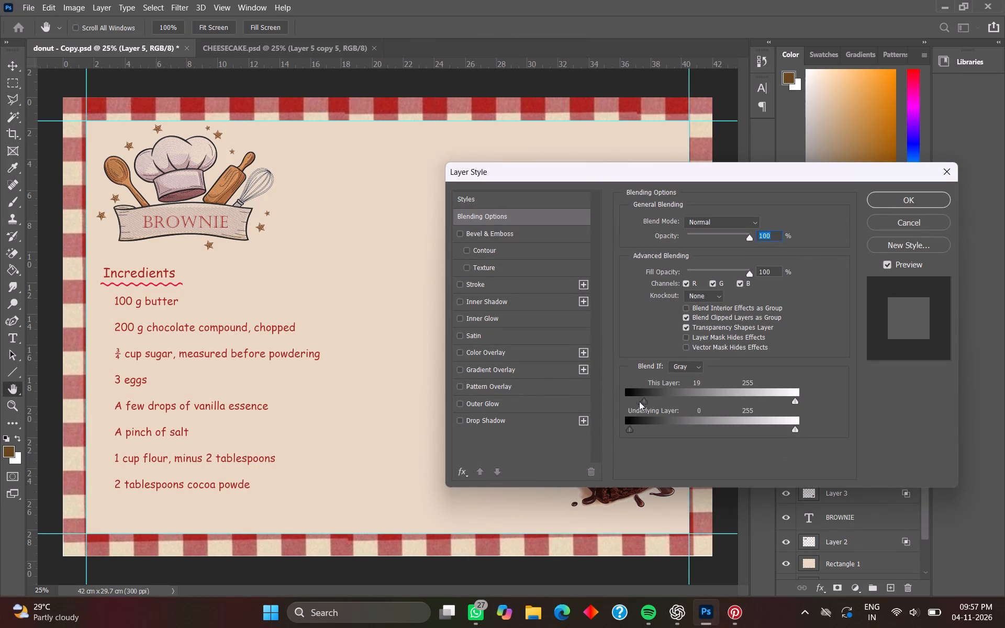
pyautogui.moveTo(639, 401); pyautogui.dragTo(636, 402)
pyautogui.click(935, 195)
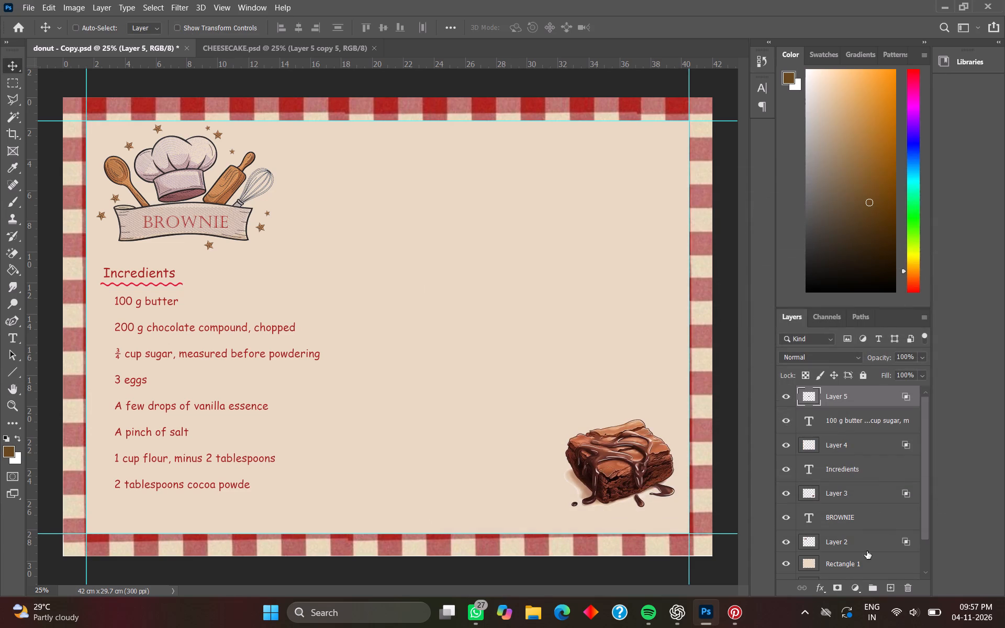
# Delete the pasted black rectangle's layer from the BROWNIE sheet.
pyautogui.click(861, 396)
pyautogui.click(910, 589)
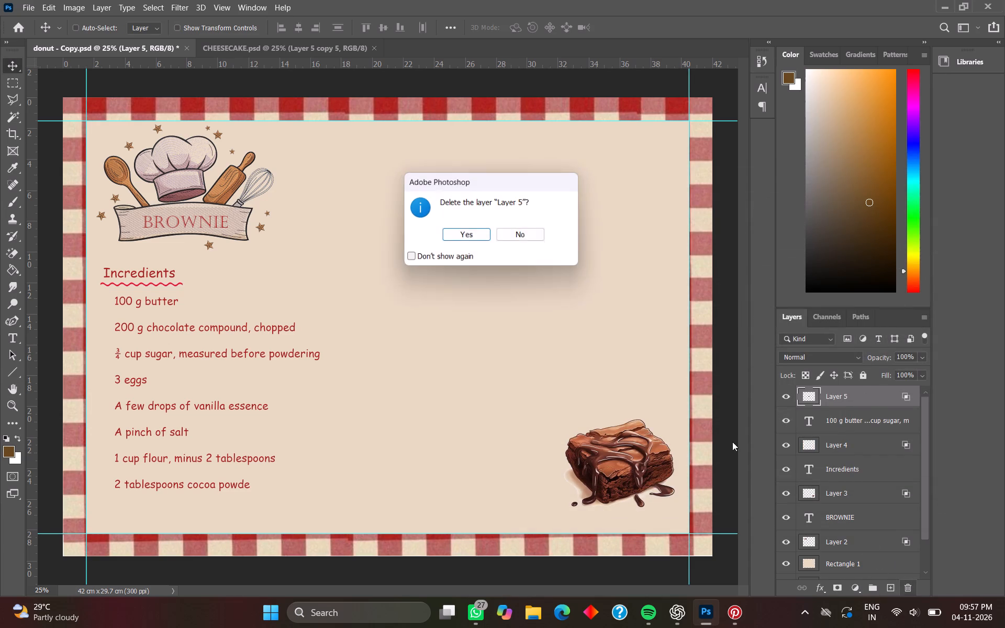
pyautogui.click(464, 237)
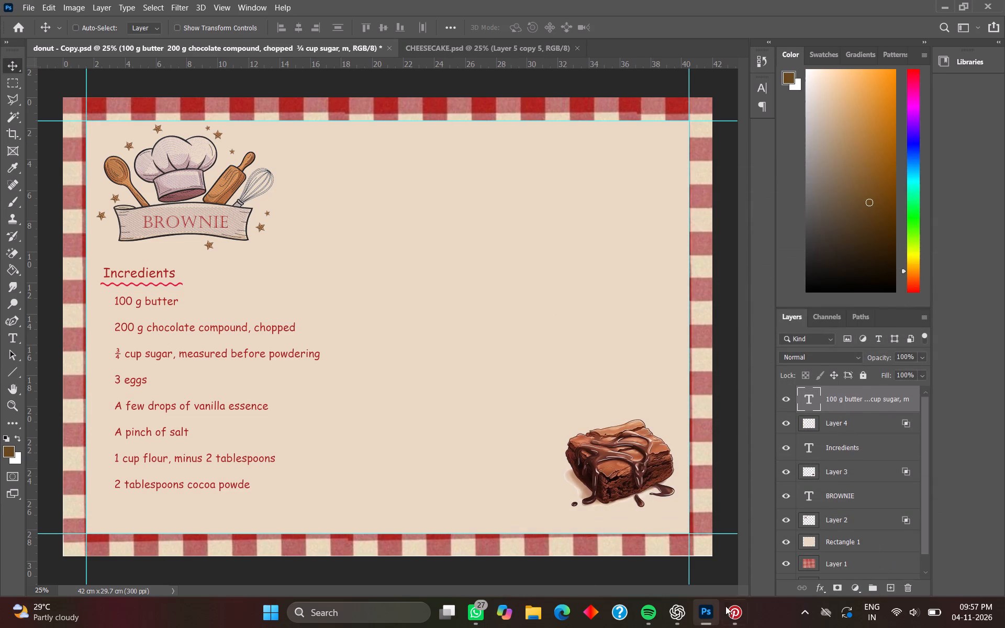
# Copy the tilted dark red heart image from its opened Pinterest pin and paste it into donut - Copy.psd in Photoshop.
pyautogui.click(731, 608)
pyautogui.rightClick(304, 323)
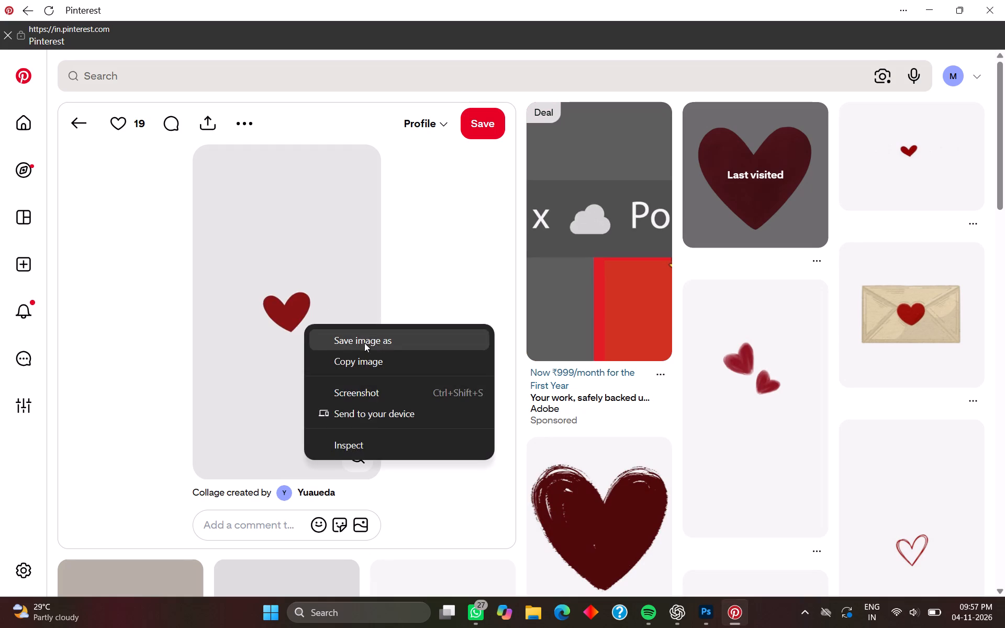
pyautogui.click(361, 360)
pyautogui.click(697, 619)
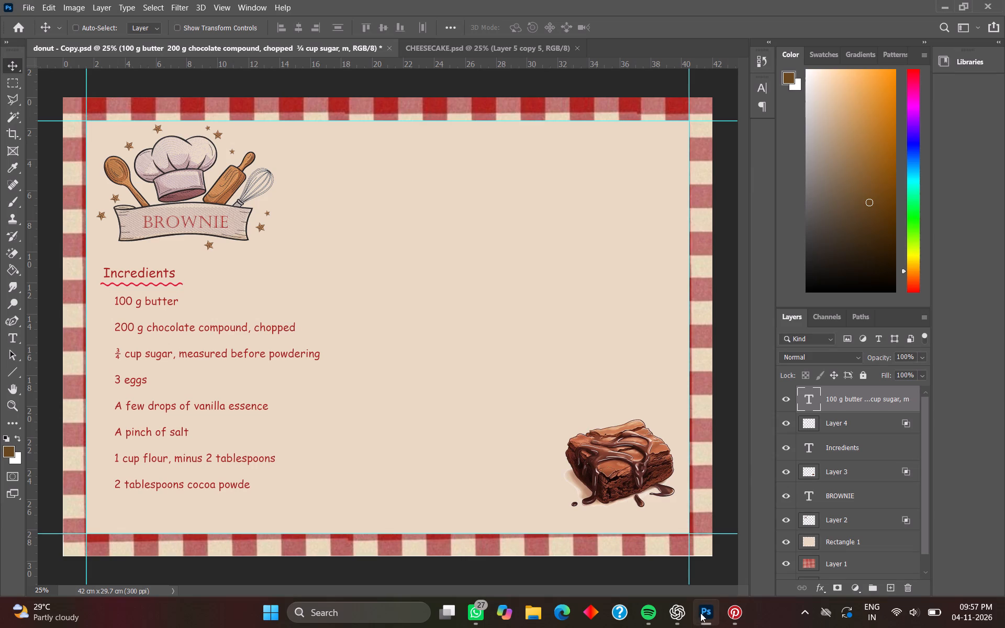
pyautogui.hotkey('ctrl', 'v')
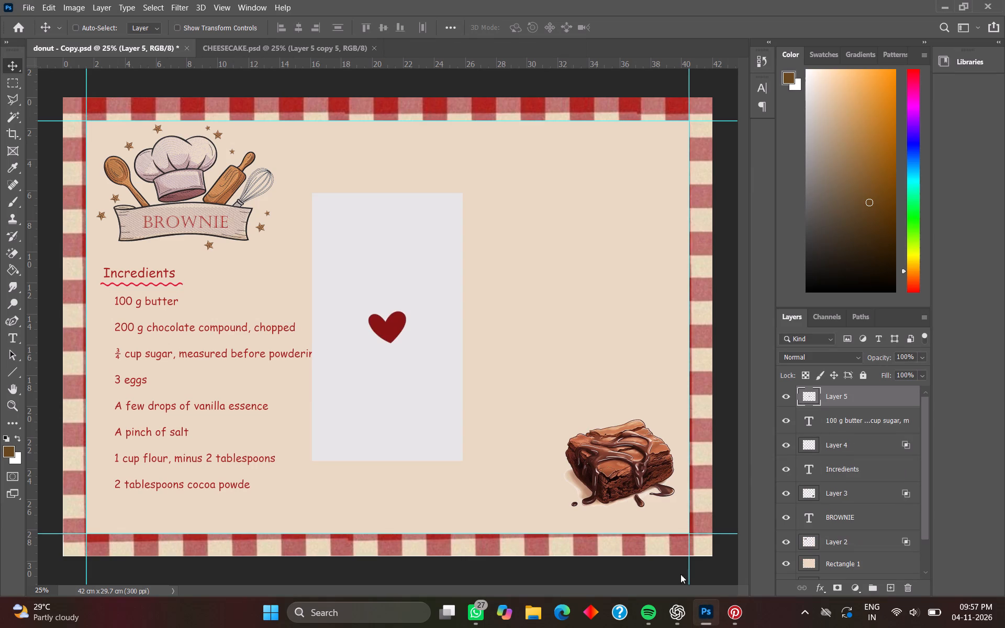
# Knock out the heart image's pale background by lowering the Blend If This Layer white limit to 212.
pyautogui.doubleClick(908, 397)
pyautogui.moveTo(796, 402); pyautogui.dragTo(779, 406)
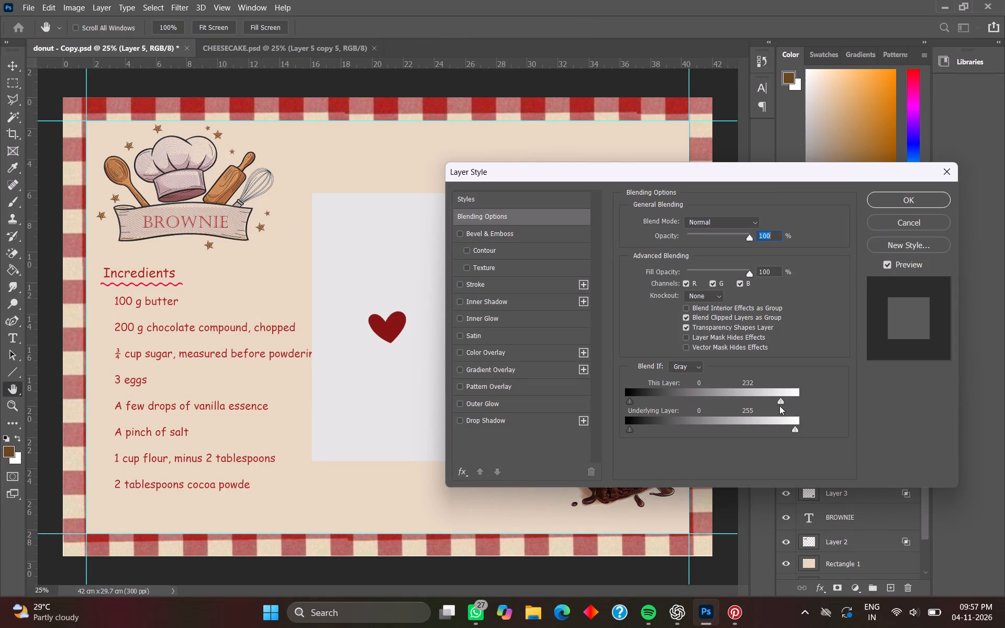
pyautogui.moveTo(779, 406); pyautogui.dragTo(767, 408)
pyautogui.click(897, 199)
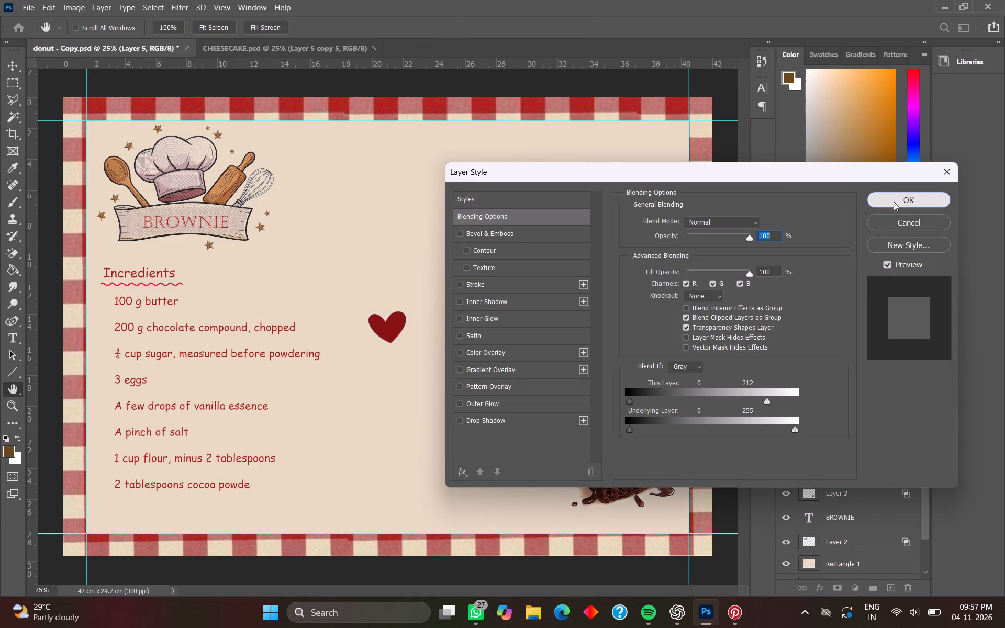
# Scale the heart down to about 21.4% and move it beside the "100 g butter" line.
pyautogui.hotkey('ctrl', 't')
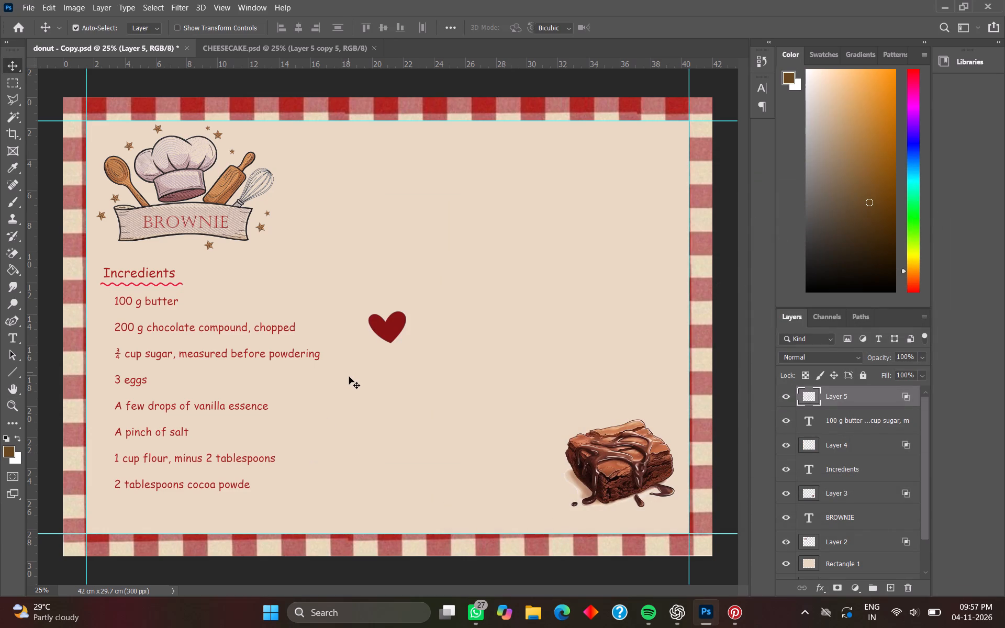
pyautogui.moveTo(462, 460); pyautogui.dragTo(369, 319)
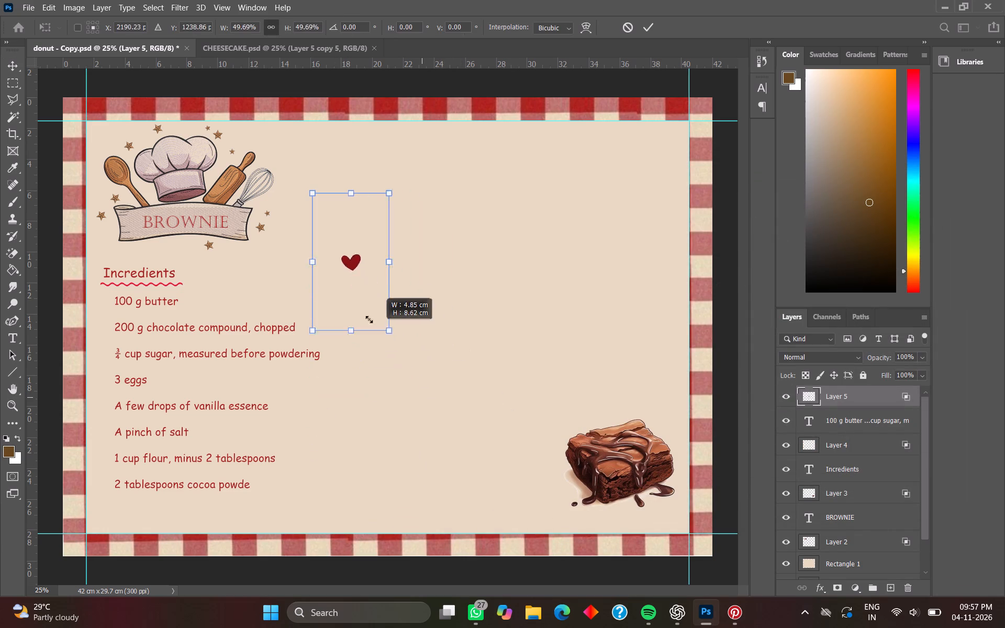
pyautogui.moveTo(369, 319); pyautogui.dragTo(337, 271)
pyautogui.moveTo(330, 233); pyautogui.dragTo(99, 322)
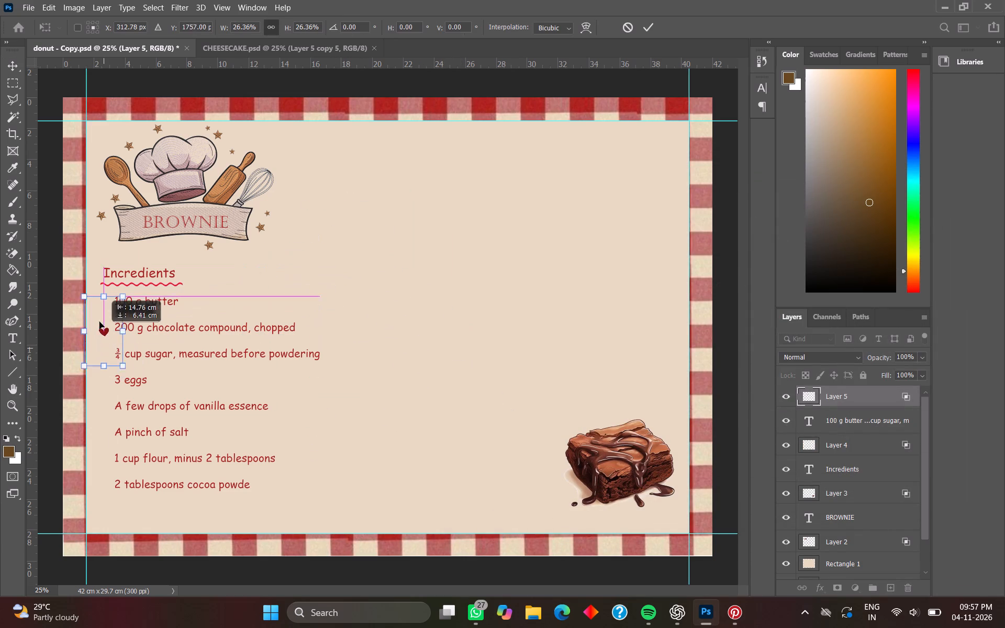
pyautogui.moveTo(99, 322); pyautogui.dragTo(99, 306)
pyautogui.moveTo(125, 339); pyautogui.dragTo(119, 330)
pyautogui.moveTo(107, 305); pyautogui.dragTo(108, 307)
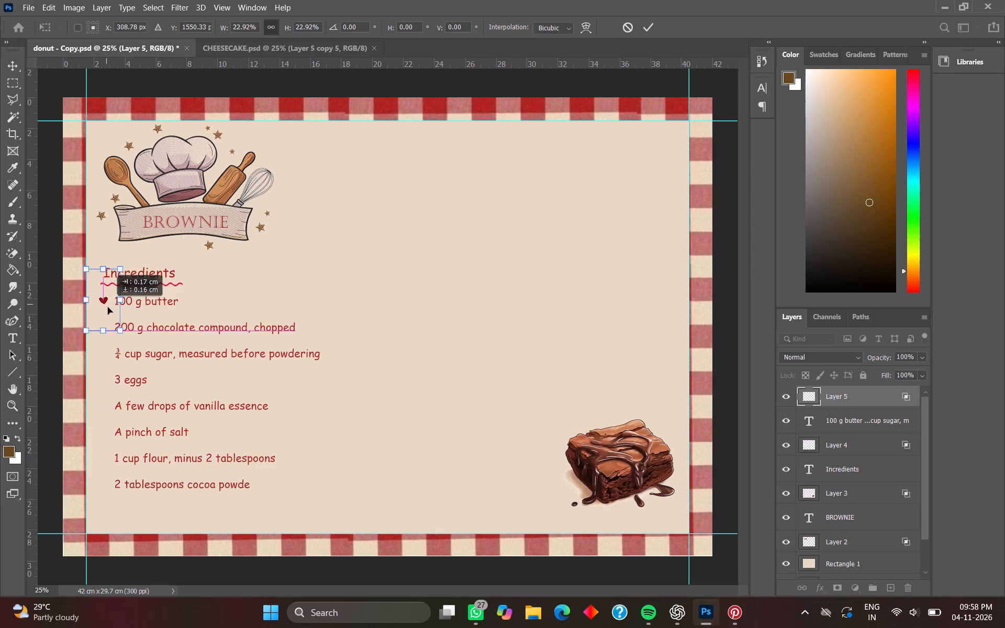
pyautogui.moveTo(108, 307); pyautogui.dragTo(113, 308)
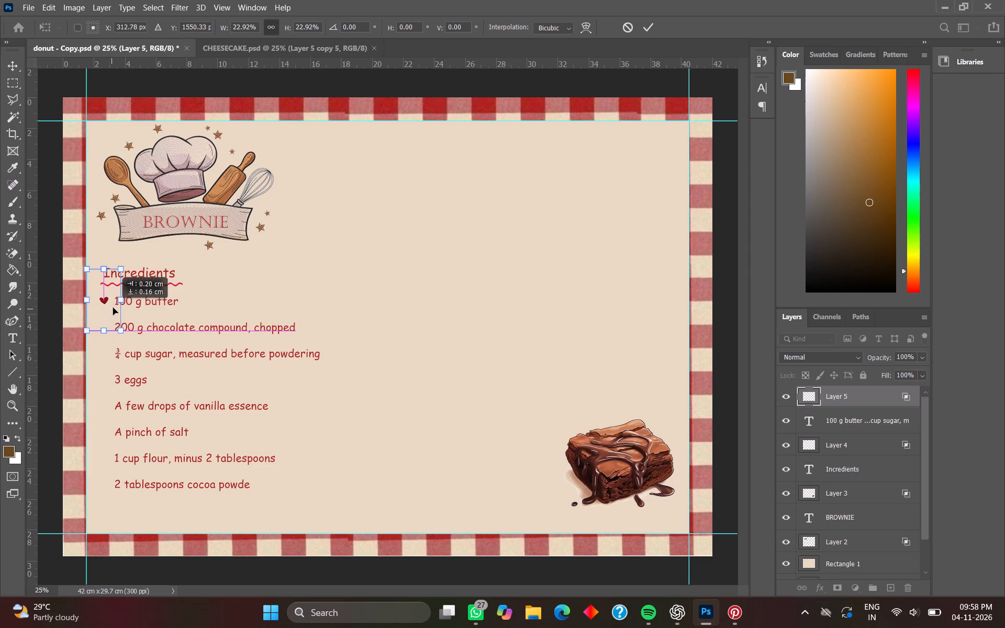
pyautogui.moveTo(113, 308); pyautogui.dragTo(112, 308)
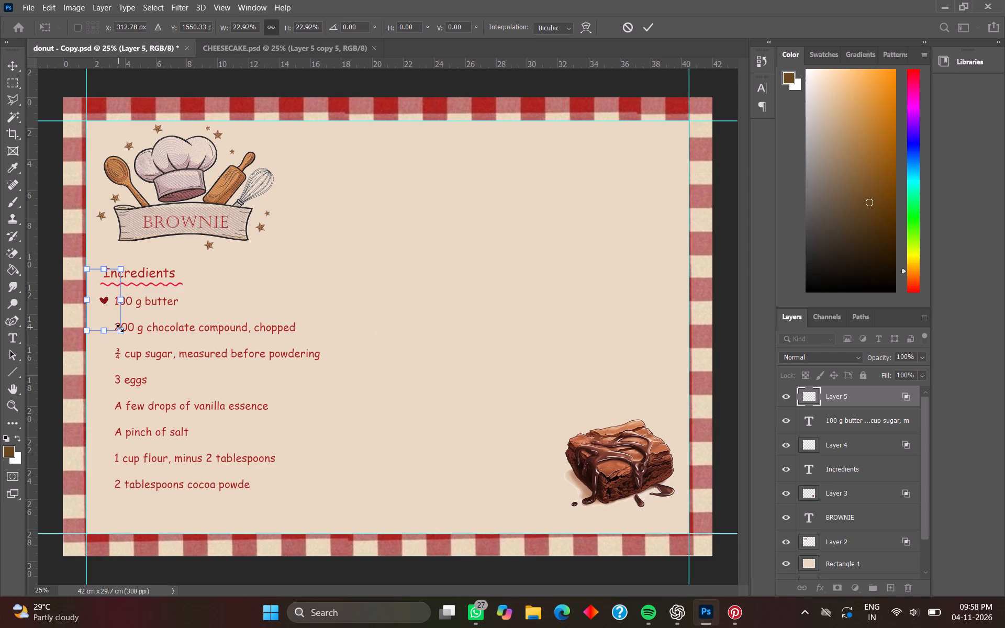
pyautogui.moveTo(120, 329); pyautogui.dragTo(119, 324)
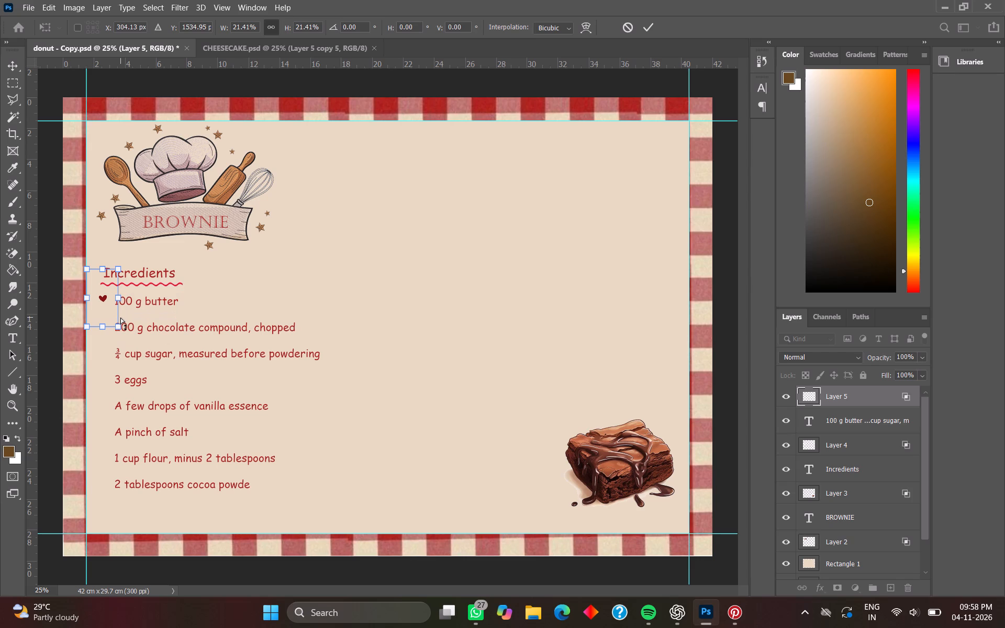
# Fine-tune the heart's position so it sits level with "100 g butter", just before the text, and apply the transform.
pyautogui.hotkey('ctrl', '+')
pyautogui.hotkey('ctrl', '+')
pyautogui.hotkey('ctrl', '+')
pyautogui.scroll(2, 107, 342)
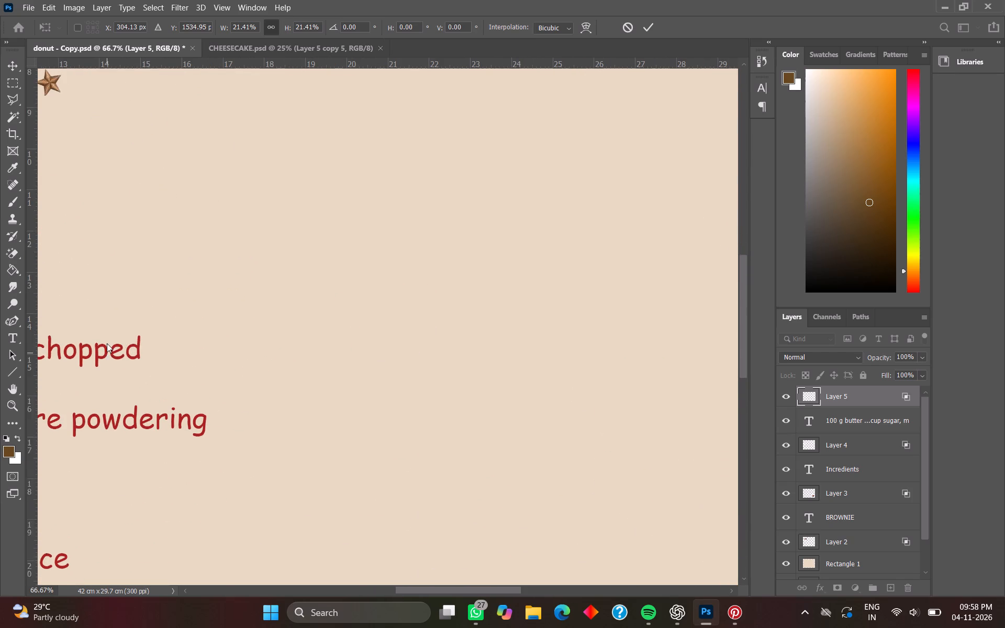
pyautogui.scroll(8, 107, 343)
pyautogui.keyDown('ctrl'); pyautogui.scroll(20, 108, 347); pyautogui.keyUp('ctrl')
pyautogui.keyDown('ctrl'); pyautogui.scroll(6, 108, 347); pyautogui.keyUp('ctrl')
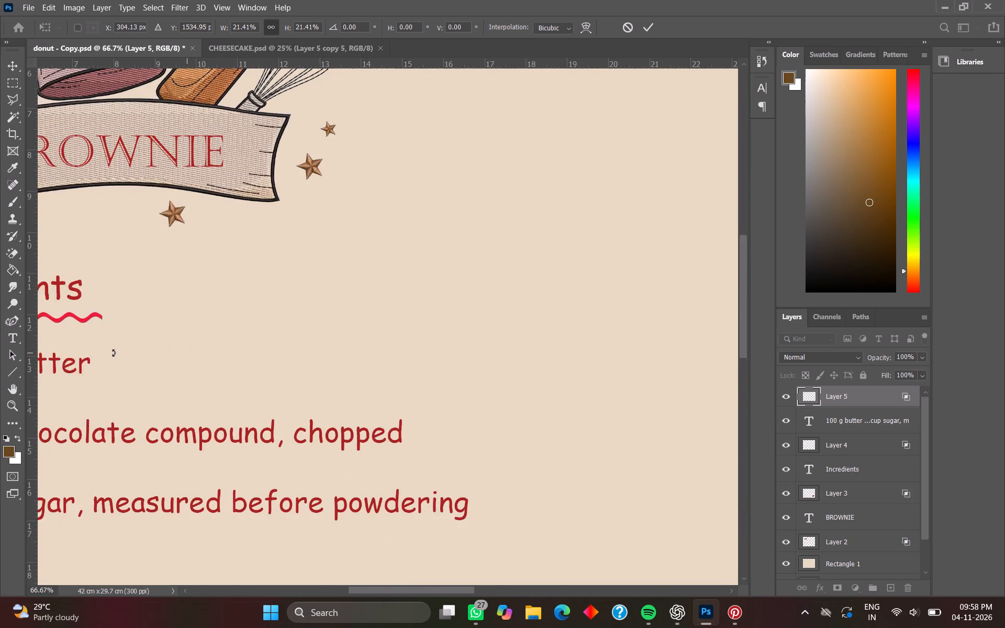
pyautogui.keyDown('ctrl'); pyautogui.scroll(20, 113, 353); pyautogui.keyUp('ctrl')
pyautogui.keyDown('ctrl'); pyautogui.scroll(5, 113, 353); pyautogui.keyUp('ctrl')
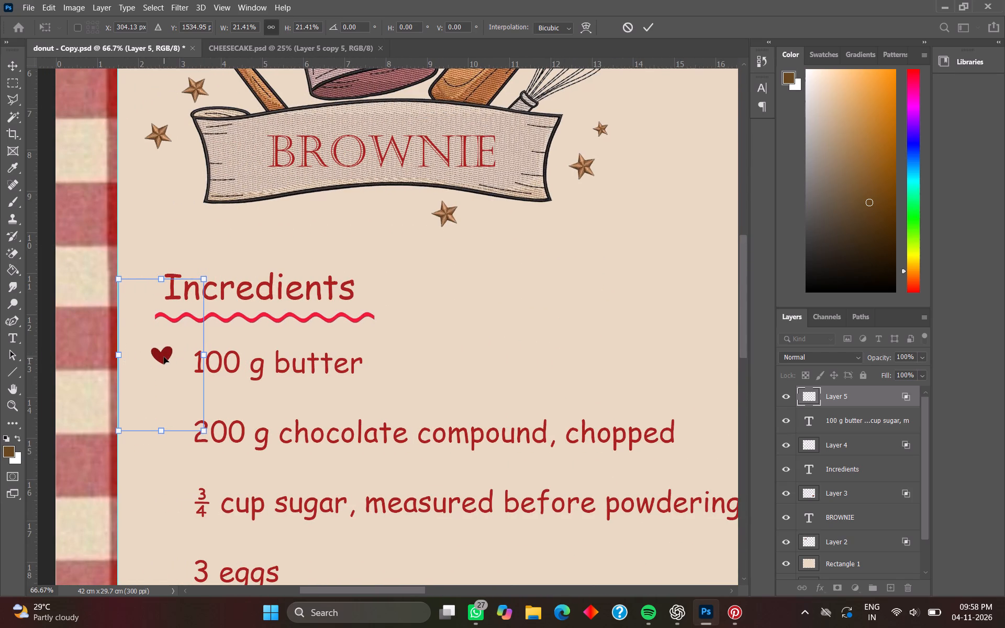
pyautogui.moveTo(164, 357); pyautogui.dragTo(174, 364)
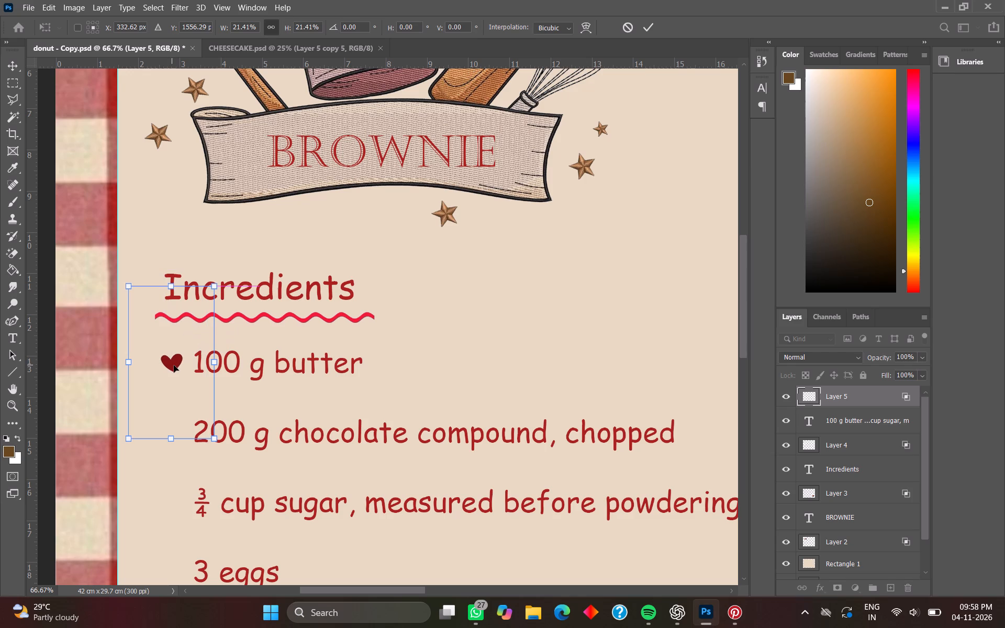
pyautogui.click(857, 403)
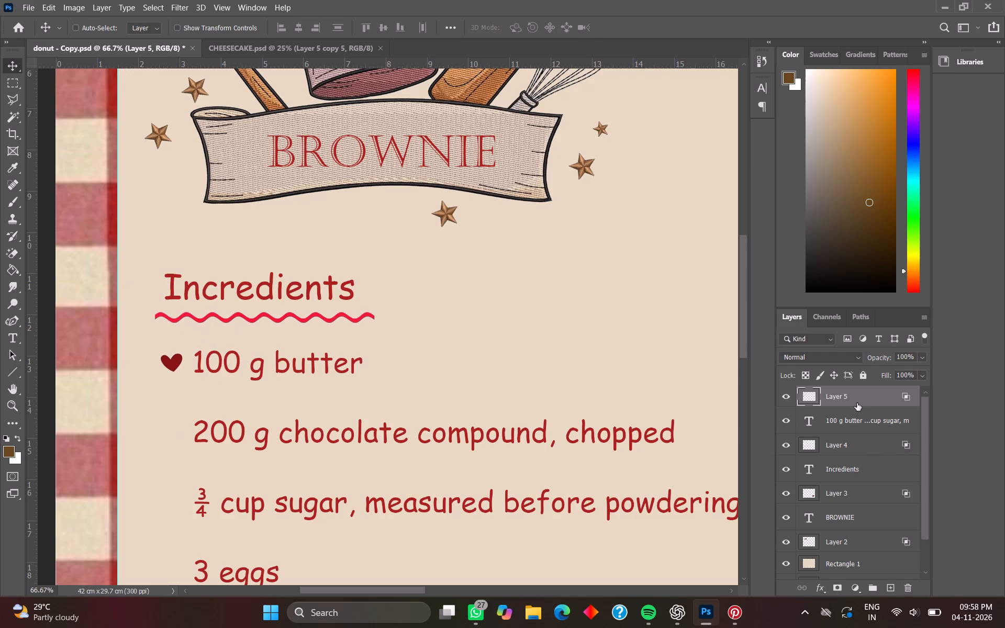
# Duplicate the heart layer and place the copy before "200 g chocolate compound, chopped", aligned directly under the first heart.
pyautogui.rightClick(857, 403)
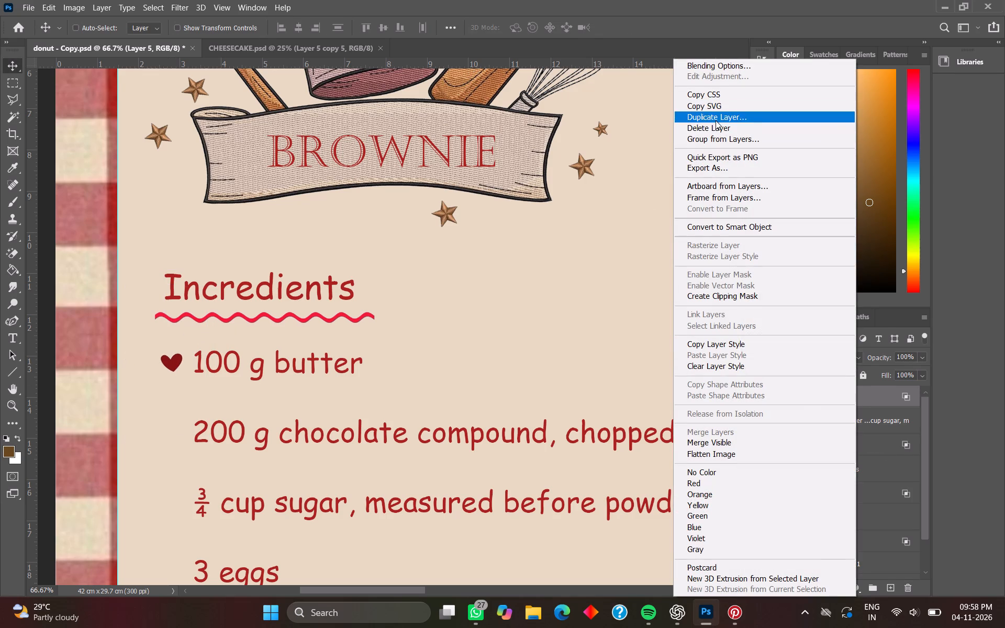
pyautogui.click(717, 119)
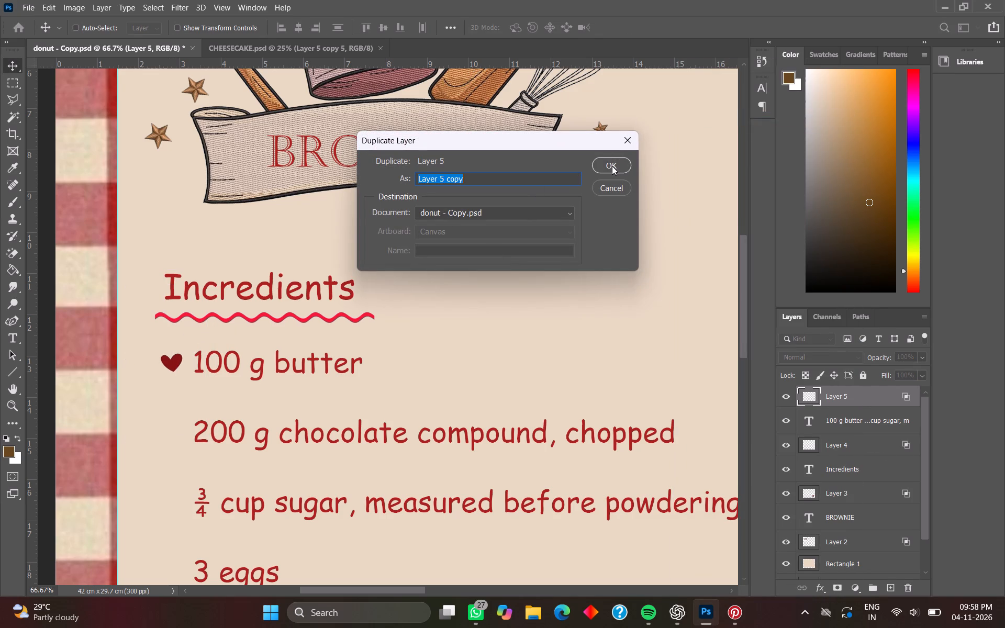
pyautogui.click(612, 166)
pyautogui.moveTo(170, 360); pyautogui.dragTo(165, 424)
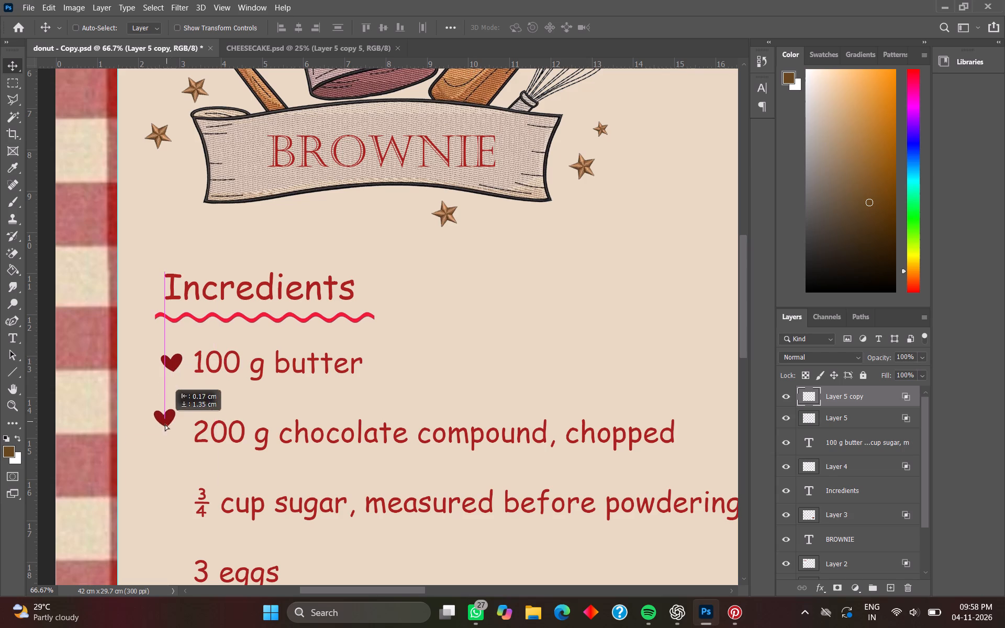
pyautogui.moveTo(165, 424); pyautogui.dragTo(170, 430)
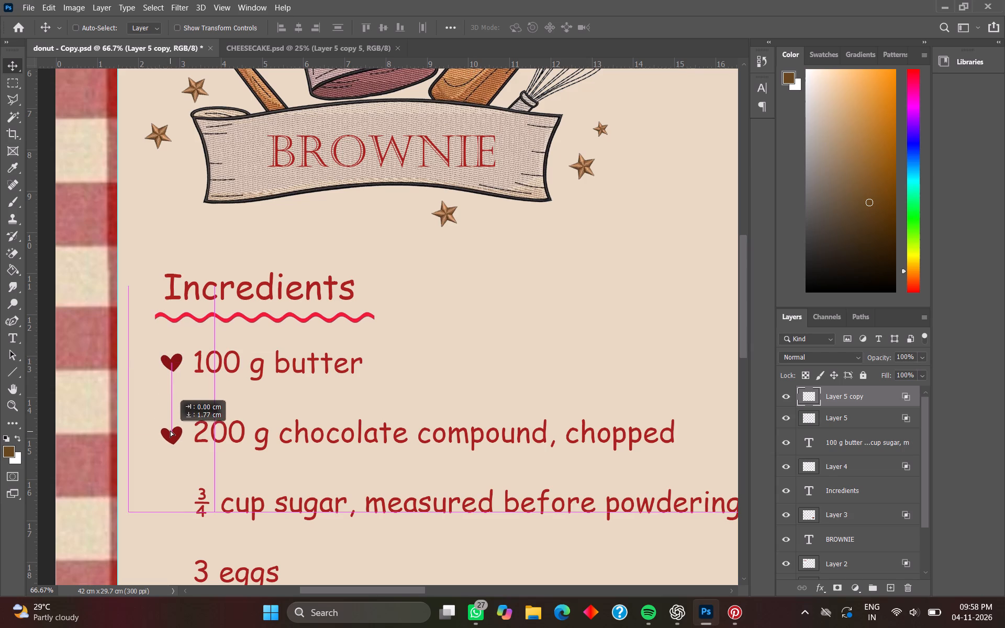
pyautogui.moveTo(170, 430); pyautogui.dragTo(172, 429)
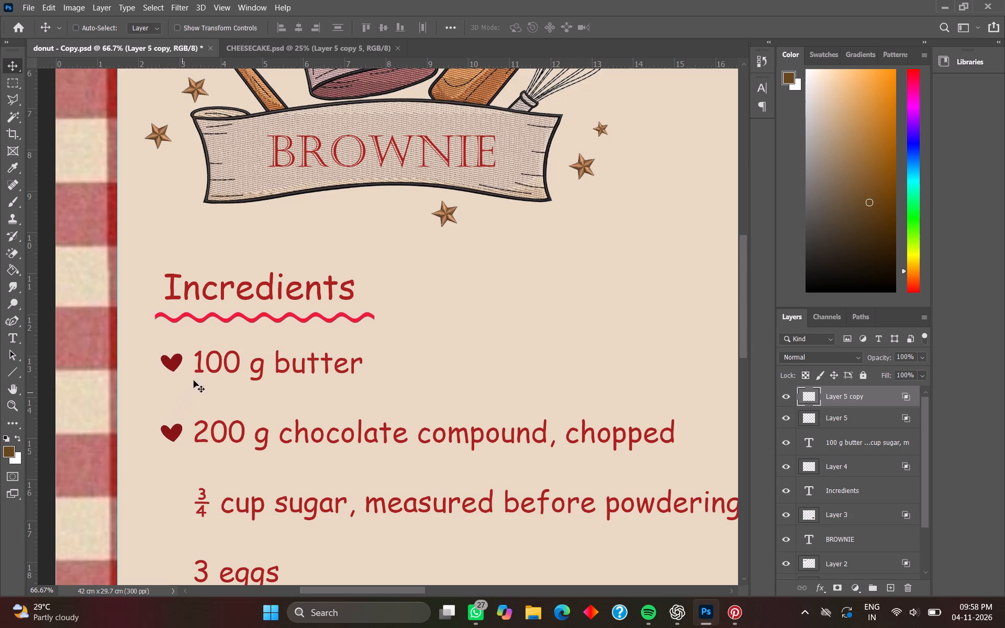
# Duplicate the second heart and place the copy before the "¾ cup sugar" line, vertically aligned with the hearts above.
pyautogui.rightClick(867, 401)
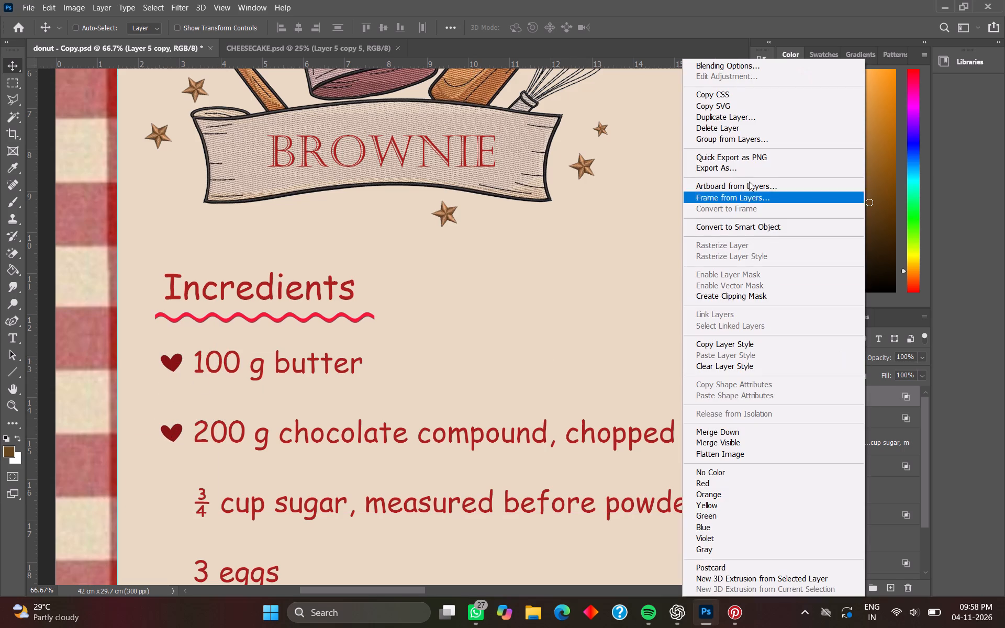
pyautogui.click(762, 120)
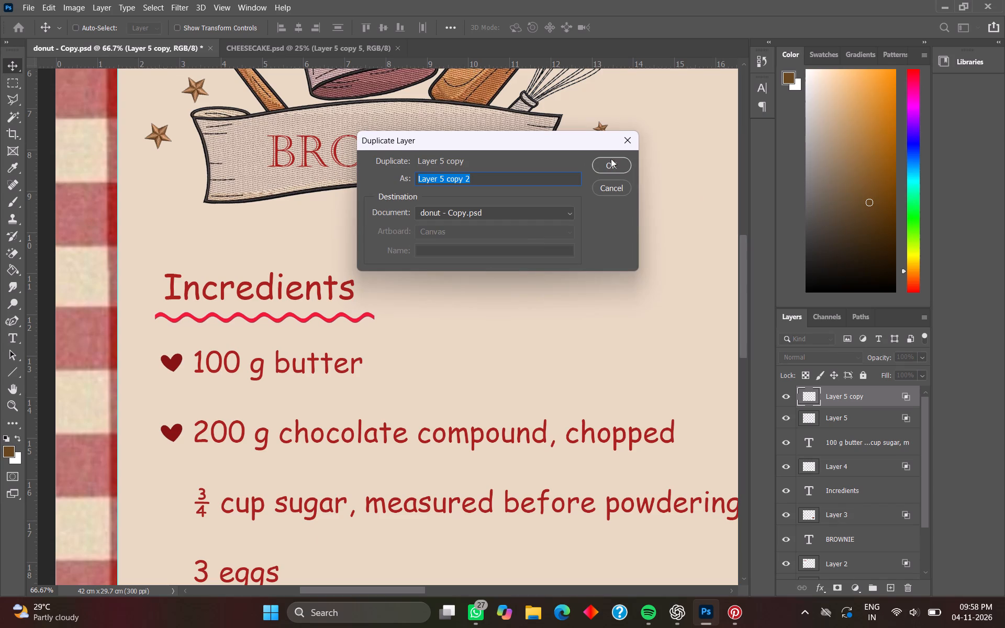
pyautogui.click(606, 167)
pyautogui.moveTo(174, 436); pyautogui.dragTo(176, 444)
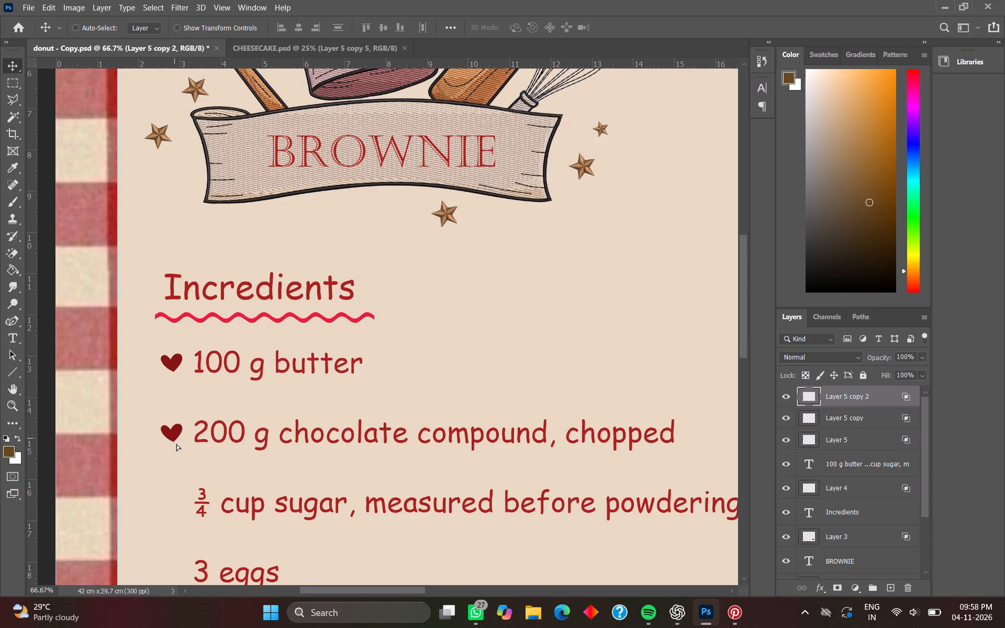
pyautogui.moveTo(176, 444); pyautogui.dragTo(175, 503)
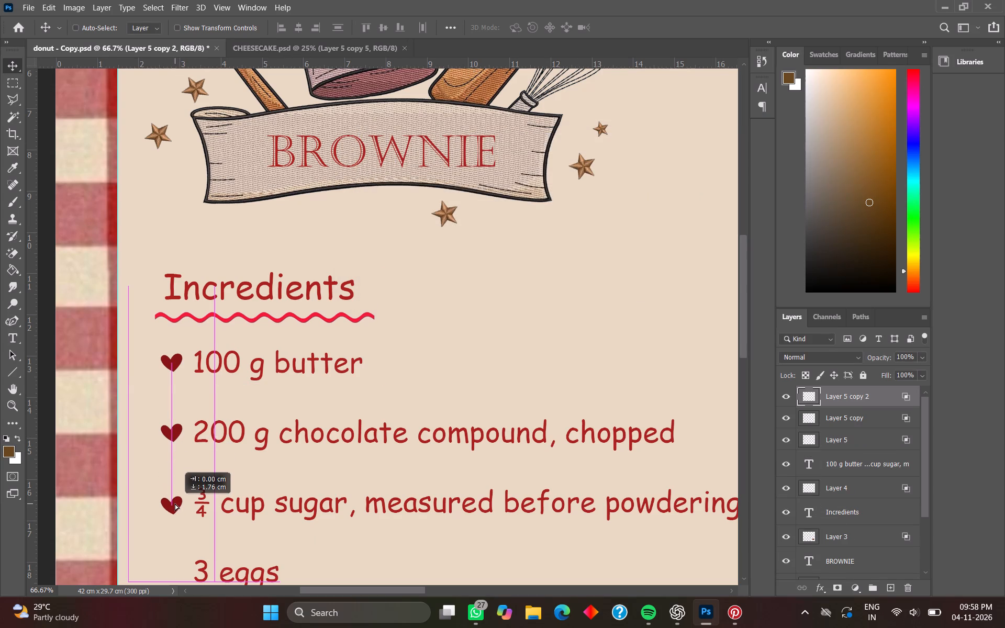
pyautogui.moveTo(175, 503); pyautogui.dragTo(175, 502)
# Duplicate the third heart and place the copy before the "3 eggs" line, vertically aligned with the hearts above.
pyautogui.scroll(-4, 231, 472)
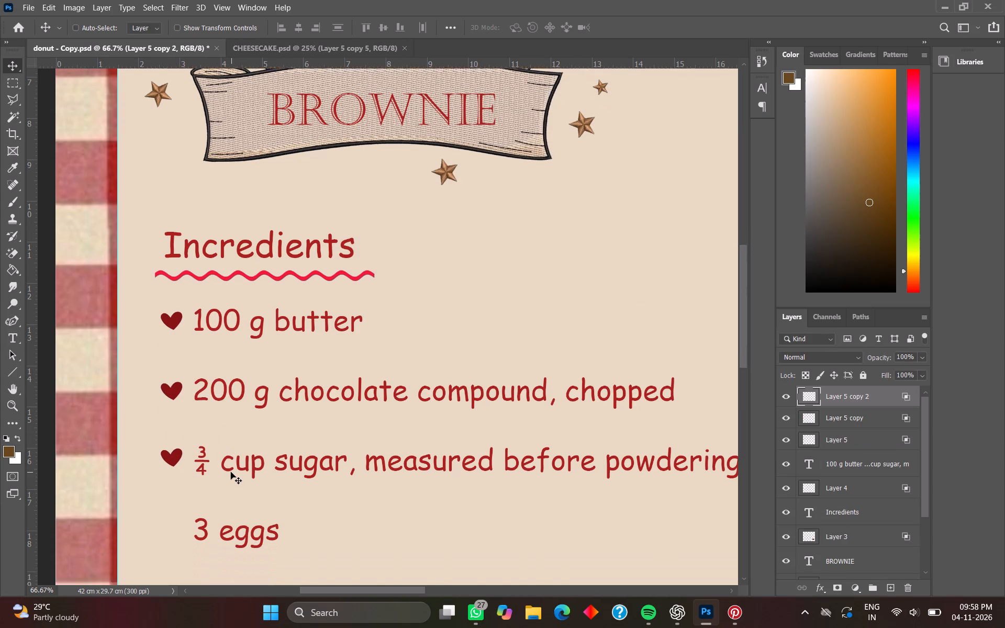
pyautogui.scroll(-9, 231, 472)
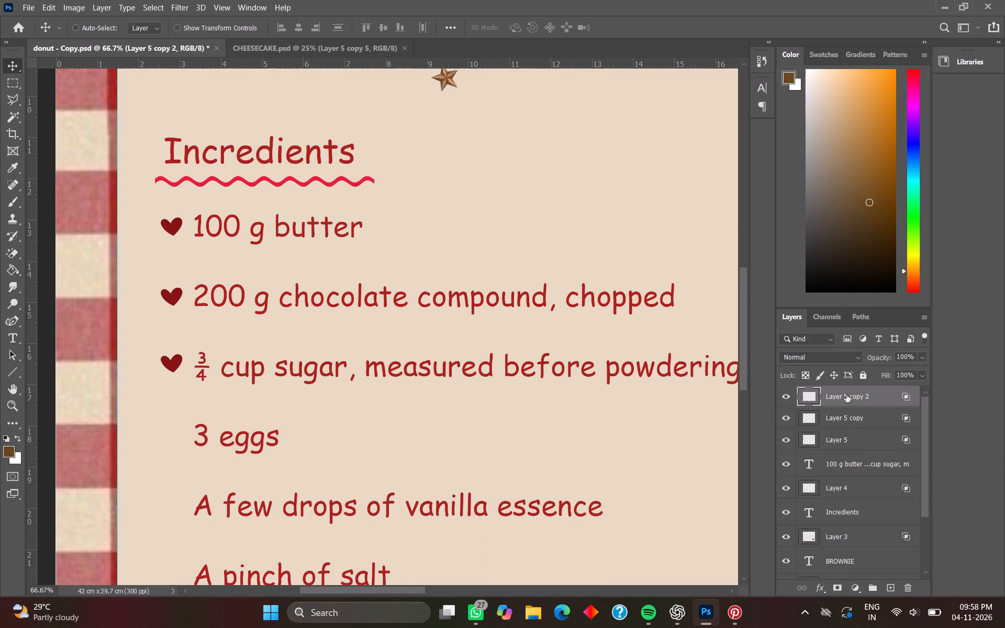
pyautogui.rightClick(846, 395)
pyautogui.click(738, 118)
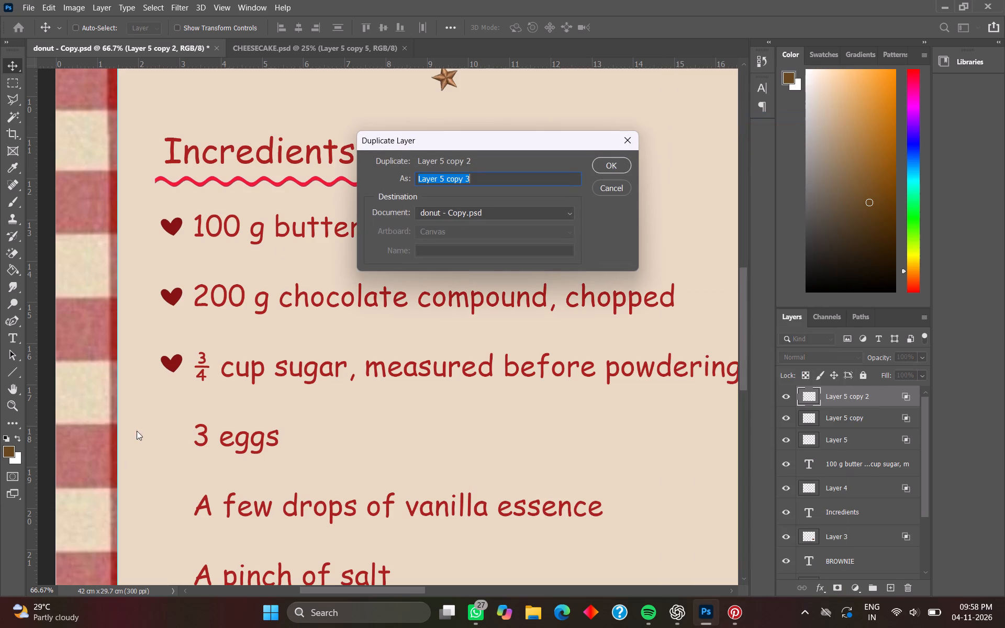
pyautogui.click(603, 161)
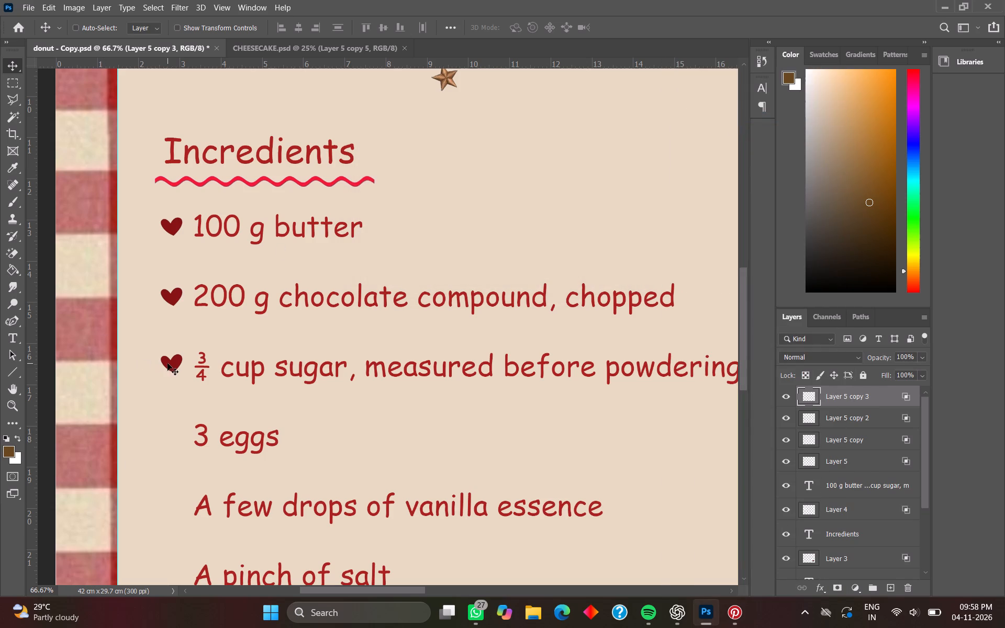
pyautogui.moveTo(168, 363); pyautogui.dragTo(168, 434)
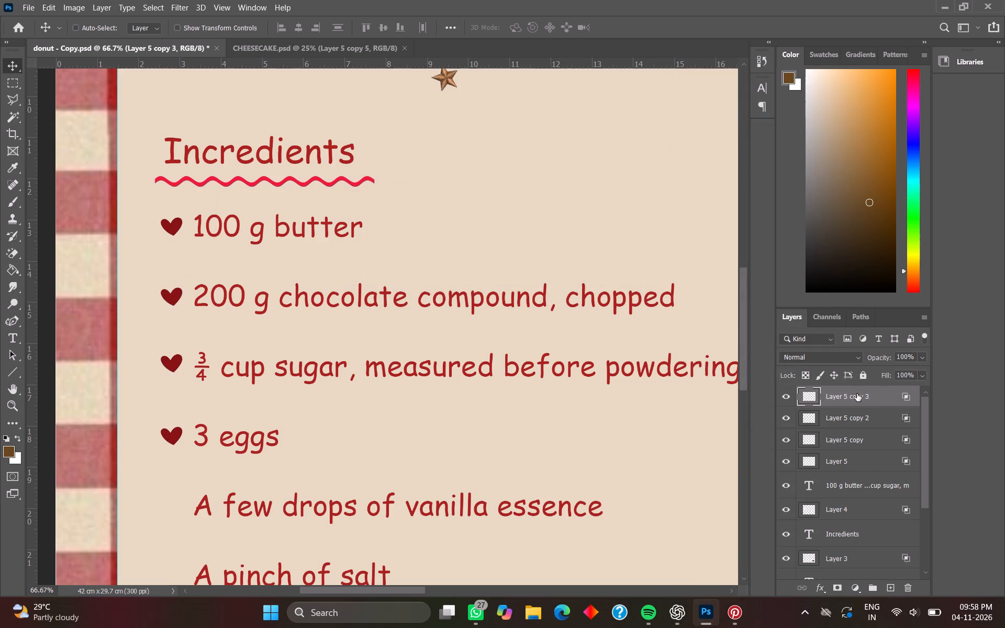
# Duplicate the fourth heart and place the copy before "A few drops of vanilla essence", vertically aligned with the hearts above.
pyautogui.rightClick(857, 394)
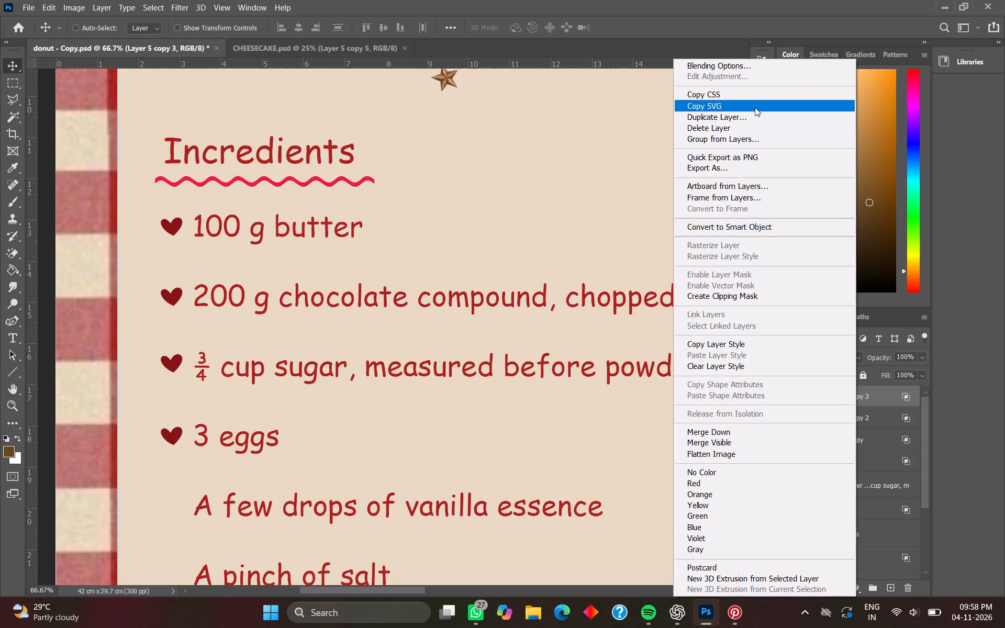
pyautogui.click(750, 117)
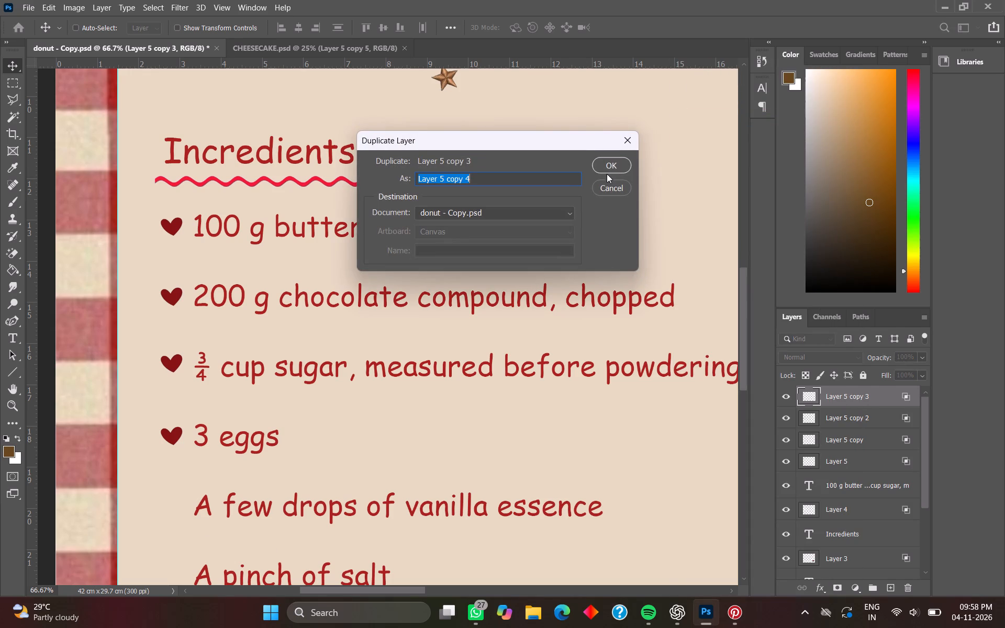
pyautogui.click(608, 172)
pyautogui.moveTo(173, 435); pyautogui.dragTo(171, 474)
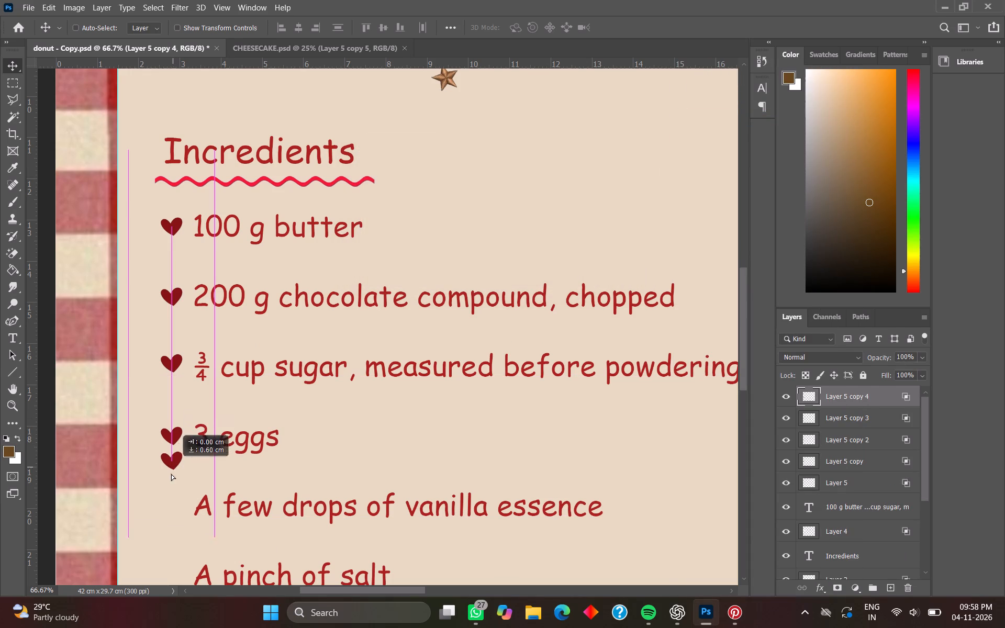
pyautogui.moveTo(171, 474); pyautogui.dragTo(174, 508)
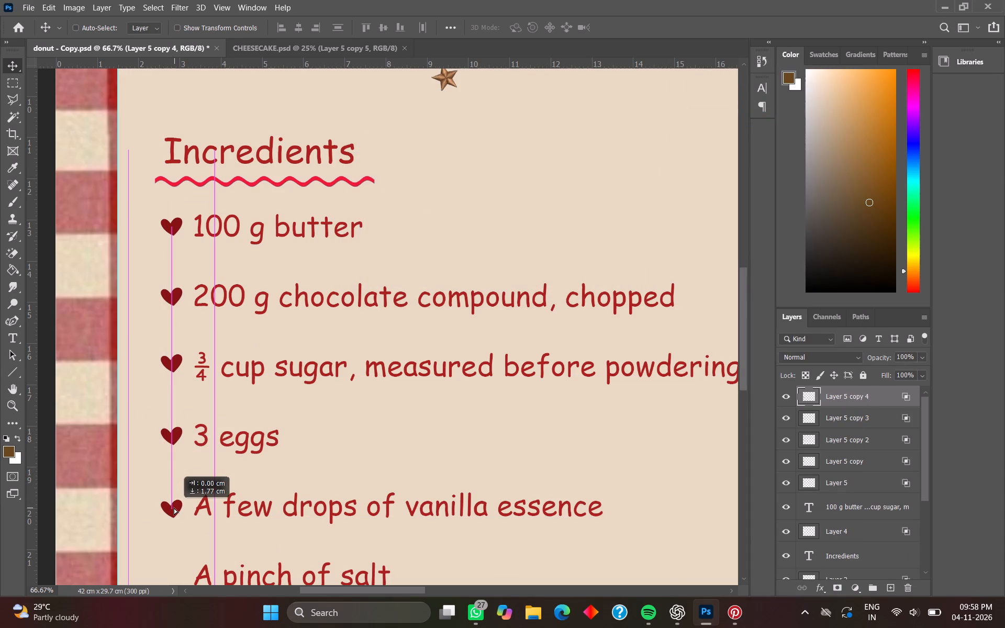
pyautogui.moveTo(174, 508); pyautogui.dragTo(176, 506)
# Duplicate the heart beside the vanilla essence line to make the bullet for "A pinch of salt".
pyautogui.scroll(-11, 310, 446)
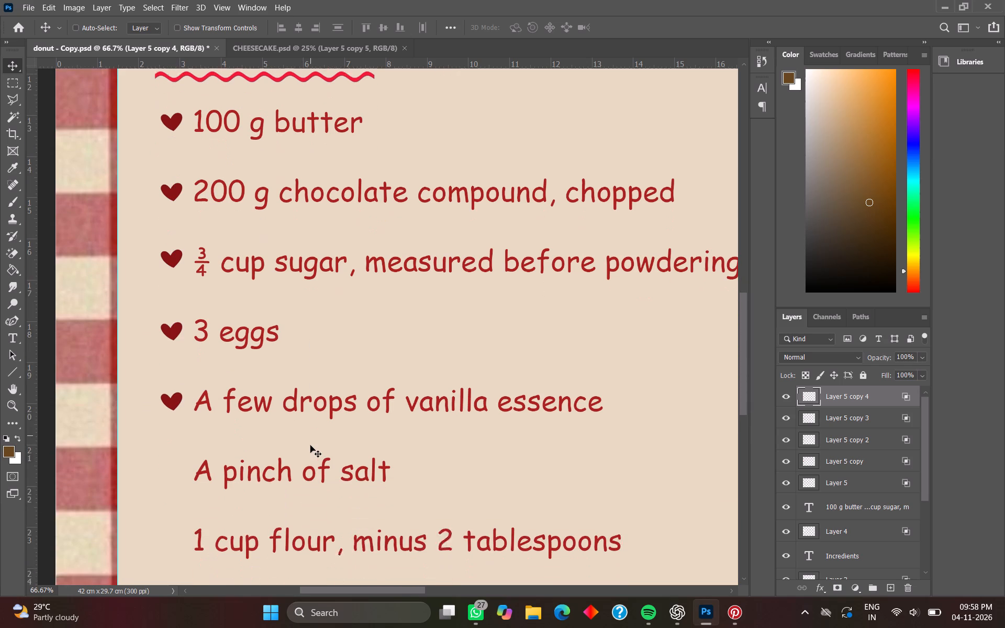
pyautogui.scroll(-3, 405, 410)
pyautogui.rightClick(861, 399)
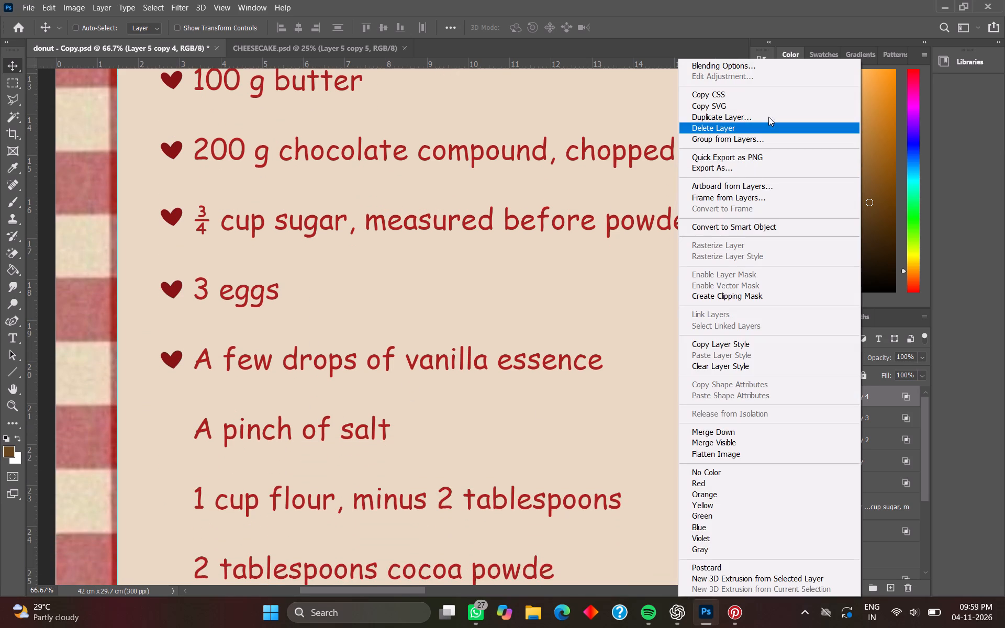
pyautogui.click(768, 115)
pyautogui.click(608, 161)
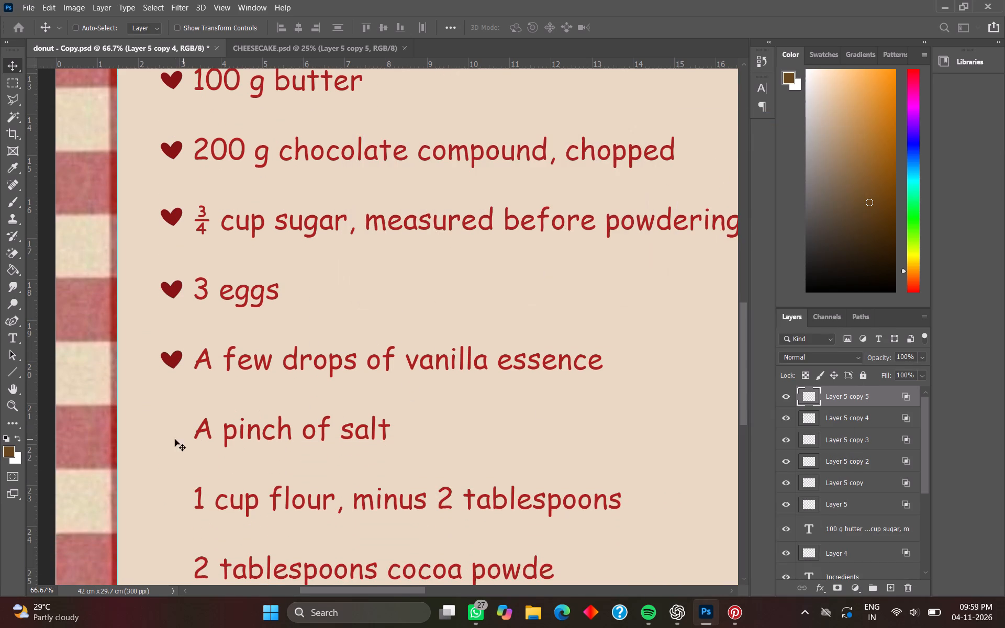
# Move the duplicated heart down before the "A pinch of salt" line, vertically aligned with the hearts above.
pyautogui.moveTo(174, 360); pyautogui.dragTo(174, 431)
# Duplicate the heart beside "A pinch of salt" and place the copy before the "1 cup flour, minus 2 tablespoons" line.
pyautogui.scroll(-1, 854, 370)
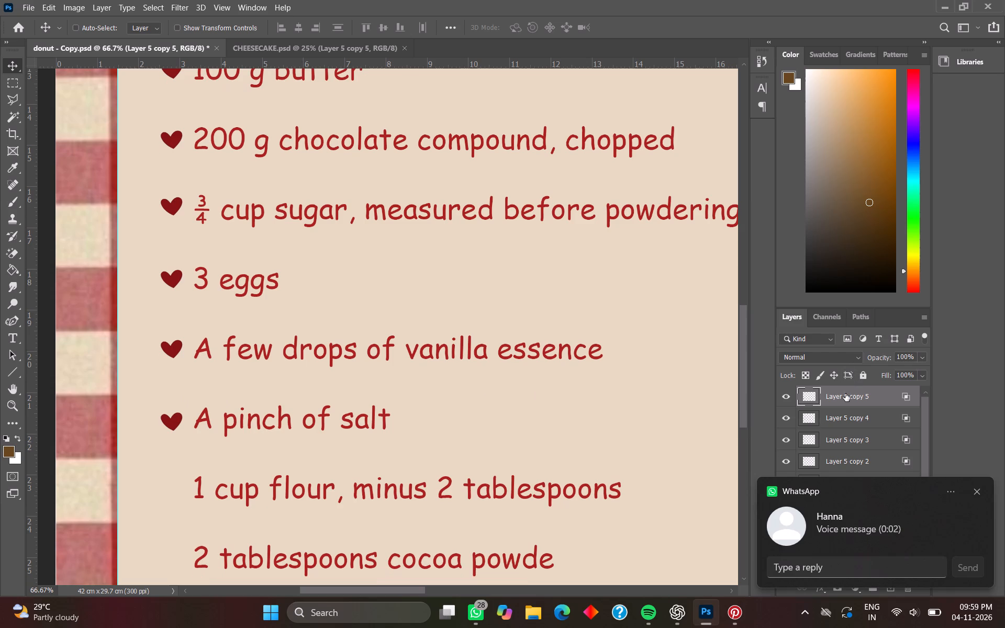
pyautogui.rightClick(844, 394)
pyautogui.click(711, 120)
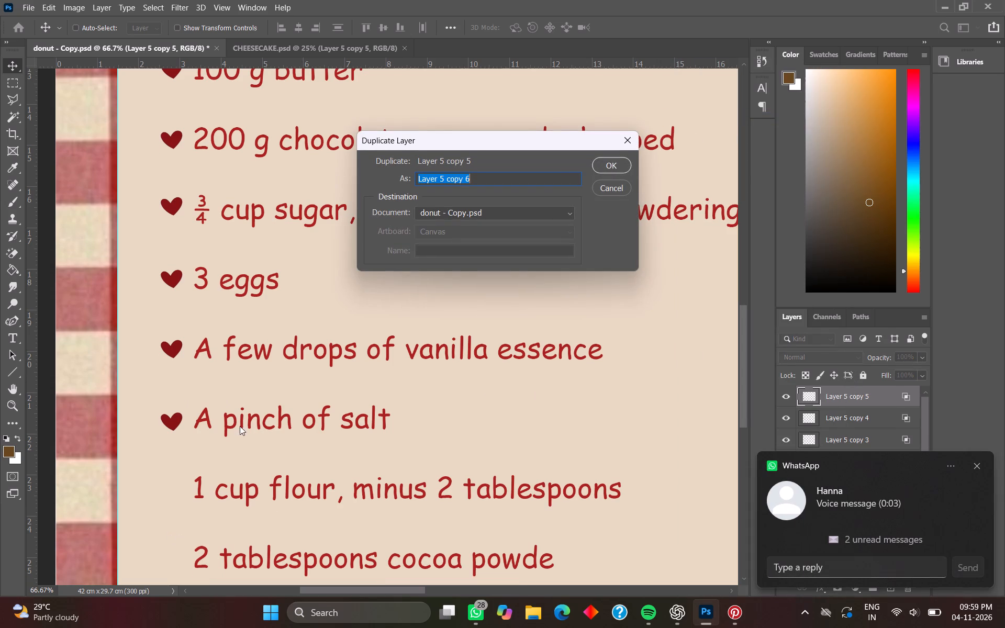
pyautogui.click(622, 165)
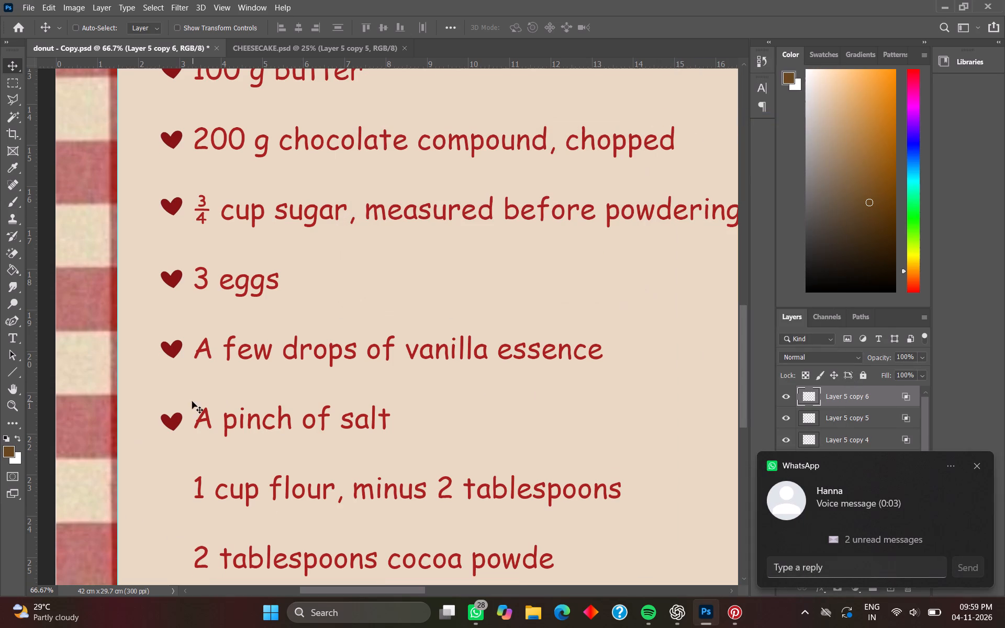
pyautogui.moveTo(174, 421); pyautogui.dragTo(177, 488)
# Duplicate the heart beside the flour line and place the copy before "2 tablespoons cocoa powde", vertically aligned with the hearts above.
pyautogui.rightClick(848, 396)
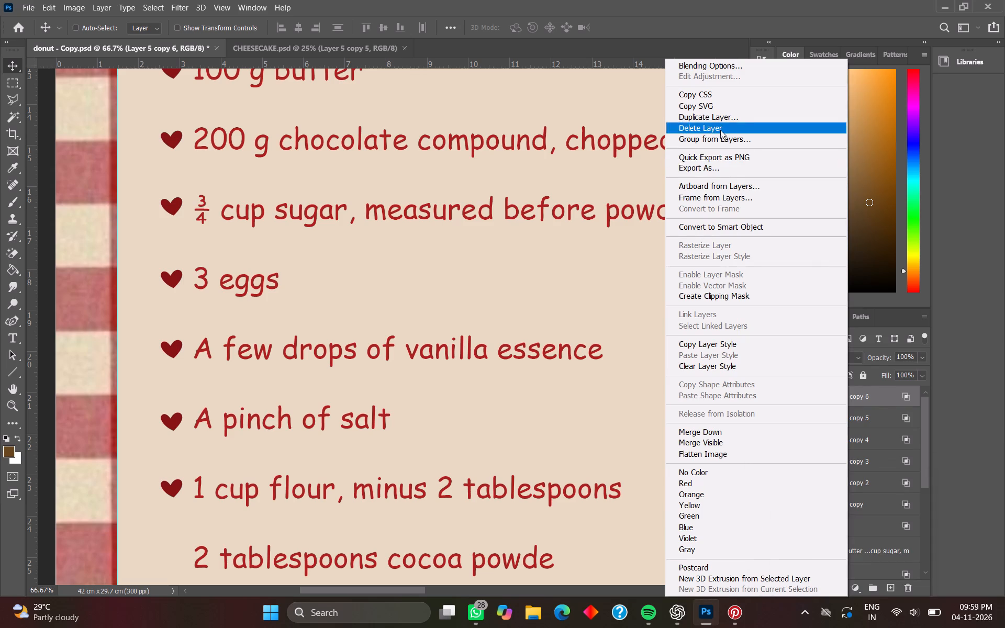
pyautogui.click(720, 118)
pyautogui.click(621, 160)
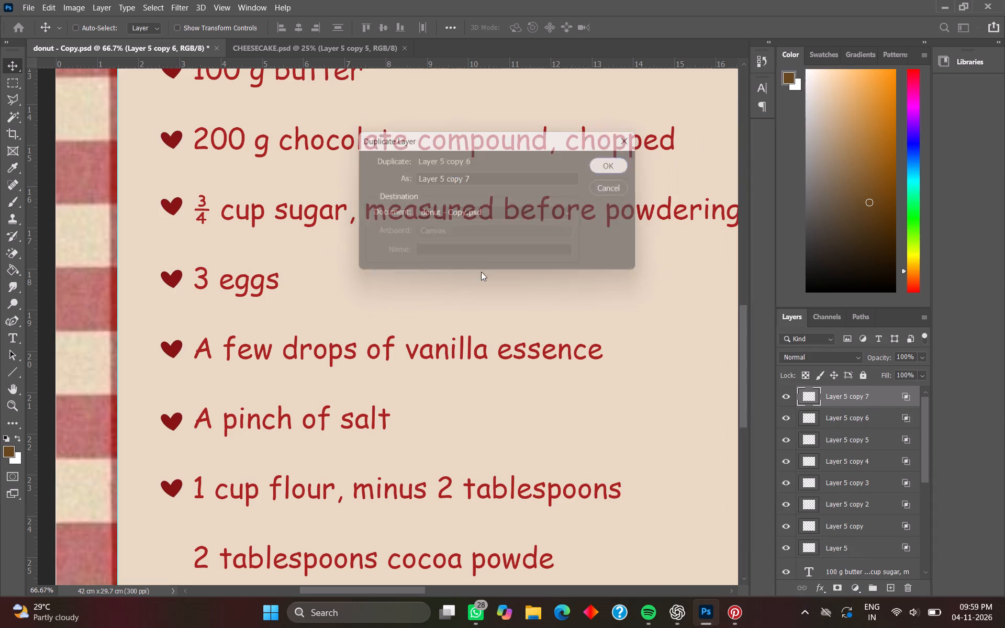
pyautogui.moveTo(171, 486); pyautogui.dragTo(173, 547)
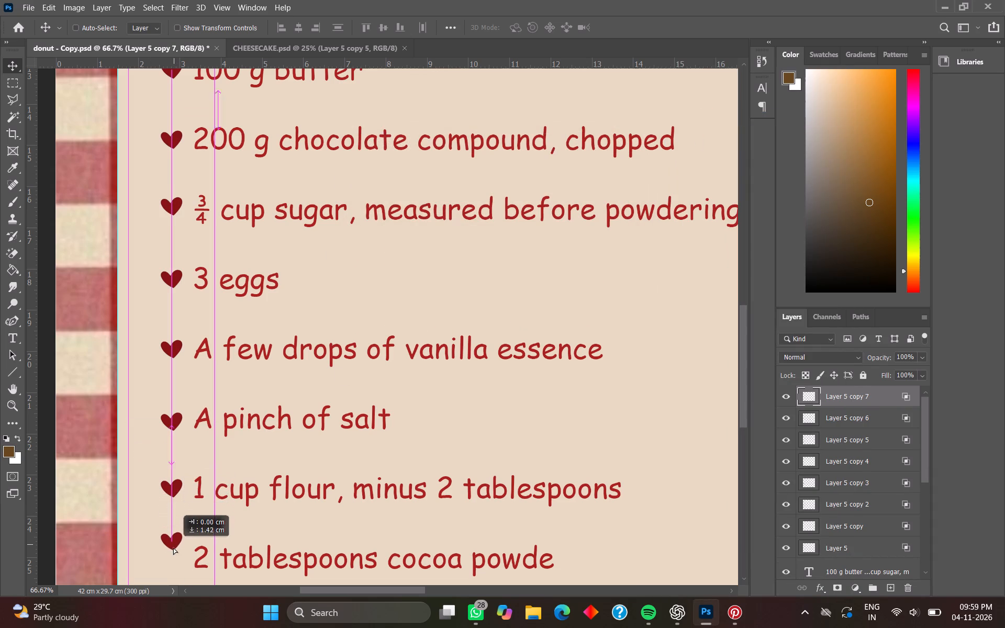
pyautogui.moveTo(173, 547); pyautogui.dragTo(173, 555)
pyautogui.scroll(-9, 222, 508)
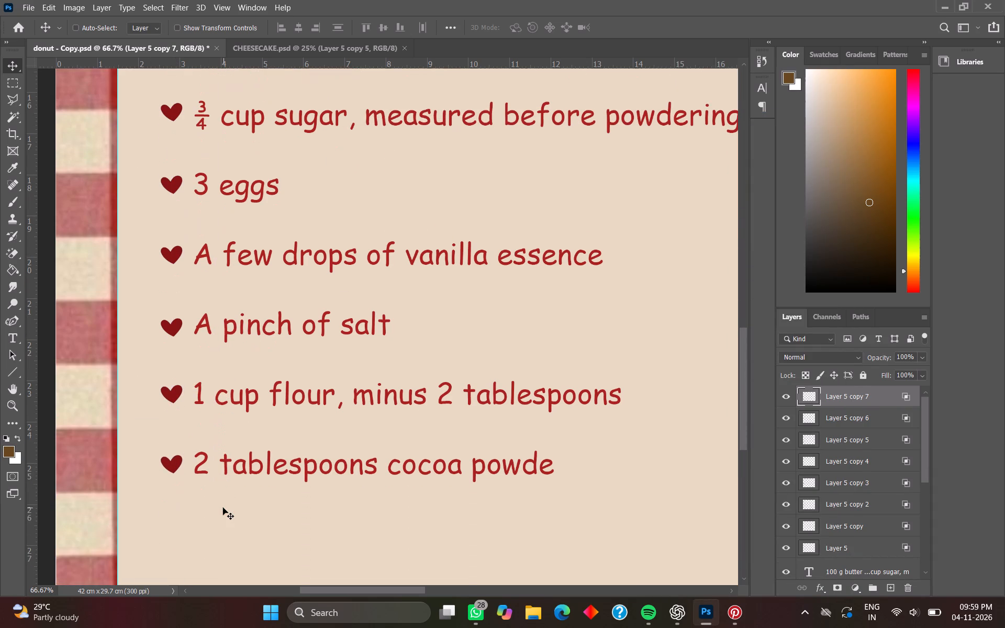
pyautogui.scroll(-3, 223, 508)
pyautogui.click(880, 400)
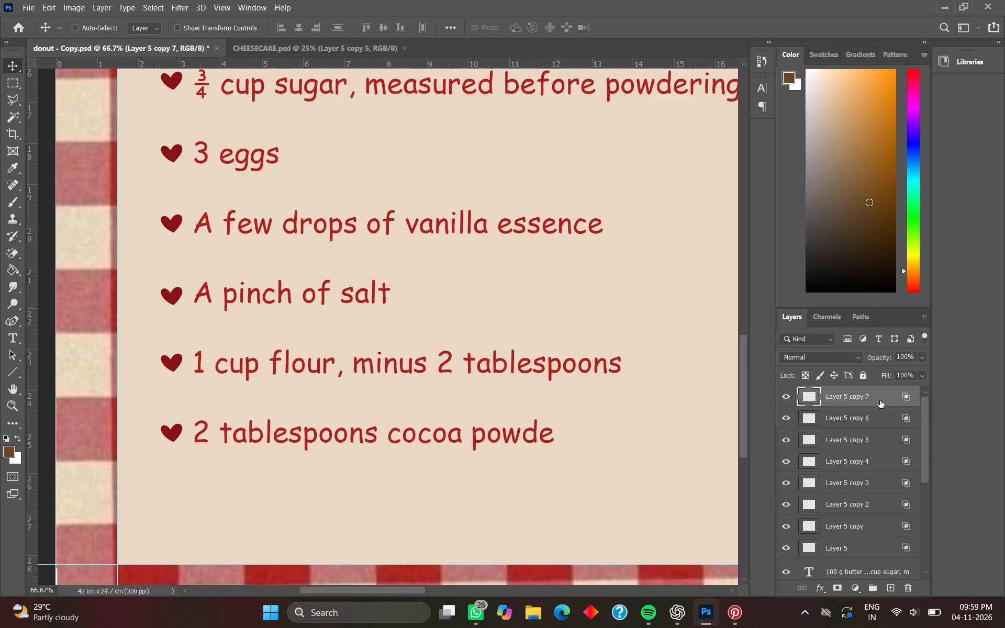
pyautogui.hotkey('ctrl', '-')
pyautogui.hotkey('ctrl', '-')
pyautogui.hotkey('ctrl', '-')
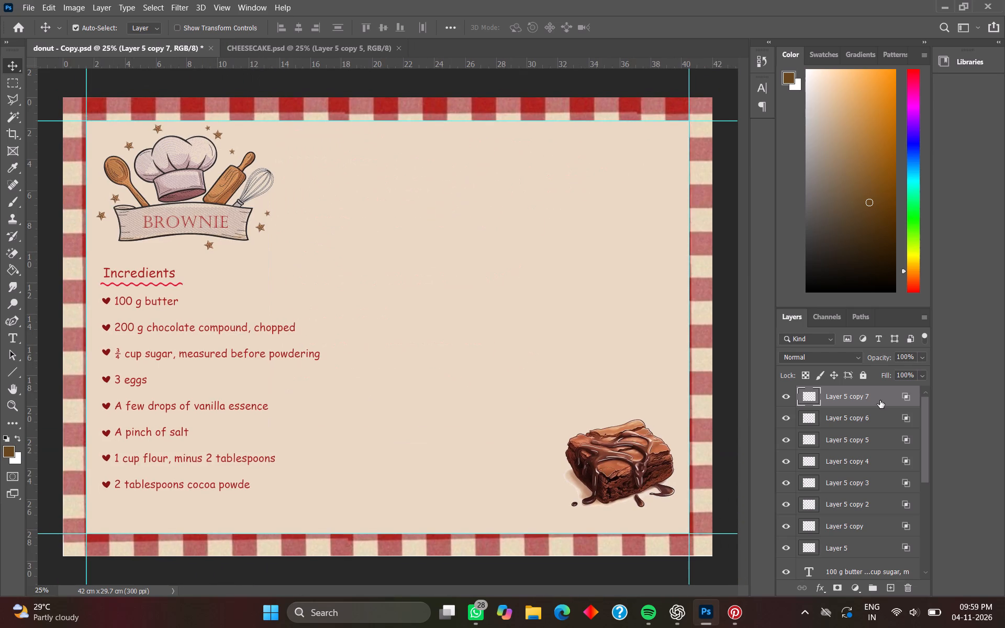
# Save the brownie recipe document.
pyautogui.hotkey('ctrl', 's')
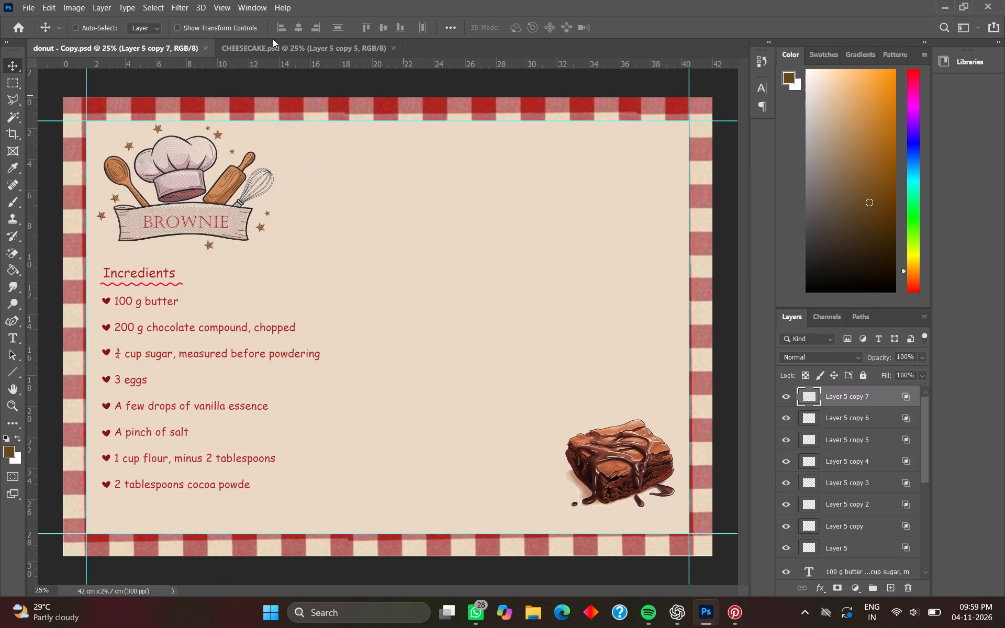
# Compare the brownie sheet with the CHEESECAKE document to examine its divider, instructions and equipment layout.
pyautogui.click(273, 41)
pyautogui.click(107, 48)
pyautogui.click(299, 48)
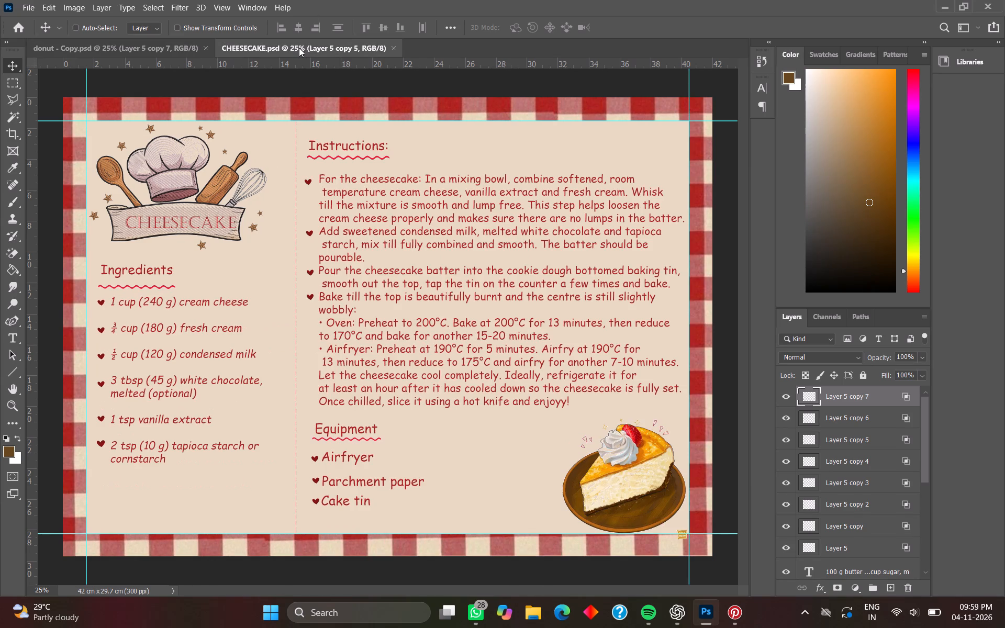
pyautogui.click(166, 50)
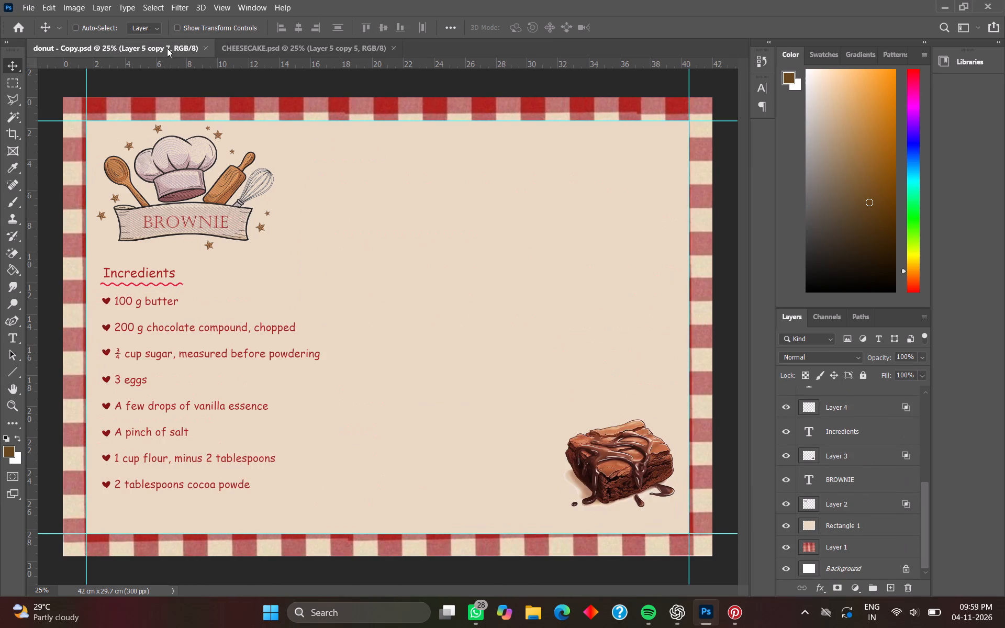
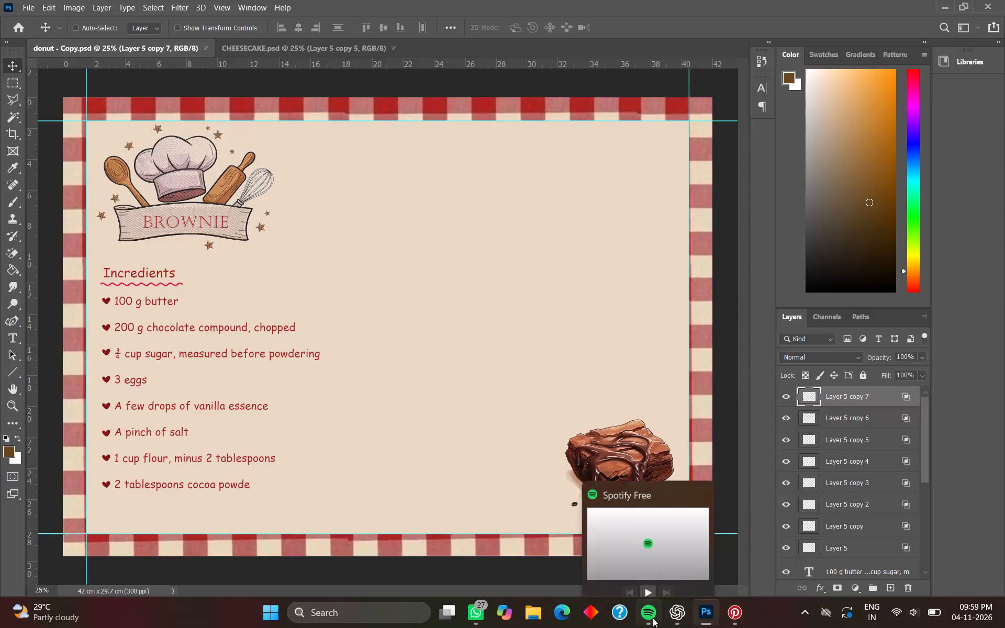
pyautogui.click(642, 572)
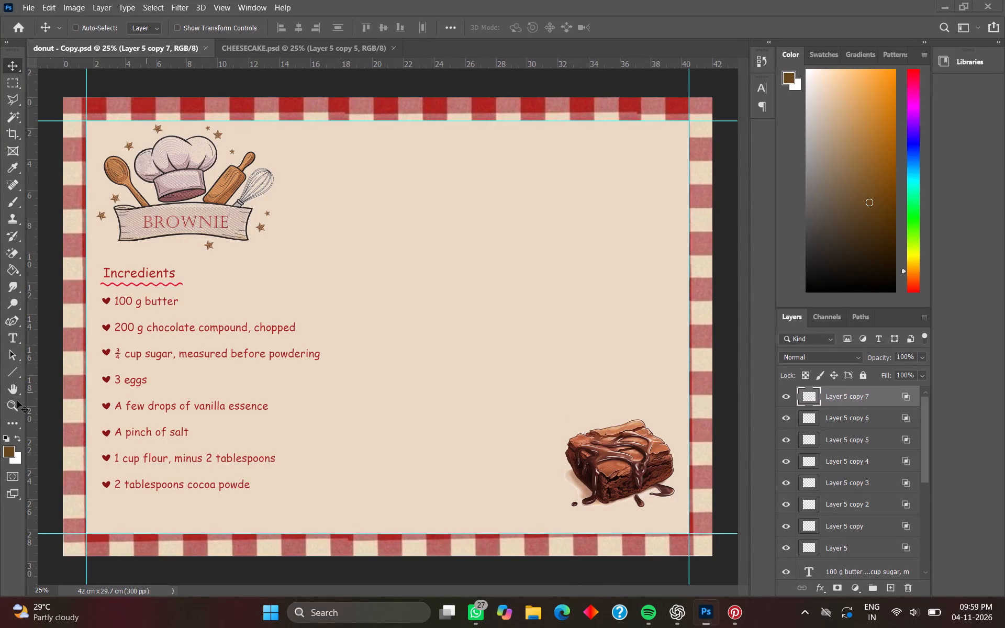
# Choose the Line tool and set its fill to the dark red among the recently used colours.
pyautogui.click(12, 375)
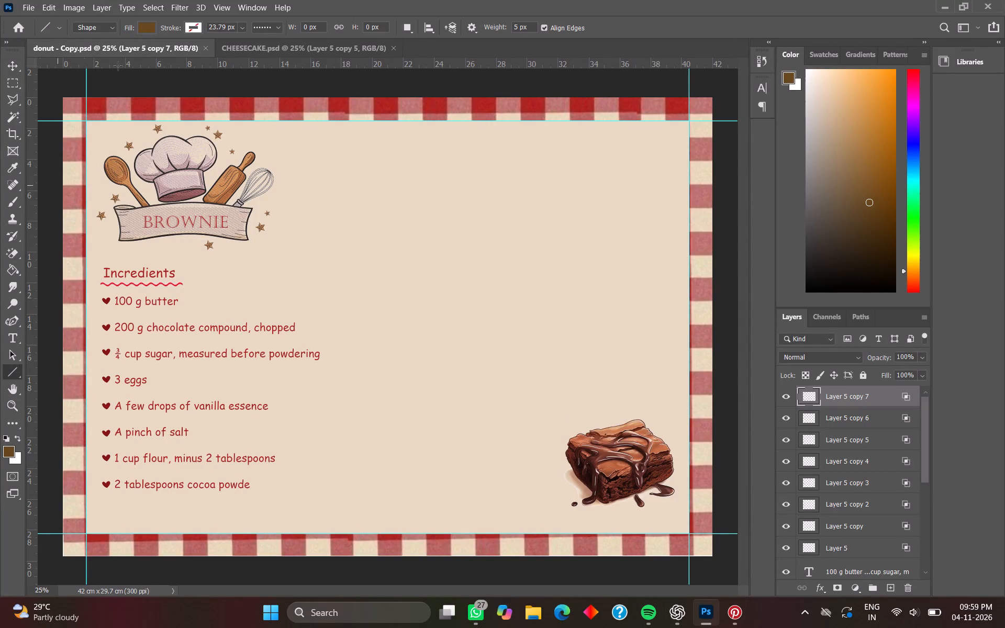
pyautogui.click(148, 25)
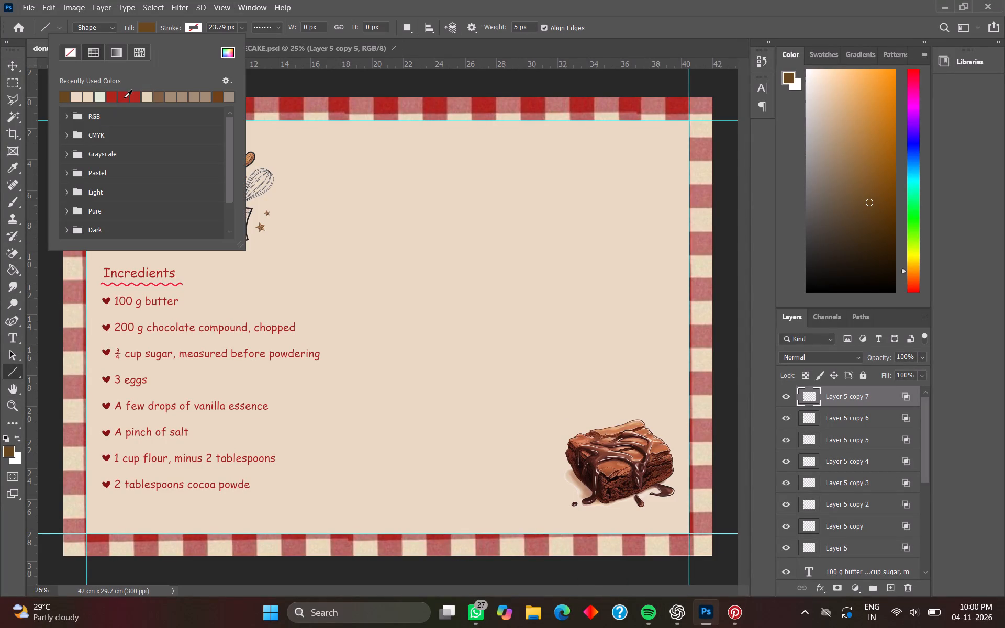
pyautogui.click(114, 98)
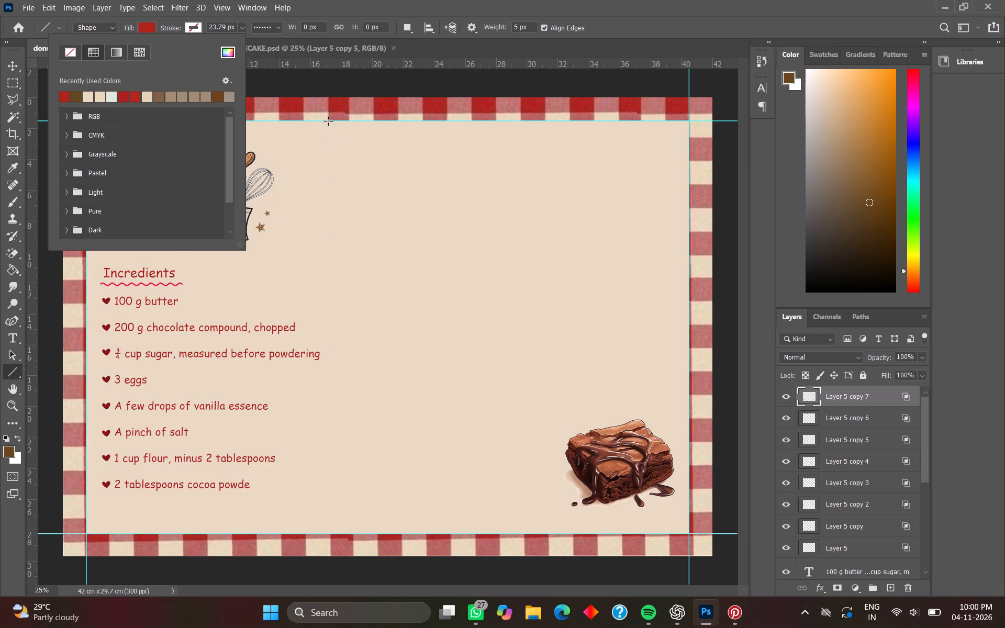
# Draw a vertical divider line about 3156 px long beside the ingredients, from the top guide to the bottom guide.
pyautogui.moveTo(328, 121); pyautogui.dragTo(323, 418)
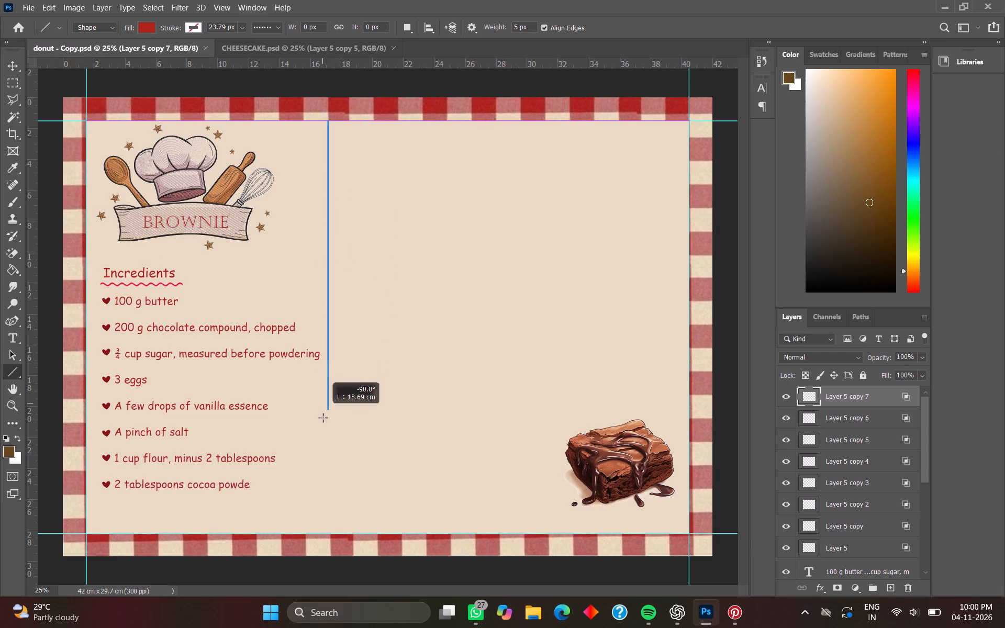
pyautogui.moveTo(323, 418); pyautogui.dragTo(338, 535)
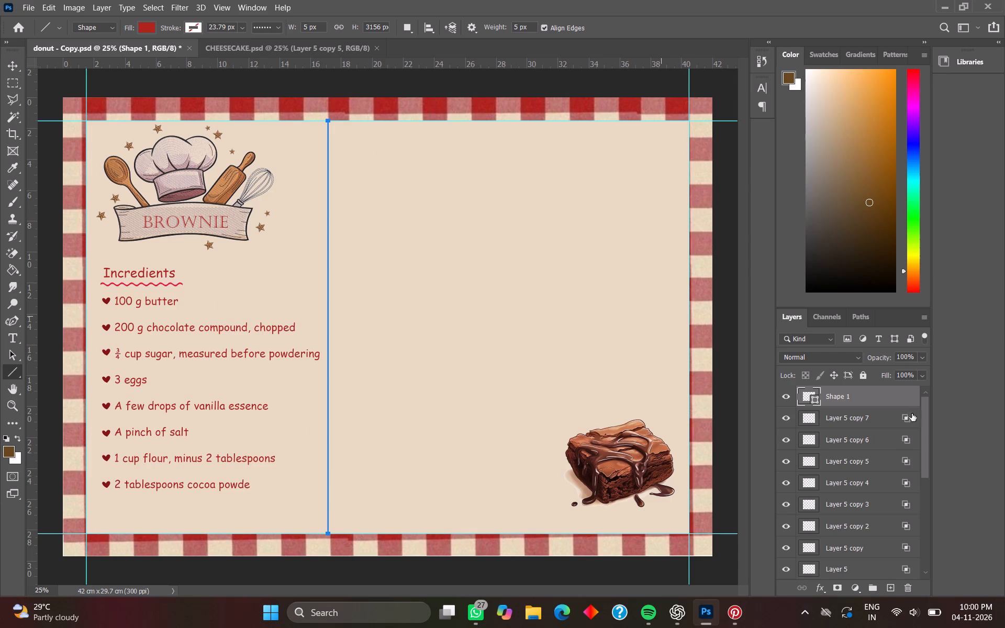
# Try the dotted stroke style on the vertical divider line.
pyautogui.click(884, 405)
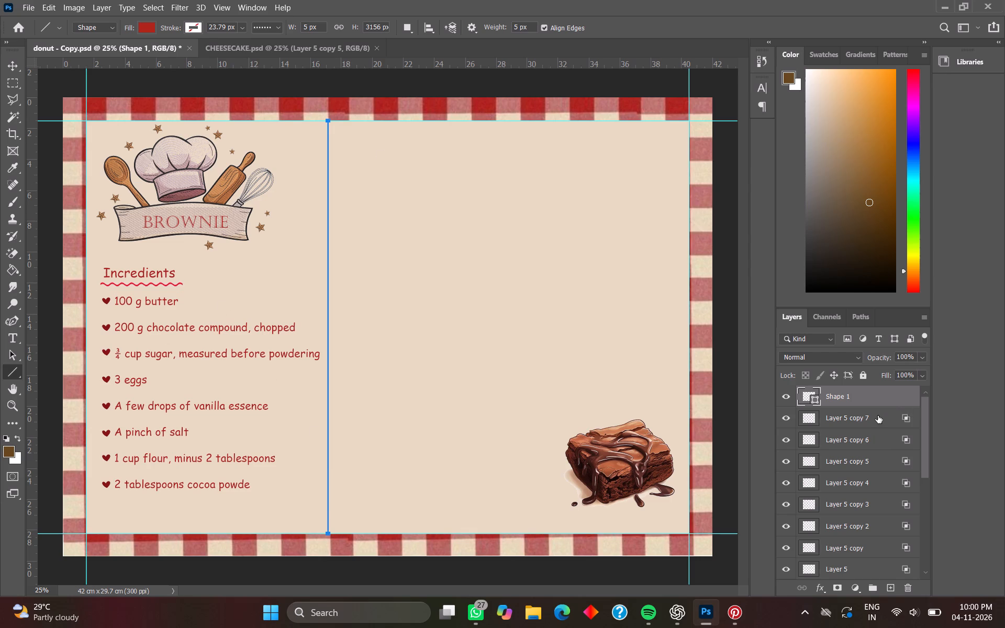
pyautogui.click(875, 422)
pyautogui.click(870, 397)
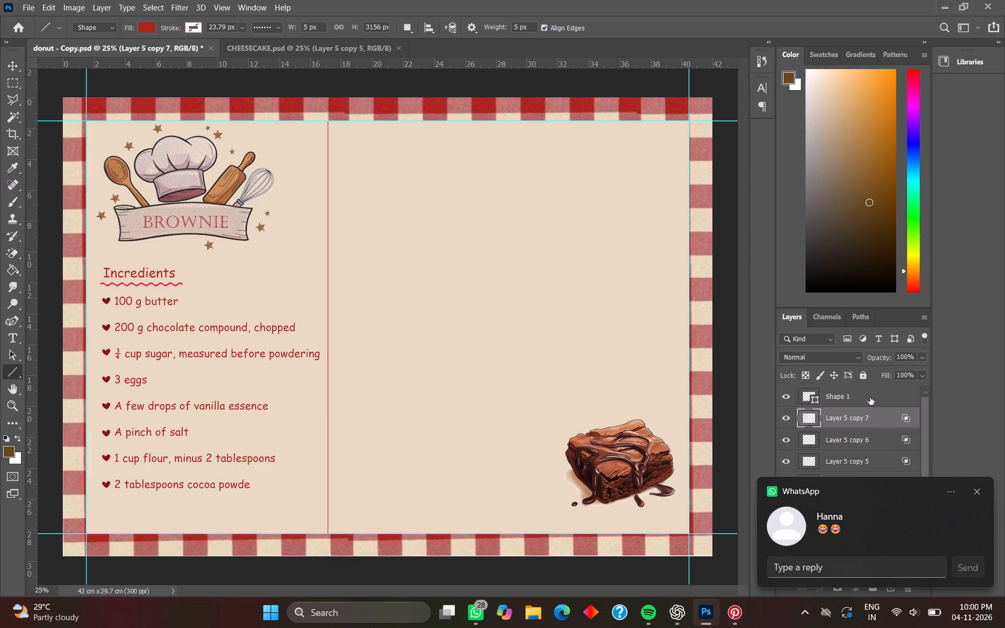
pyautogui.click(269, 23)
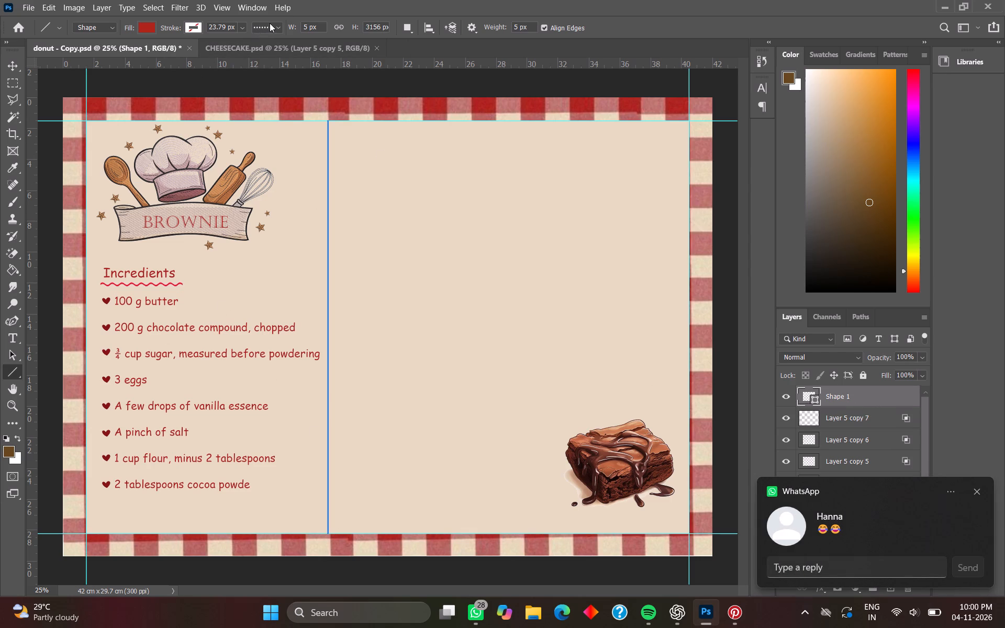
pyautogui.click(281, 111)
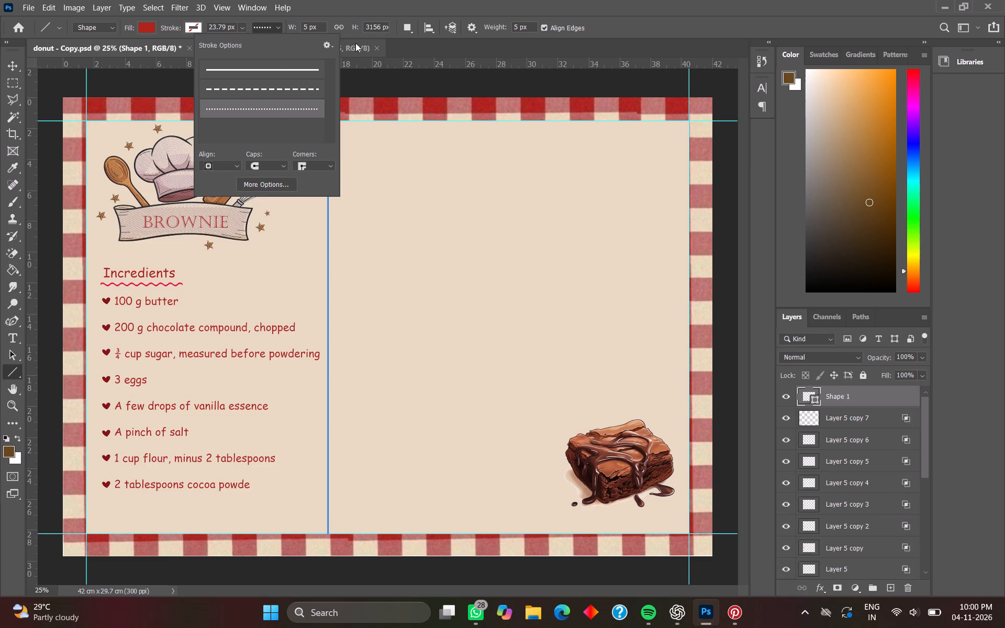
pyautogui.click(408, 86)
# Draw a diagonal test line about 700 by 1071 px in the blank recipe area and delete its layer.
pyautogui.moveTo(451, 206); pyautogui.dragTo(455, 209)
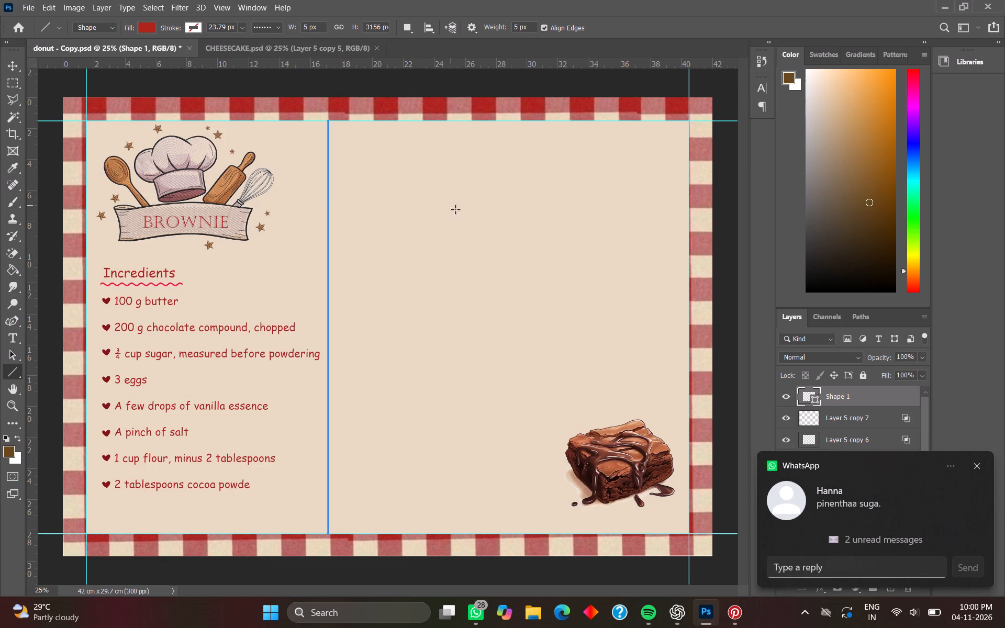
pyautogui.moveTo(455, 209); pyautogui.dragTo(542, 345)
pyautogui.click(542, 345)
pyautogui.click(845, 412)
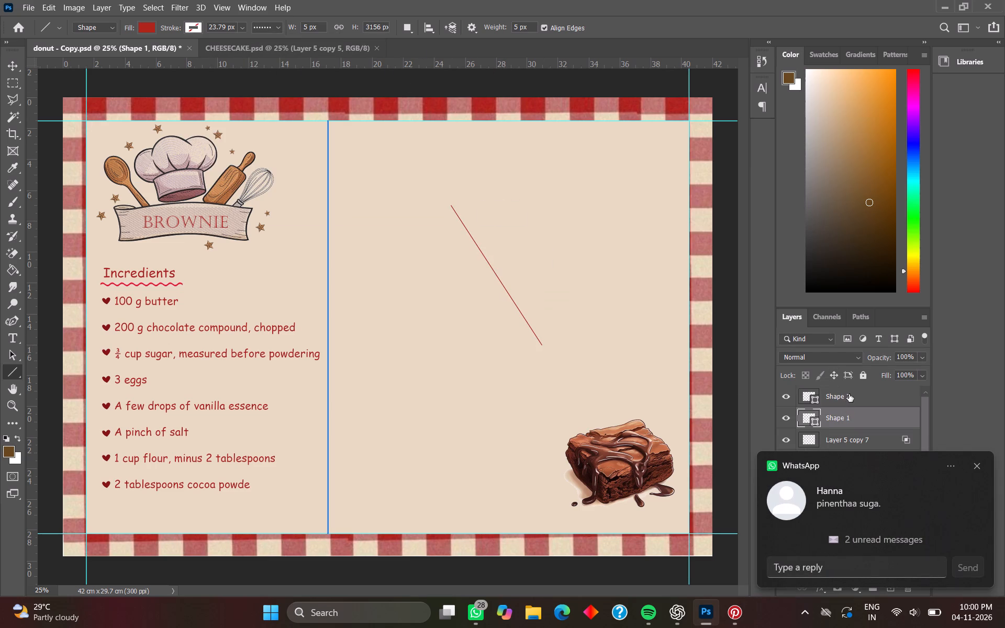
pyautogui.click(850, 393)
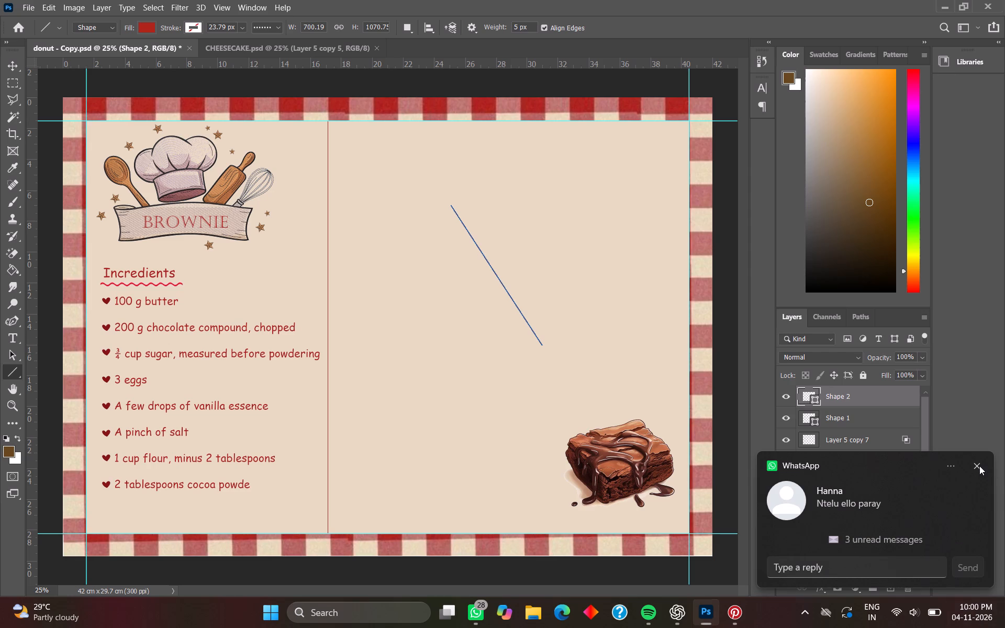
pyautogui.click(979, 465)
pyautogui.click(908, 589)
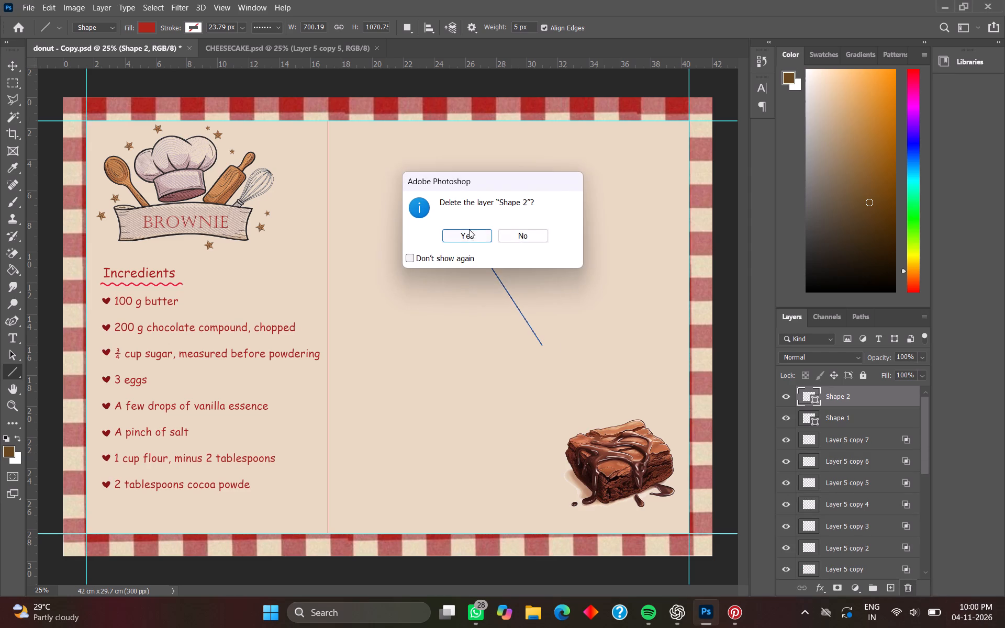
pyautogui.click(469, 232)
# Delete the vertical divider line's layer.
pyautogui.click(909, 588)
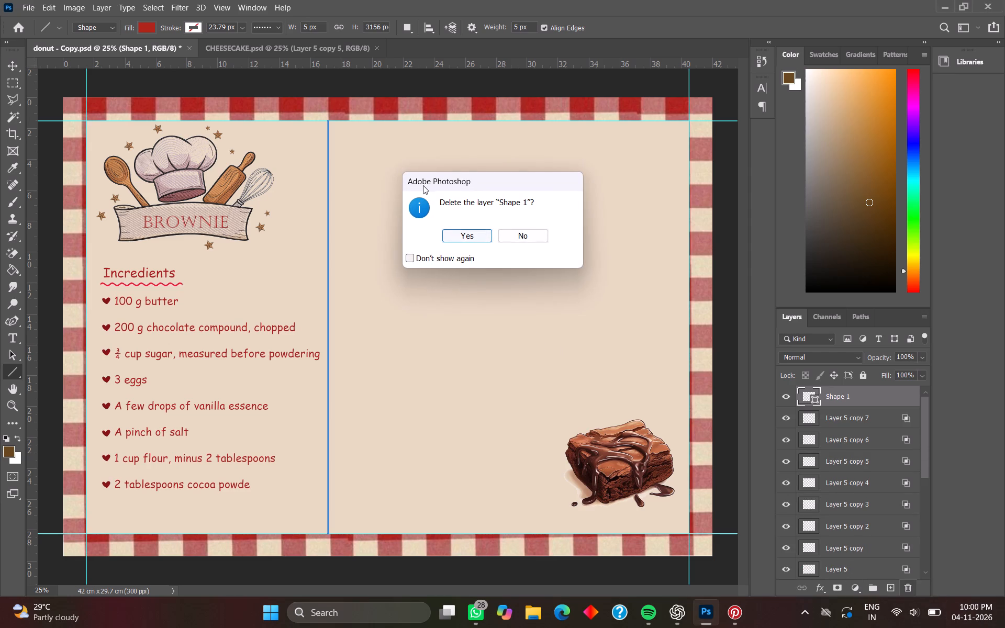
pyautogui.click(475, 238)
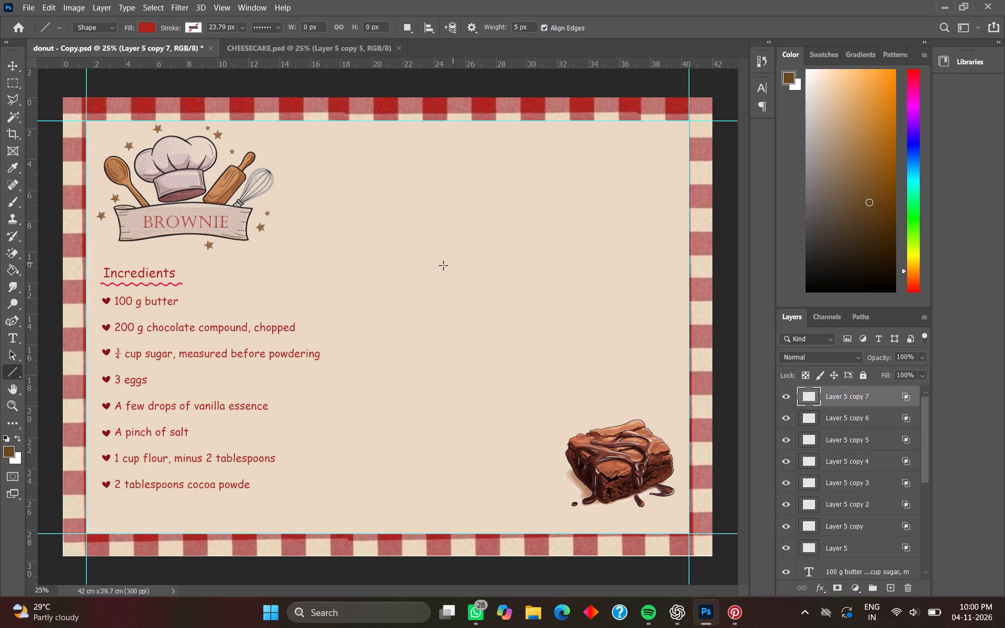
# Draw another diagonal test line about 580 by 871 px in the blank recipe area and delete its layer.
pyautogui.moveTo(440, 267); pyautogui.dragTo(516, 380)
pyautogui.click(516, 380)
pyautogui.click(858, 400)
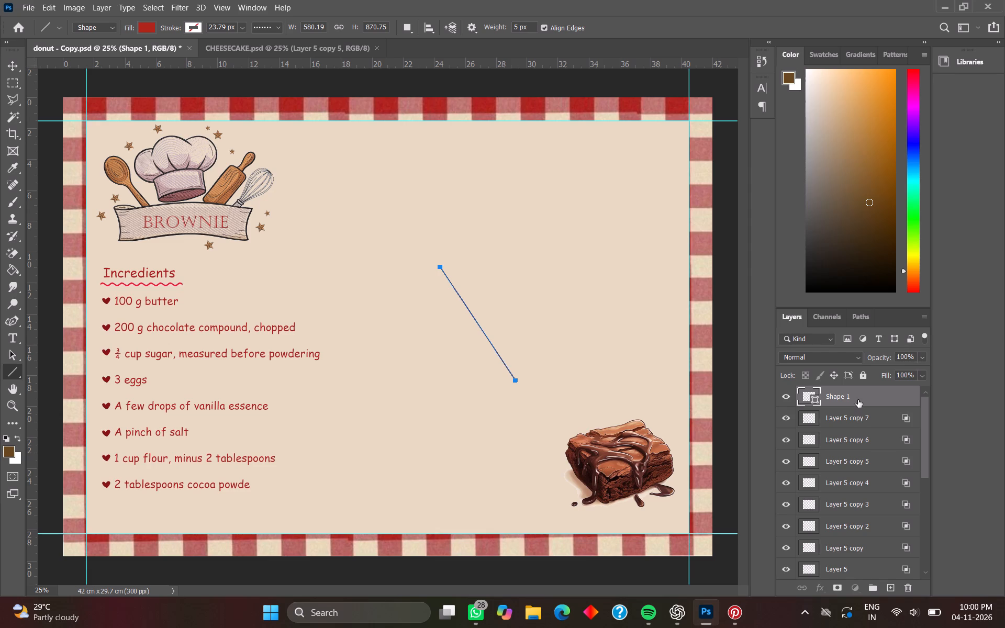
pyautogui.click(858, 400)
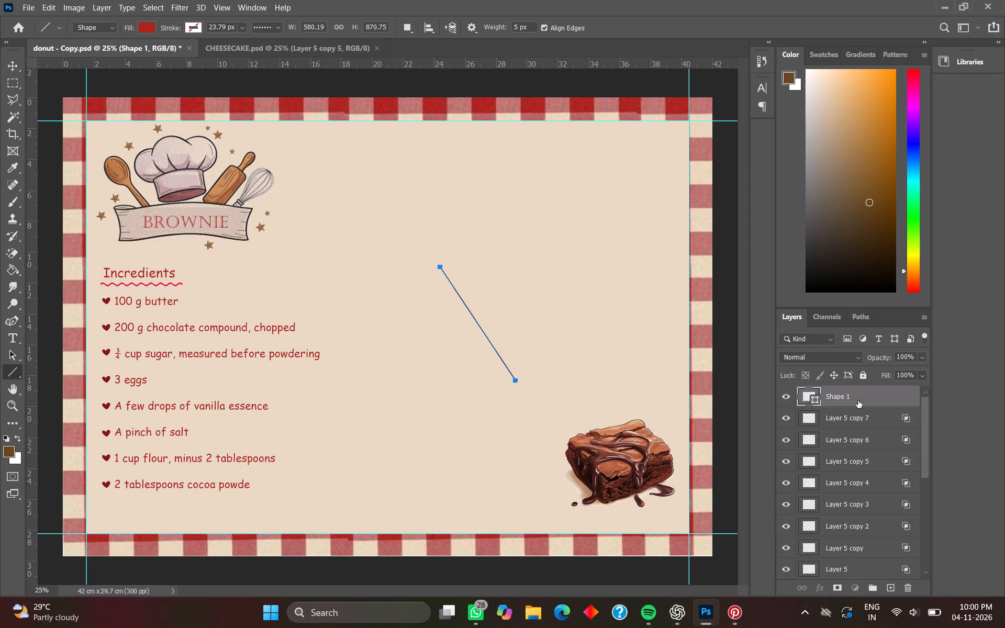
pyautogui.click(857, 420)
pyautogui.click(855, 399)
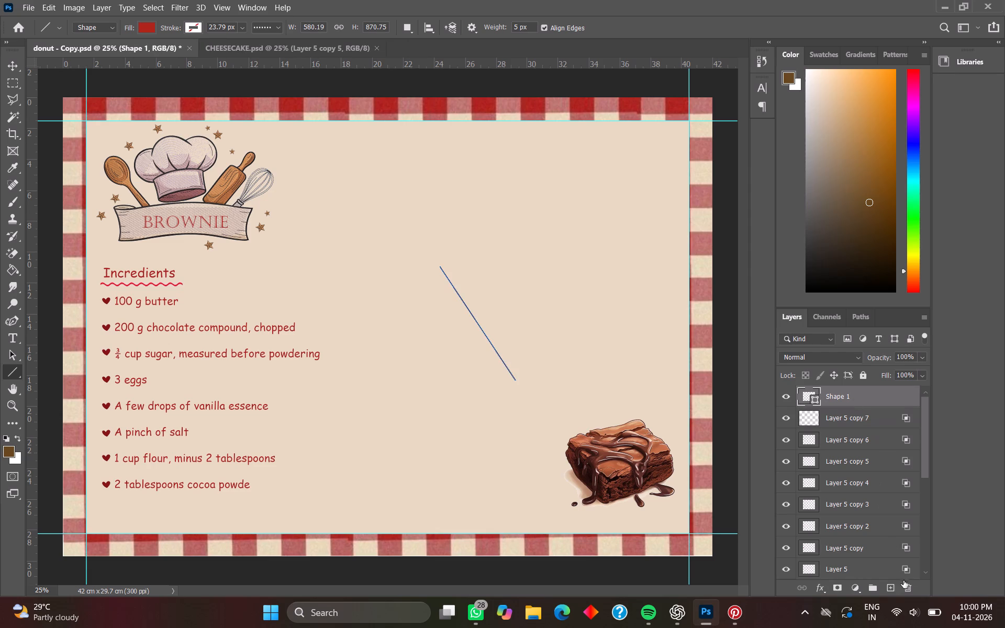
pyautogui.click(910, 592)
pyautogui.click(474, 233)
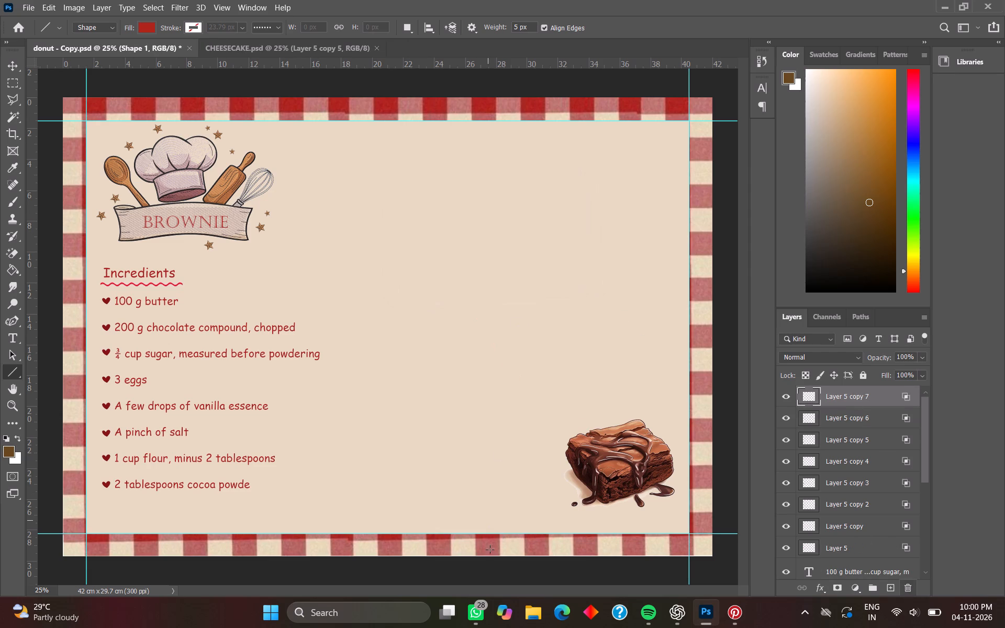
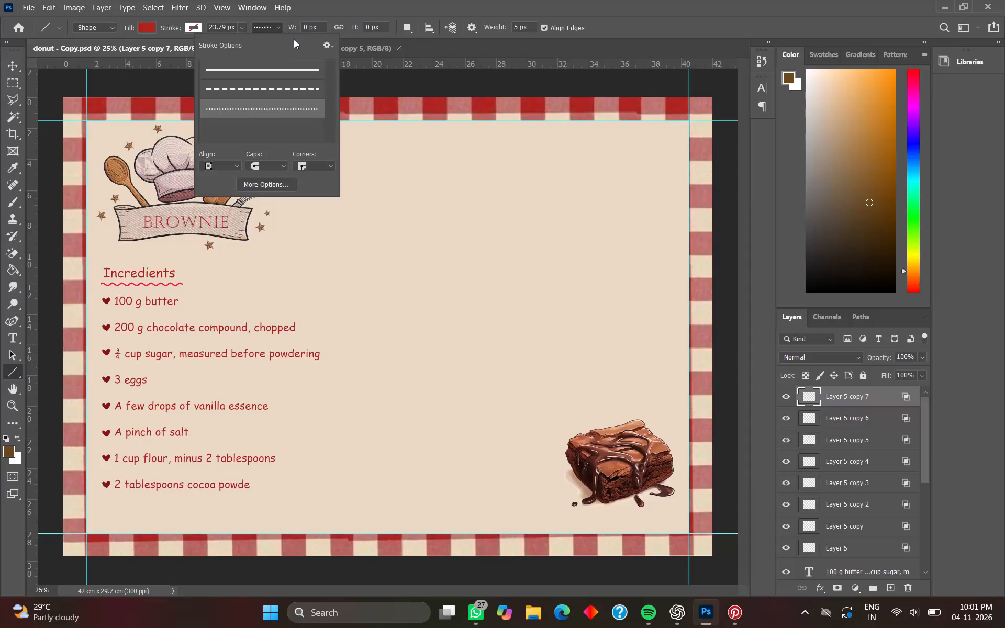
# Set the Line tool's stroke to the dashed style.
pyautogui.click(278, 92)
pyautogui.click(470, 88)
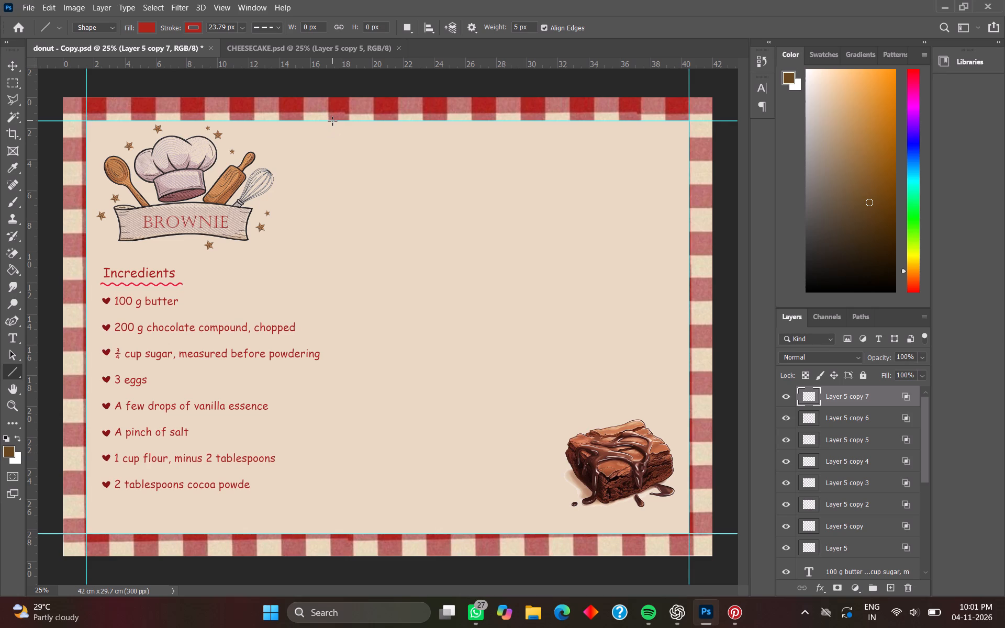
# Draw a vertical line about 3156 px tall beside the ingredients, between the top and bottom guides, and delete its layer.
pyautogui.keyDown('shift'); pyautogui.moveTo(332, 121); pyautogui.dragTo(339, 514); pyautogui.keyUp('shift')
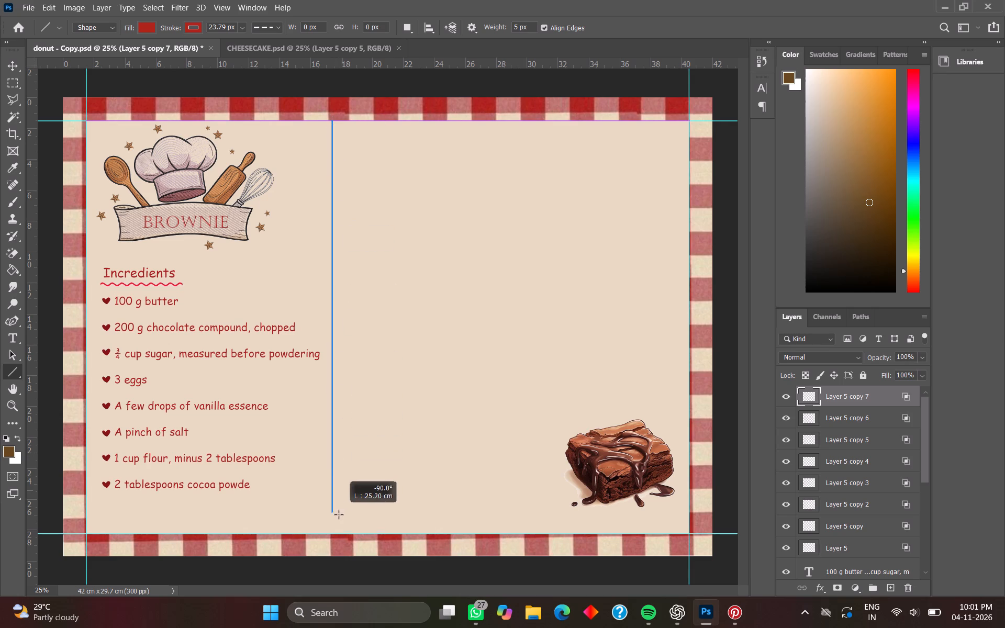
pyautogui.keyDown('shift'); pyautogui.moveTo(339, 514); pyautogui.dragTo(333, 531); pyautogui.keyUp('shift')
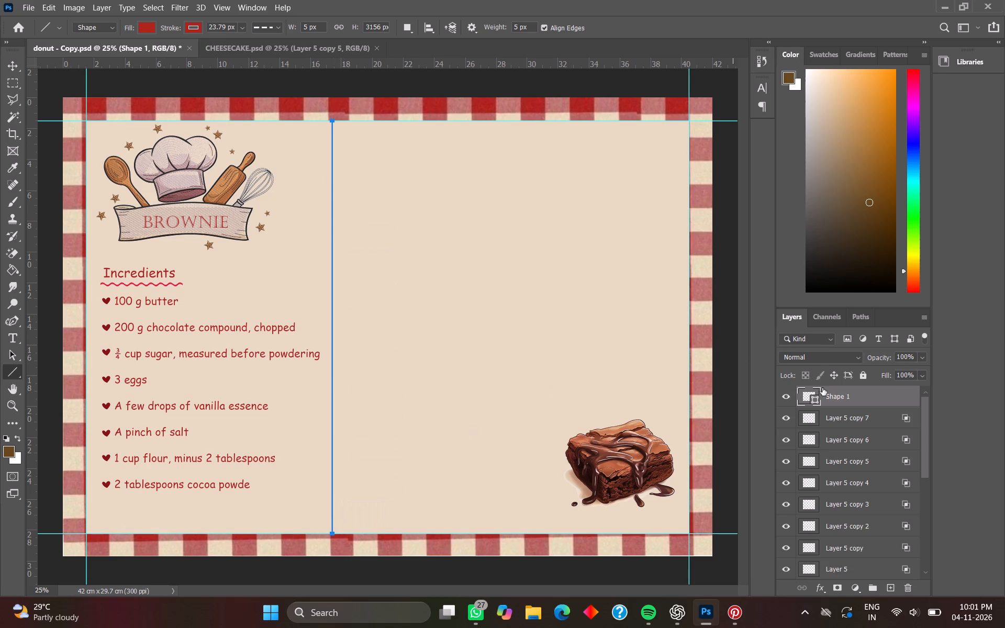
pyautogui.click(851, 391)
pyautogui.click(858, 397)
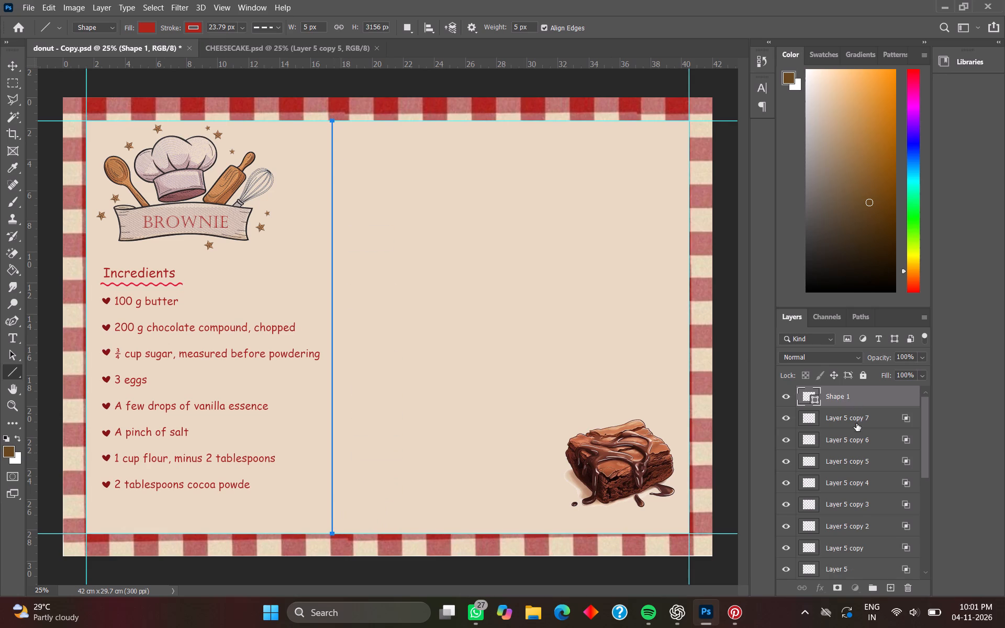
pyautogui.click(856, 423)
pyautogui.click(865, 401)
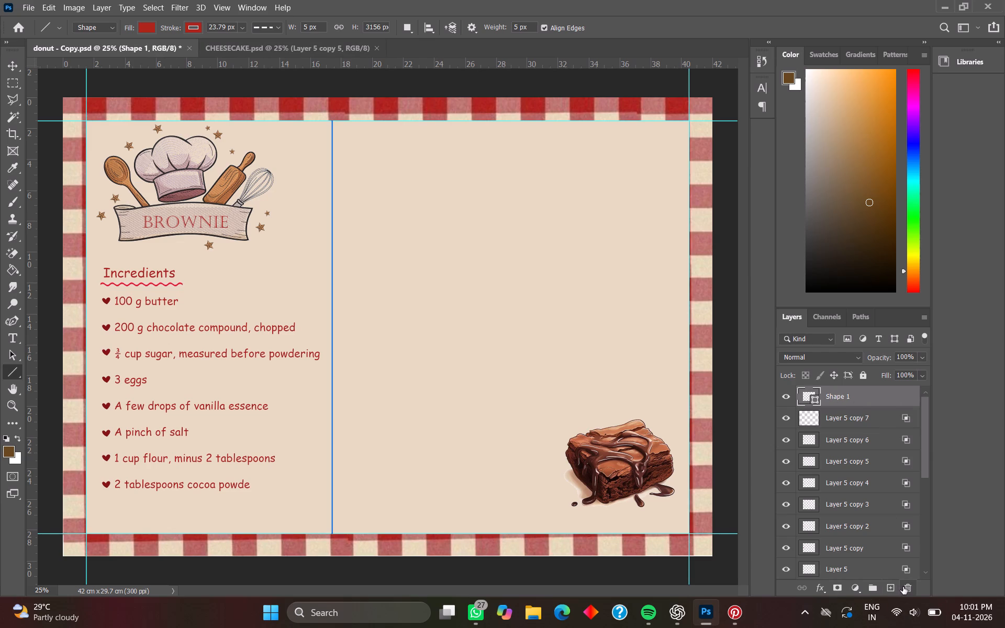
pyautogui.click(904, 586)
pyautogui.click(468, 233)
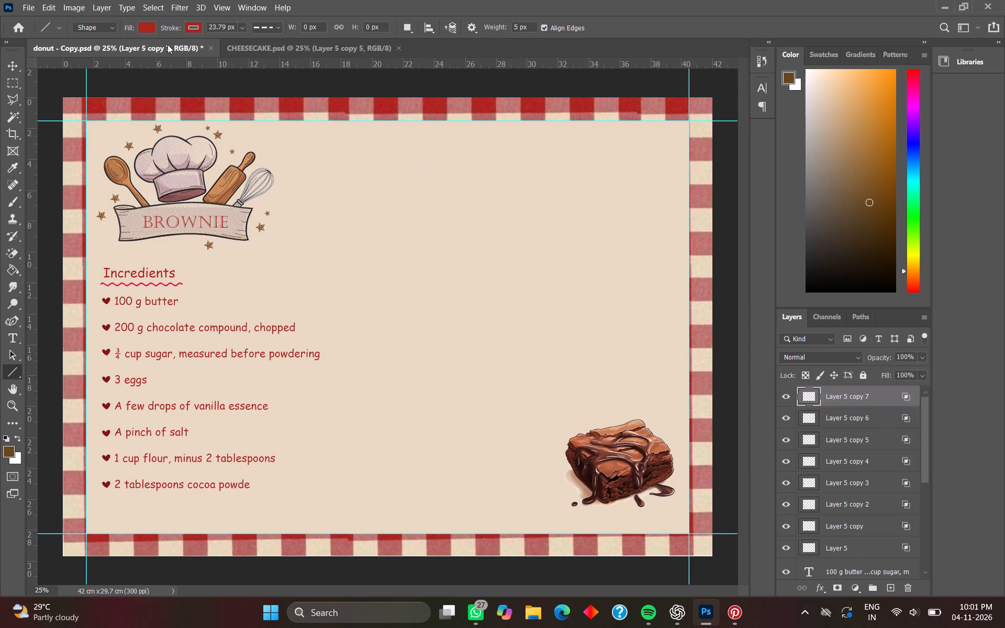
# Set the Line tool's fill to no color.
pyautogui.click(149, 25)
pyautogui.click(74, 55)
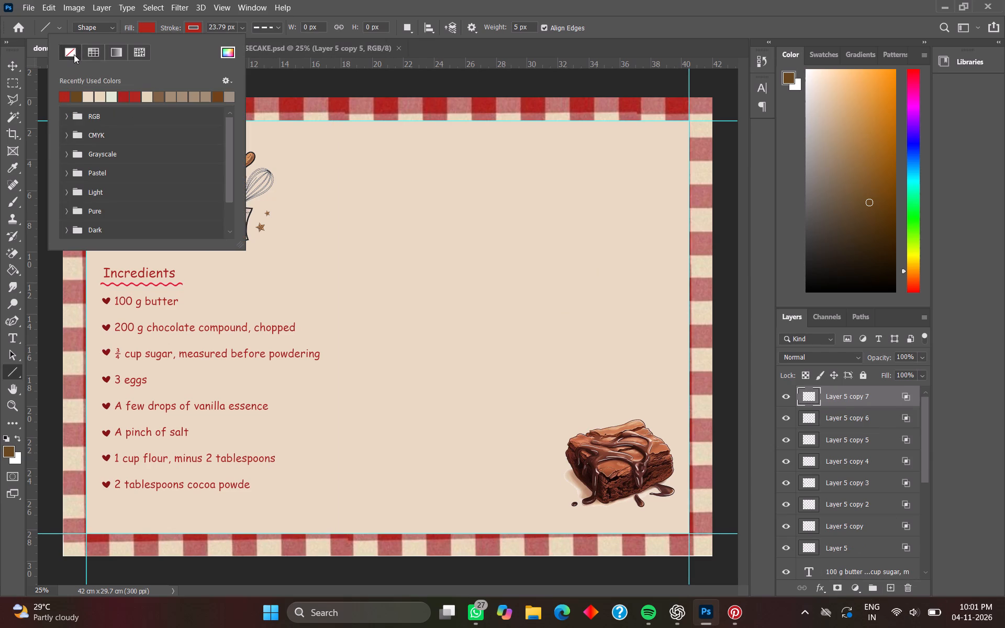
pyautogui.click(258, 80)
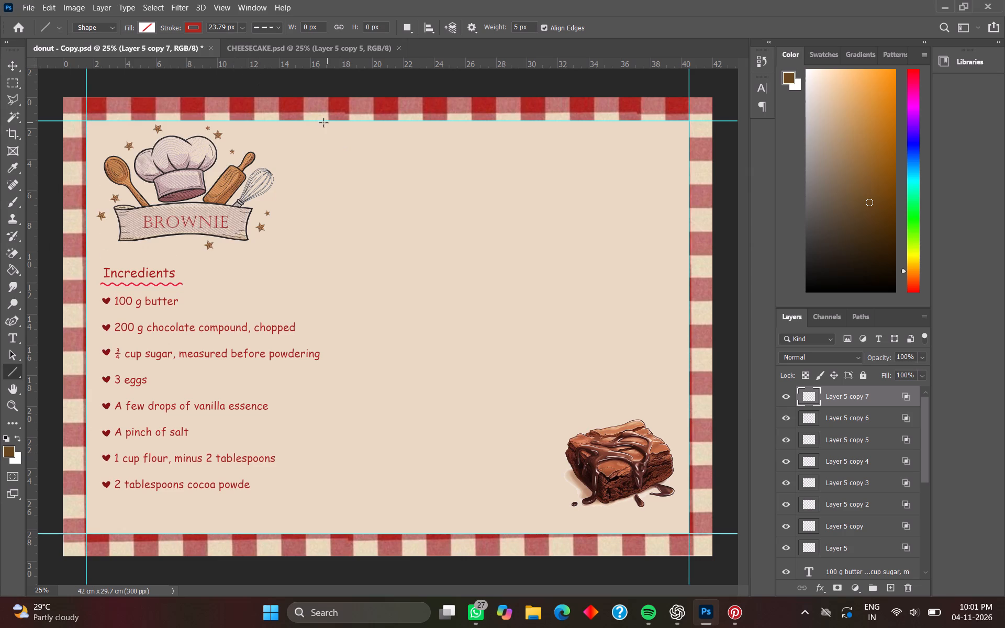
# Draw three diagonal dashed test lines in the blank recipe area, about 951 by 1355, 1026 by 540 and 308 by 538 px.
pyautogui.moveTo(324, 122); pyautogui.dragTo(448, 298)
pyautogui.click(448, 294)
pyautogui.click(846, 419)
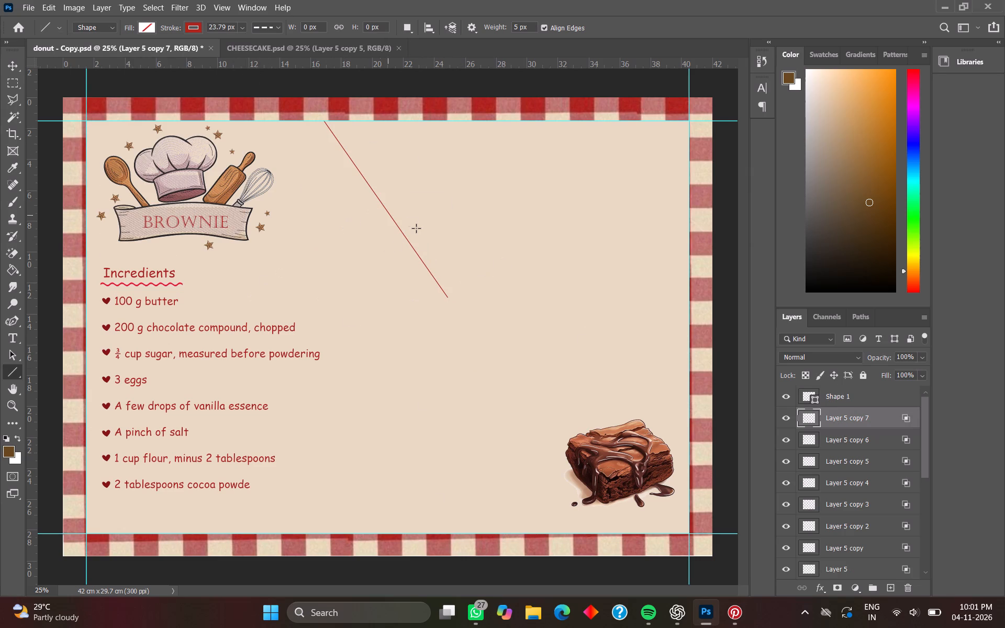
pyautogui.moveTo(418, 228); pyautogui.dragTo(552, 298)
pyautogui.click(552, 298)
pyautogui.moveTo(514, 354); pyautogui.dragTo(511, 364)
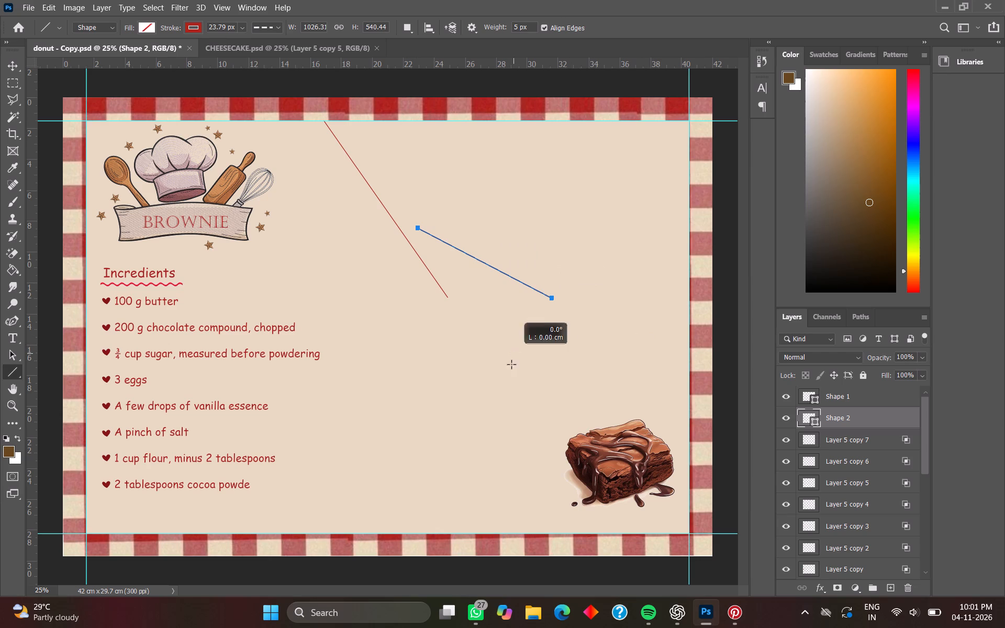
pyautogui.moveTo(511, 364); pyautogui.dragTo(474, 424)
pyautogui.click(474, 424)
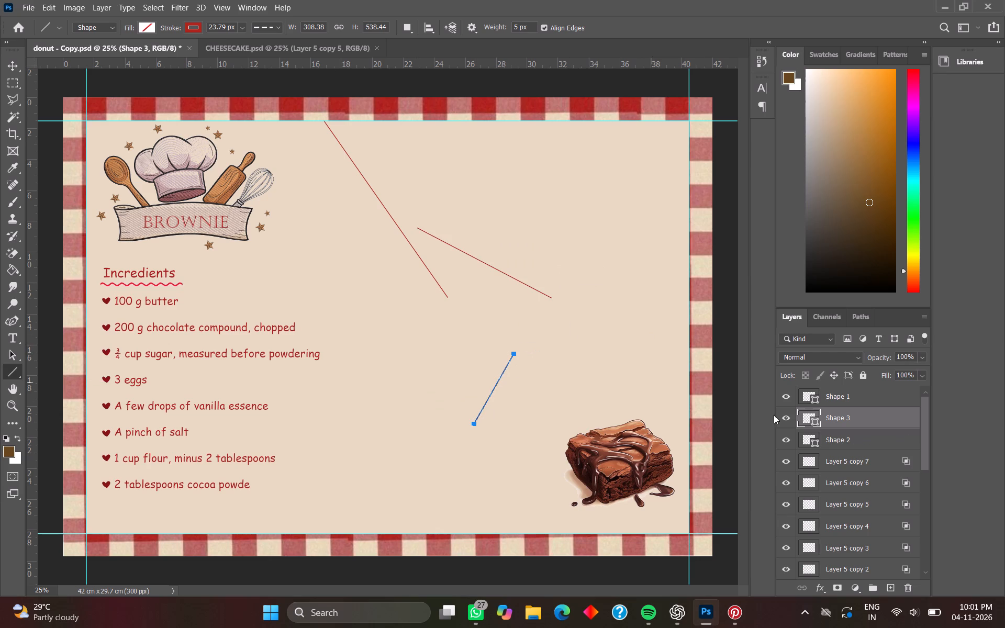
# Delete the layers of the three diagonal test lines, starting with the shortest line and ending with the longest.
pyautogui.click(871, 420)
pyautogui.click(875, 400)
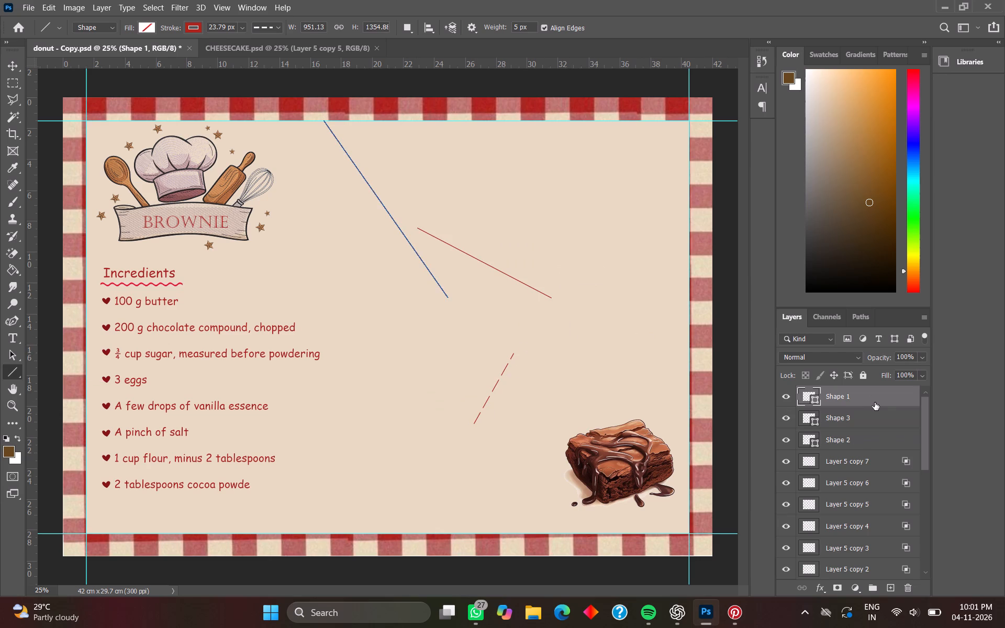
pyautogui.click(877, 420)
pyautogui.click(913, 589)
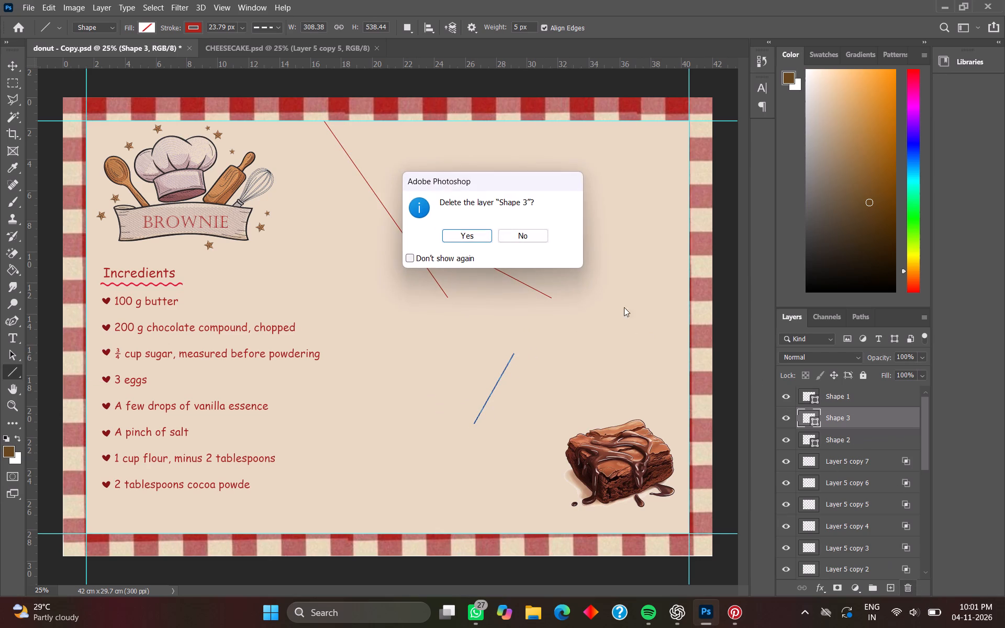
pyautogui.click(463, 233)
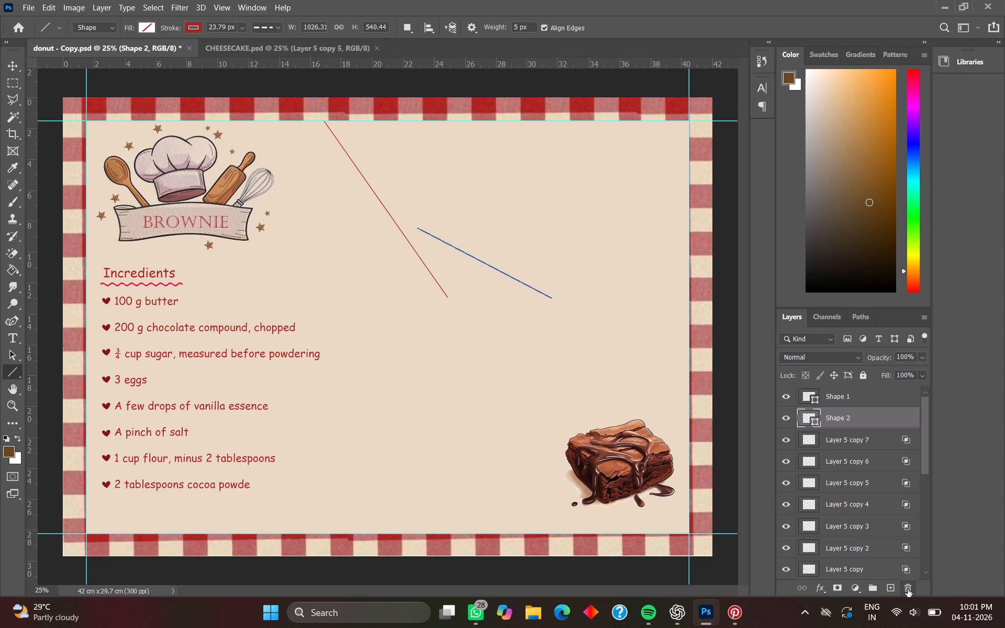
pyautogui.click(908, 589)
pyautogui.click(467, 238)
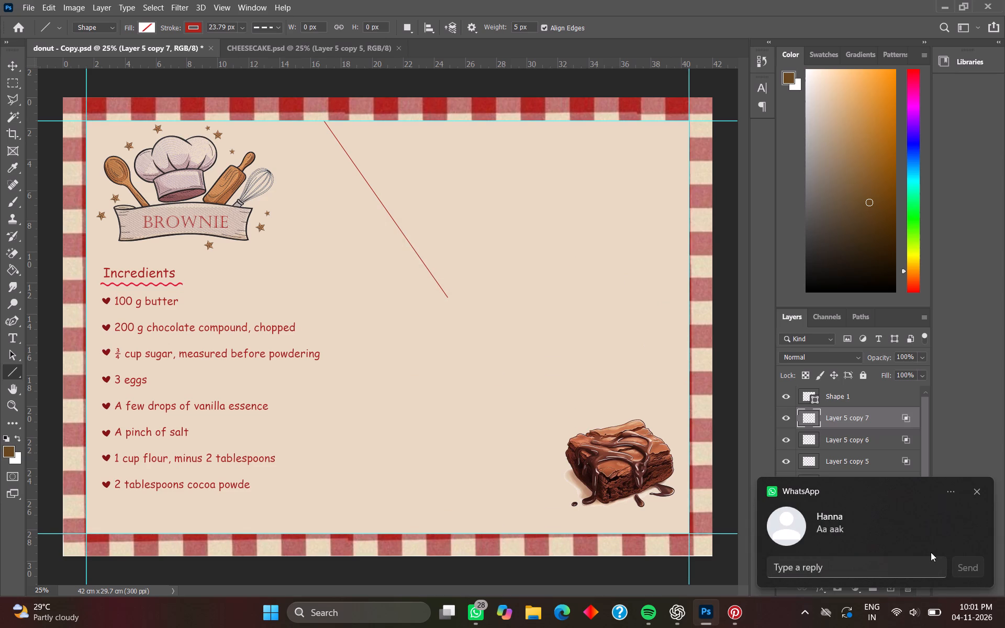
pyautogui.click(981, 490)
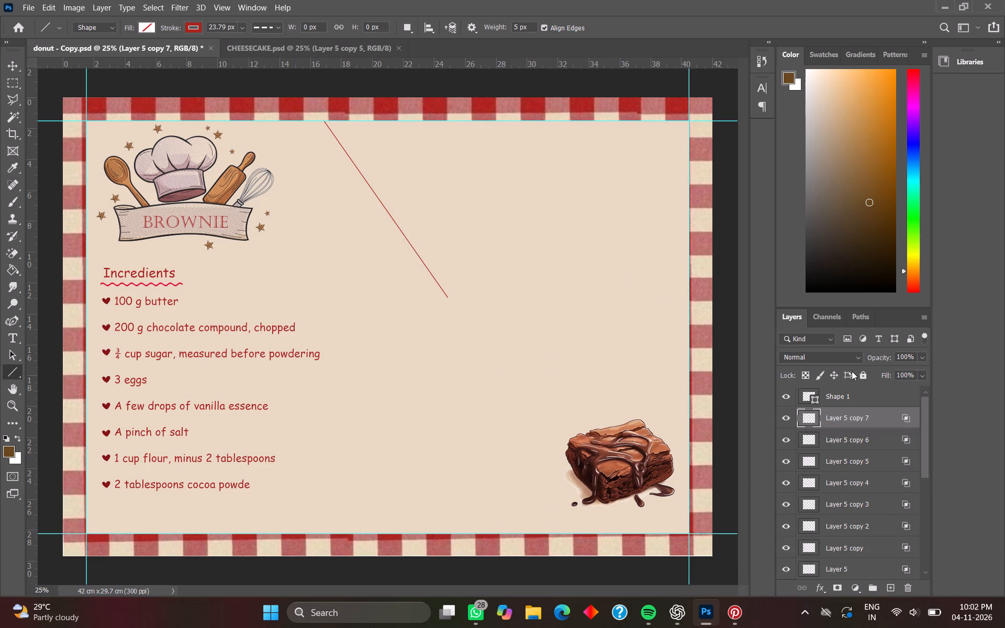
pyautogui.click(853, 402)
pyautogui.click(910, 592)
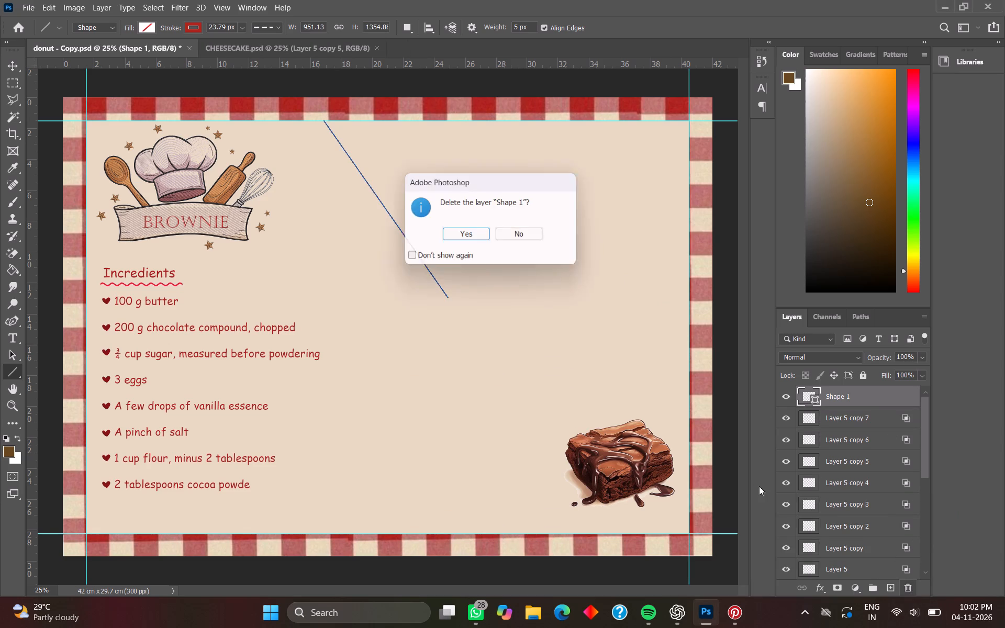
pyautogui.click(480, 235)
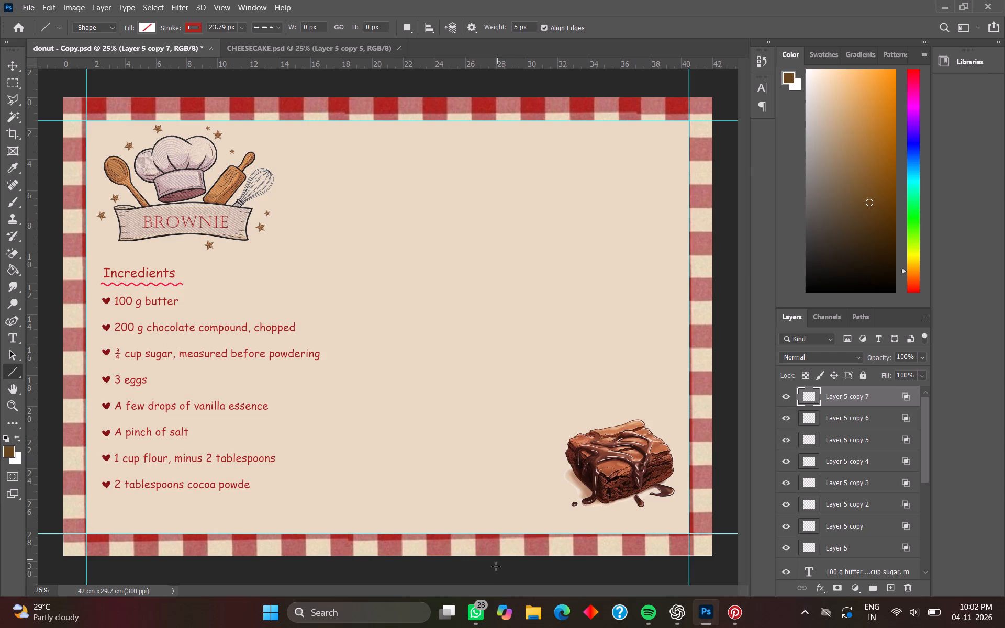
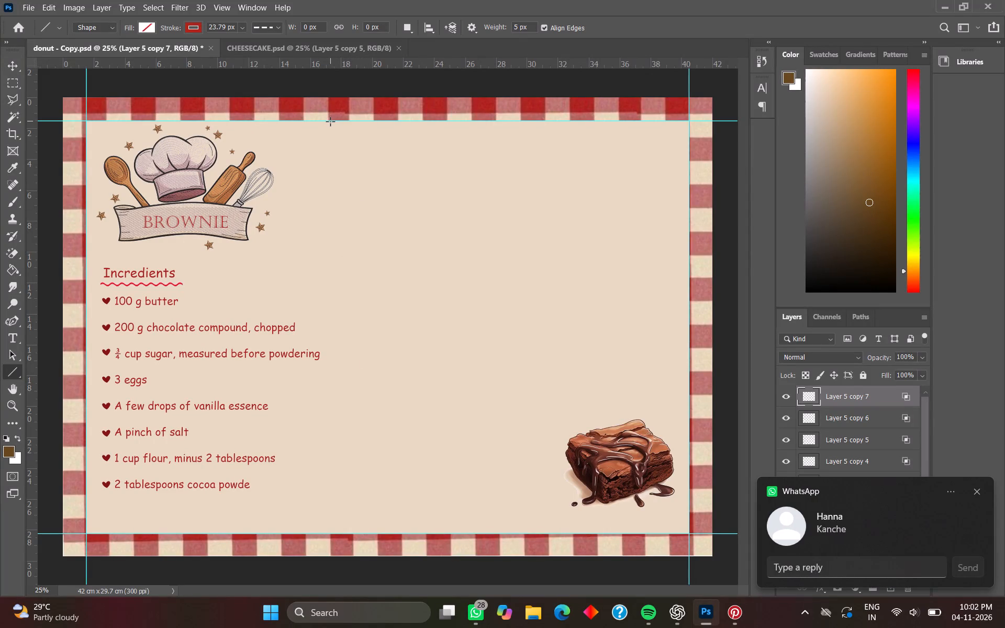
# Draw a vertical line about 3156 px tall beside the ingredients, between the top and bottom guides, and keep its layer selected.
pyautogui.keyDown('shift'); pyautogui.moveTo(329, 121); pyautogui.dragTo(322, 417); pyautogui.keyUp('shift')
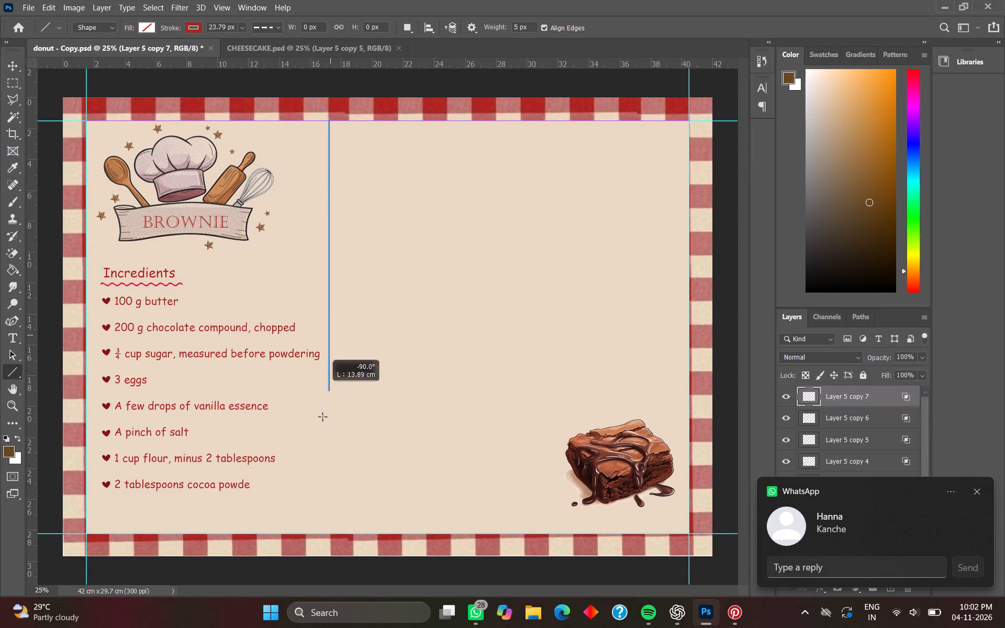
pyautogui.keyDown('shift'); pyautogui.moveTo(322, 417); pyautogui.dragTo(325, 535); pyautogui.keyUp('shift')
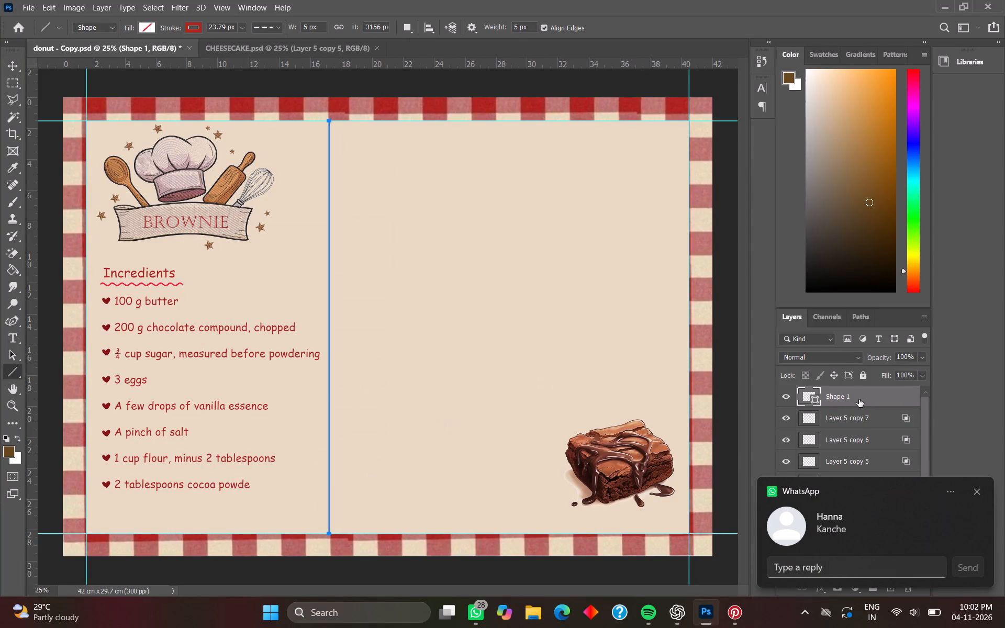
pyautogui.click(861, 399)
pyautogui.click(862, 412)
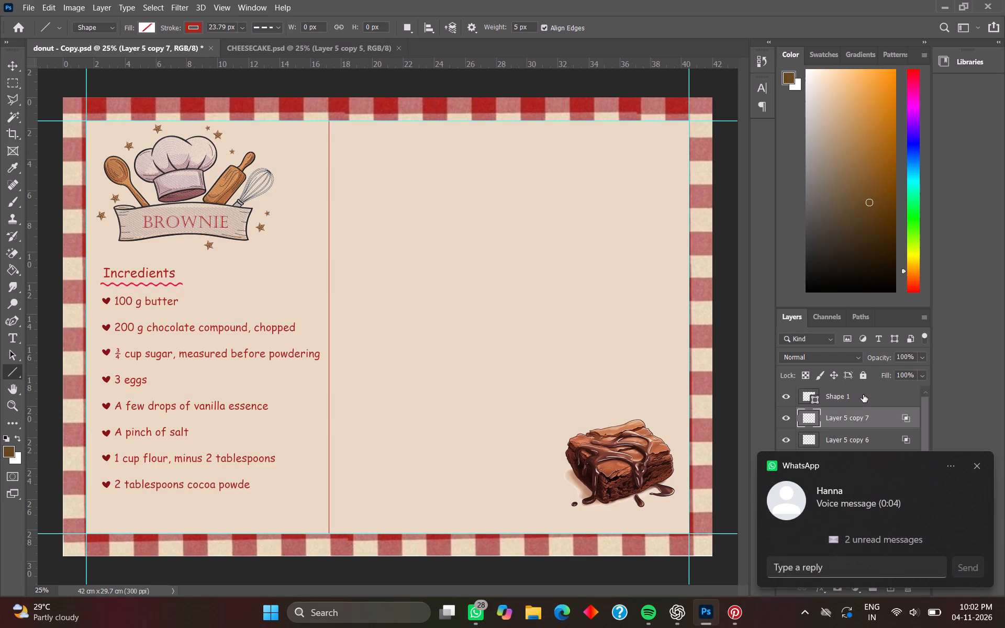
pyautogui.click(863, 395)
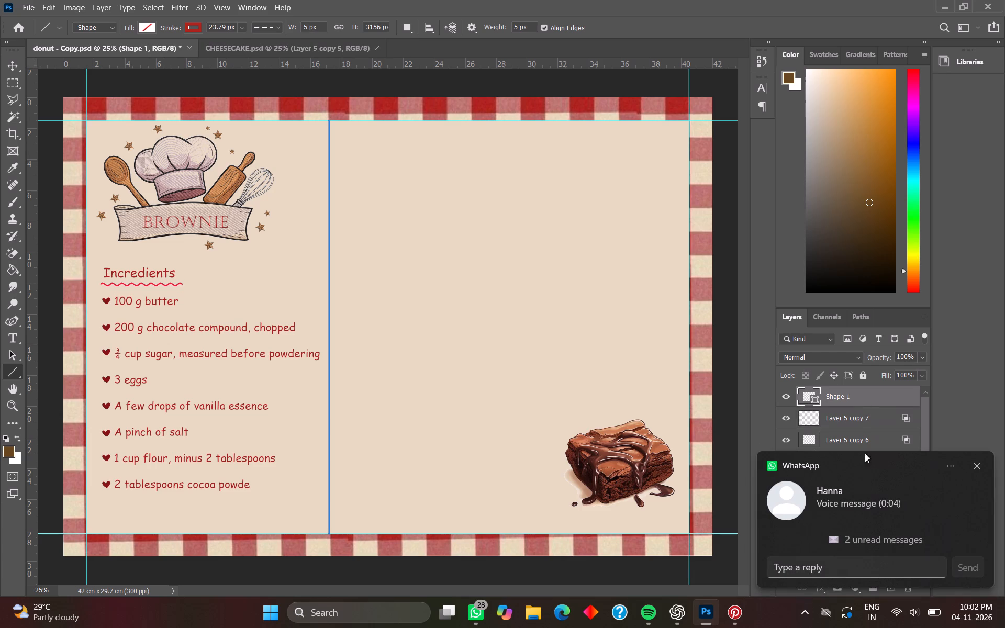
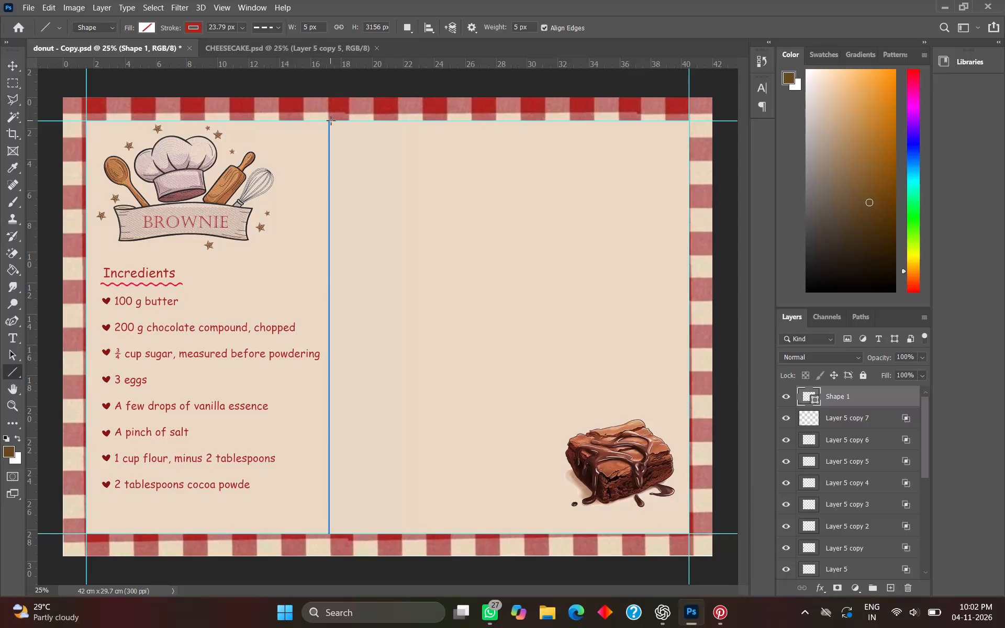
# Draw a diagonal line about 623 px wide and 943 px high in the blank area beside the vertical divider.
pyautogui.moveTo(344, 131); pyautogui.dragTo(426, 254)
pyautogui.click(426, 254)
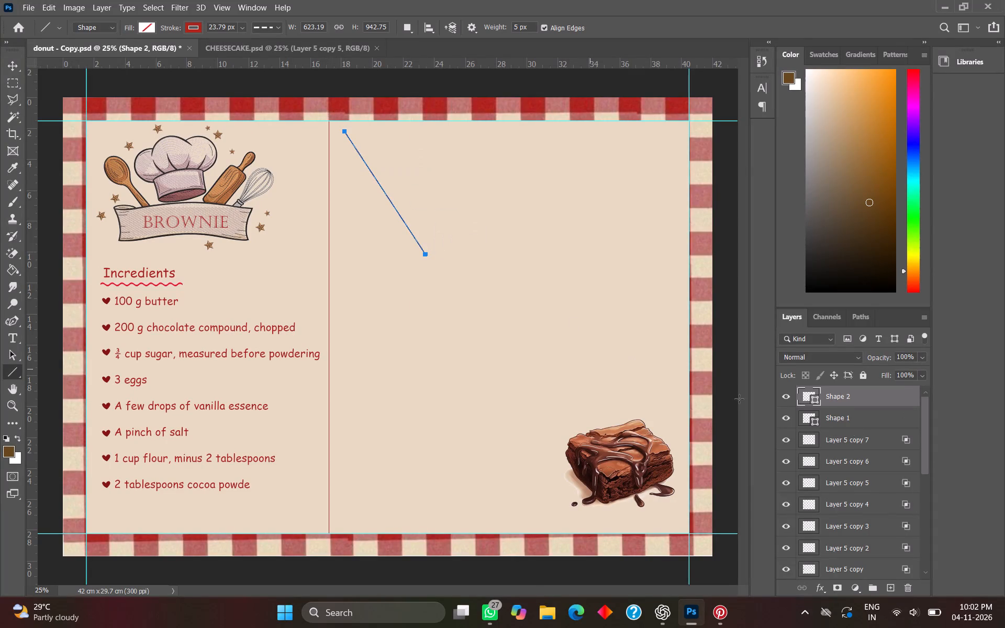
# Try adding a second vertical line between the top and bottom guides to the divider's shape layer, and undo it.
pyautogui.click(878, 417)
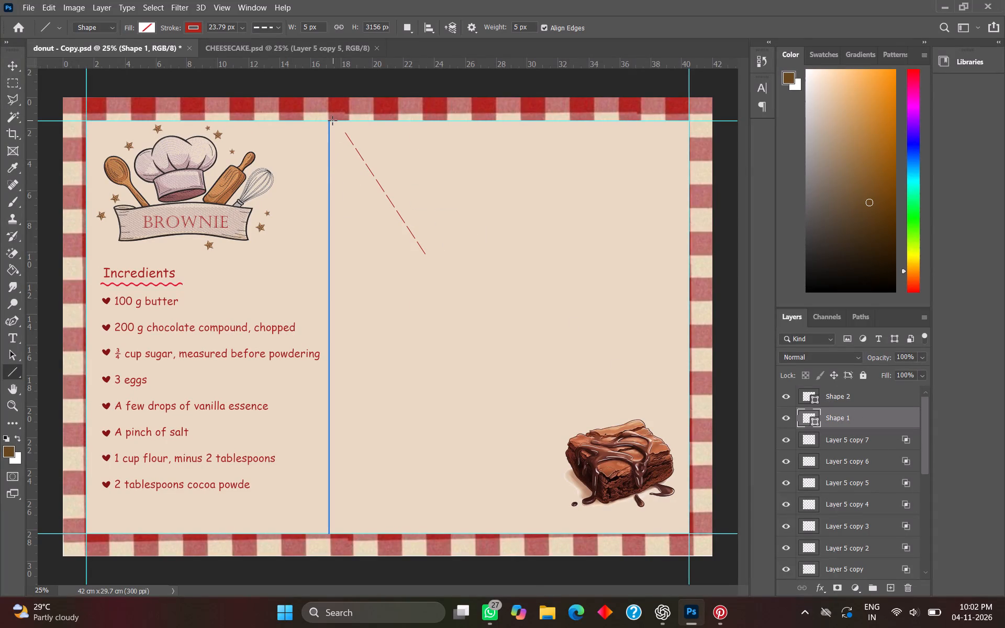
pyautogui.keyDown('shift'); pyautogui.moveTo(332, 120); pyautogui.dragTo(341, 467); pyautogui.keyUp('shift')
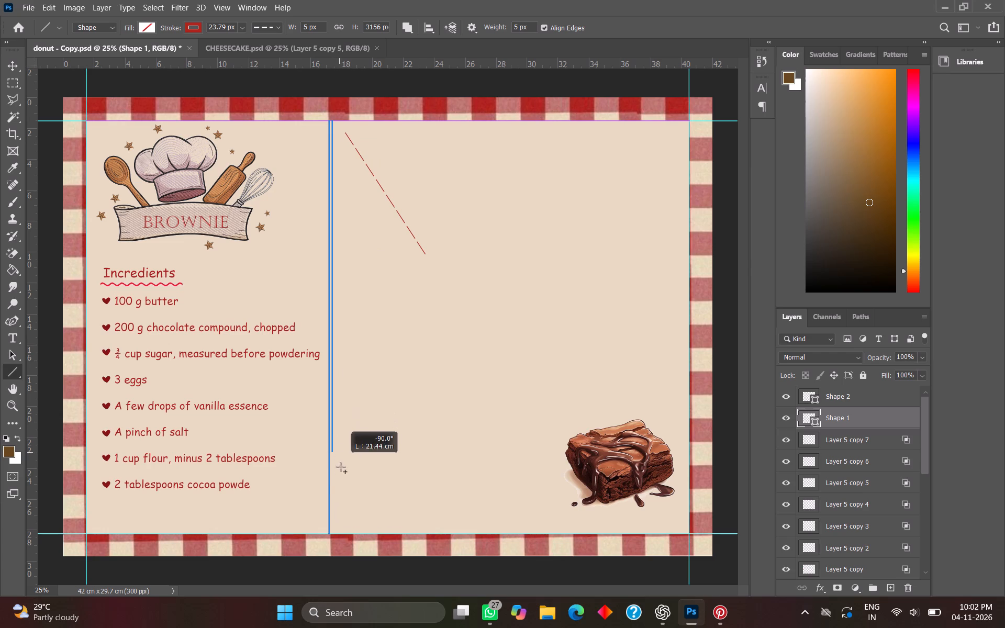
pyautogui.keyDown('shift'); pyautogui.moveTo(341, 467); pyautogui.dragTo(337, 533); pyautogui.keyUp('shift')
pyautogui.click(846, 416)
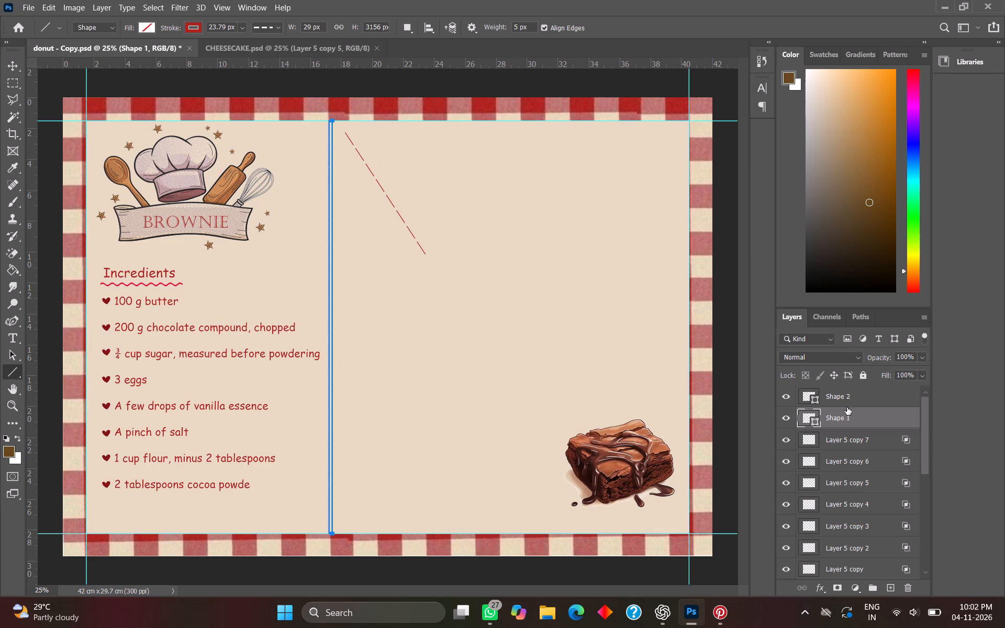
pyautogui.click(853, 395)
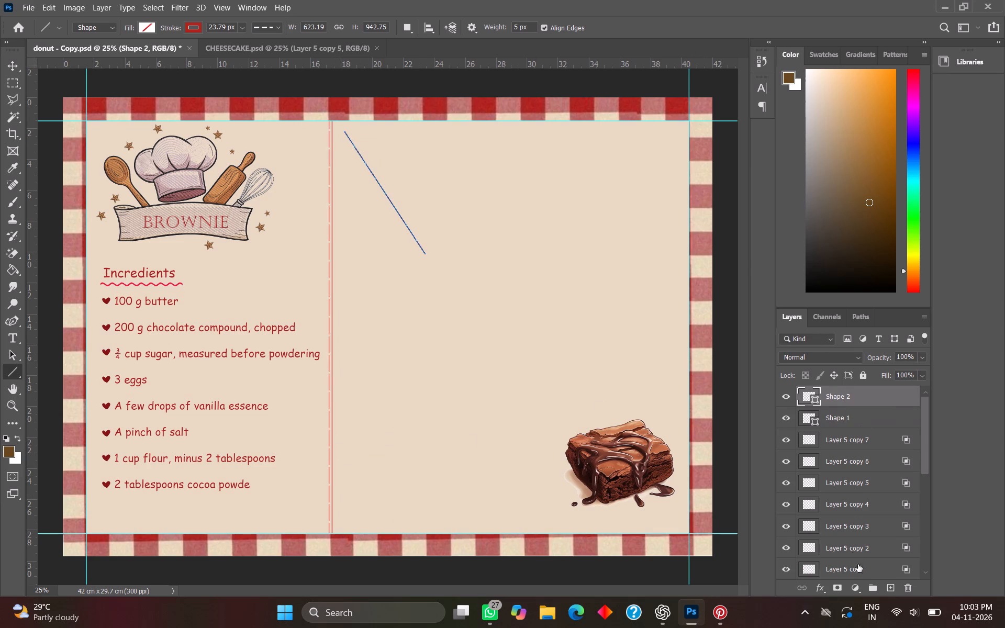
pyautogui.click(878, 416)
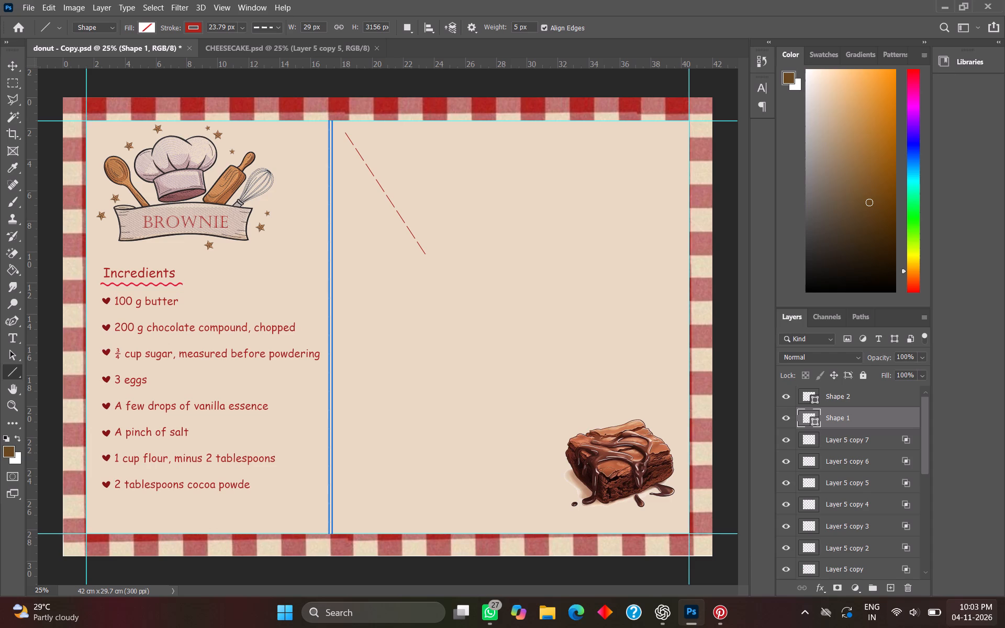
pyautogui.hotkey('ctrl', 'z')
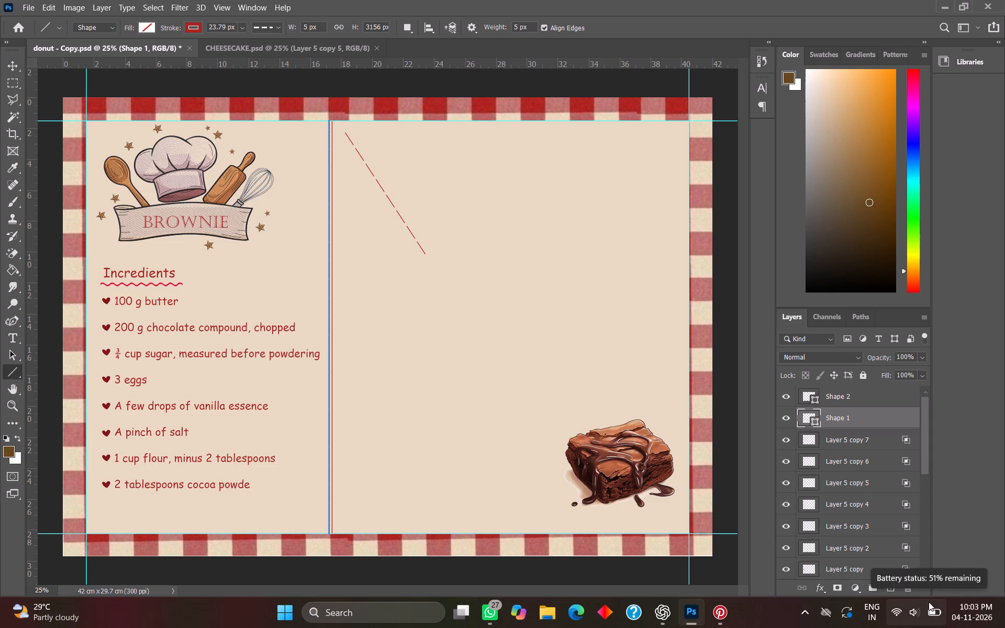
# Delete the diagonal line's layer and the vertical divider's layer.
pyautogui.click(853, 389)
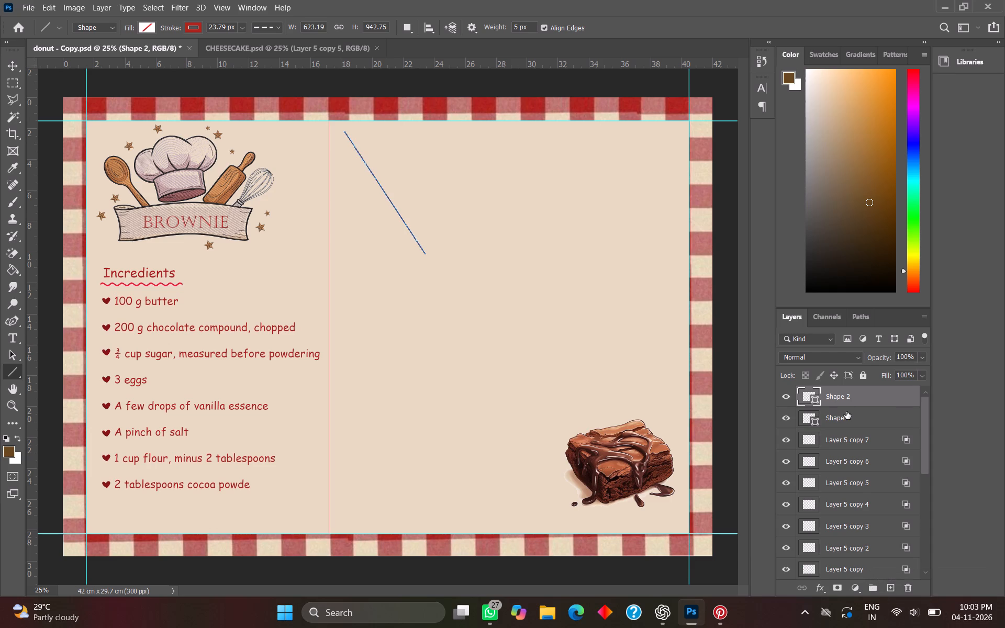
pyautogui.click(903, 587)
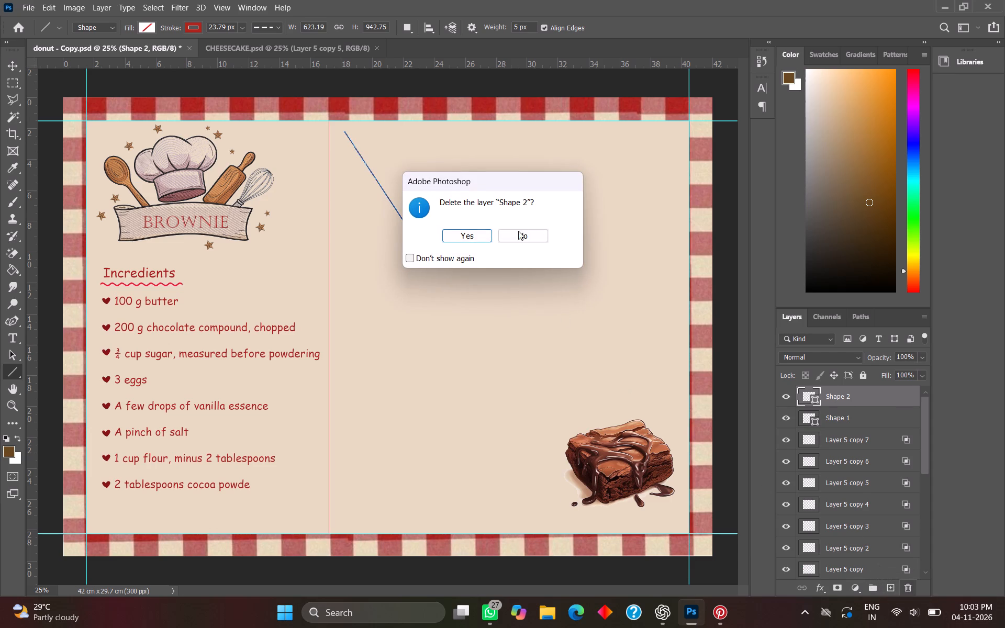
pyautogui.click(466, 234)
pyautogui.click(908, 593)
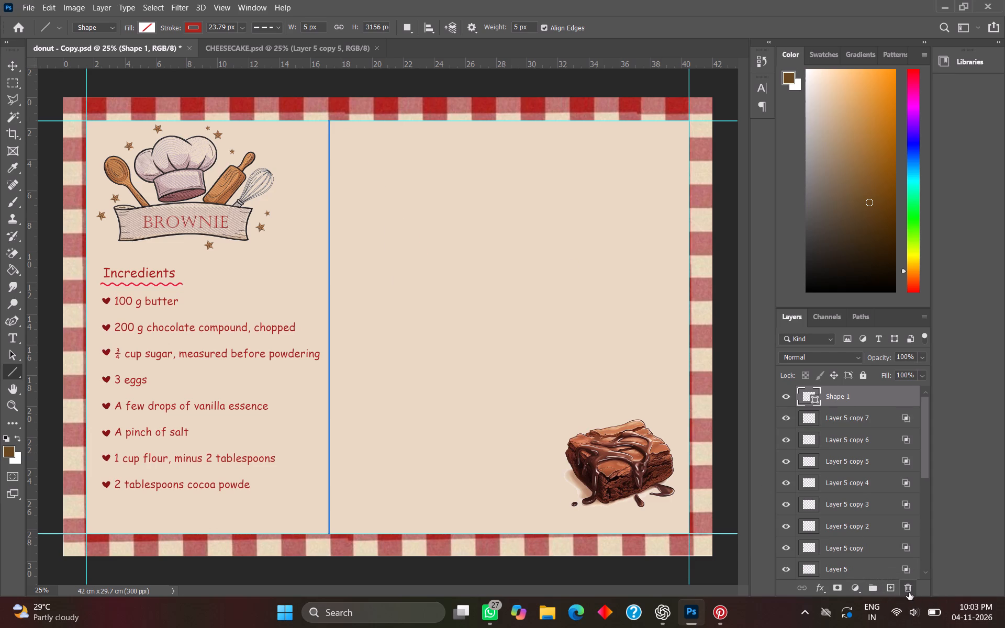
pyautogui.click(473, 235)
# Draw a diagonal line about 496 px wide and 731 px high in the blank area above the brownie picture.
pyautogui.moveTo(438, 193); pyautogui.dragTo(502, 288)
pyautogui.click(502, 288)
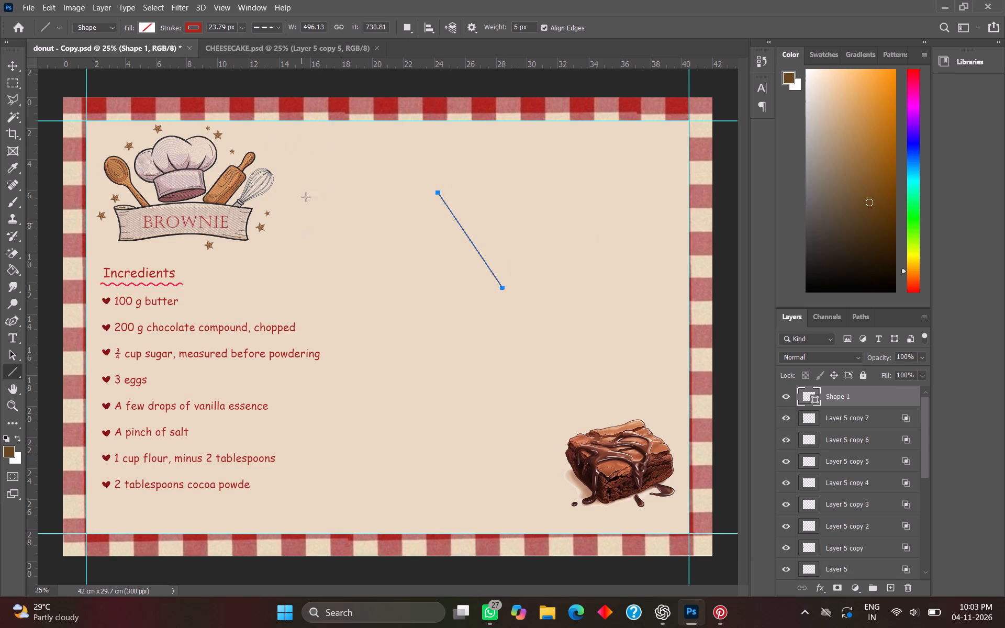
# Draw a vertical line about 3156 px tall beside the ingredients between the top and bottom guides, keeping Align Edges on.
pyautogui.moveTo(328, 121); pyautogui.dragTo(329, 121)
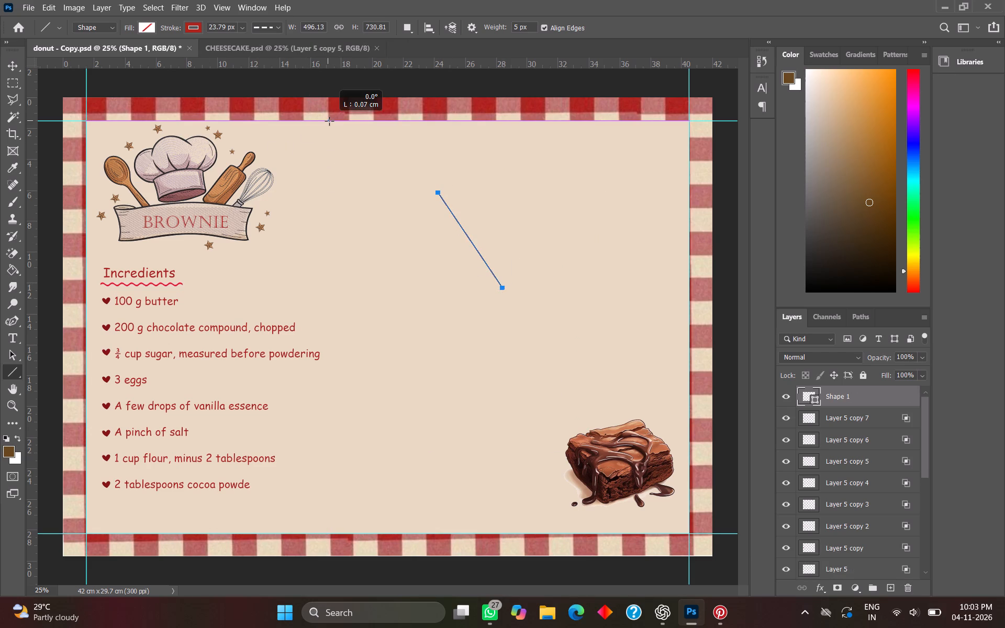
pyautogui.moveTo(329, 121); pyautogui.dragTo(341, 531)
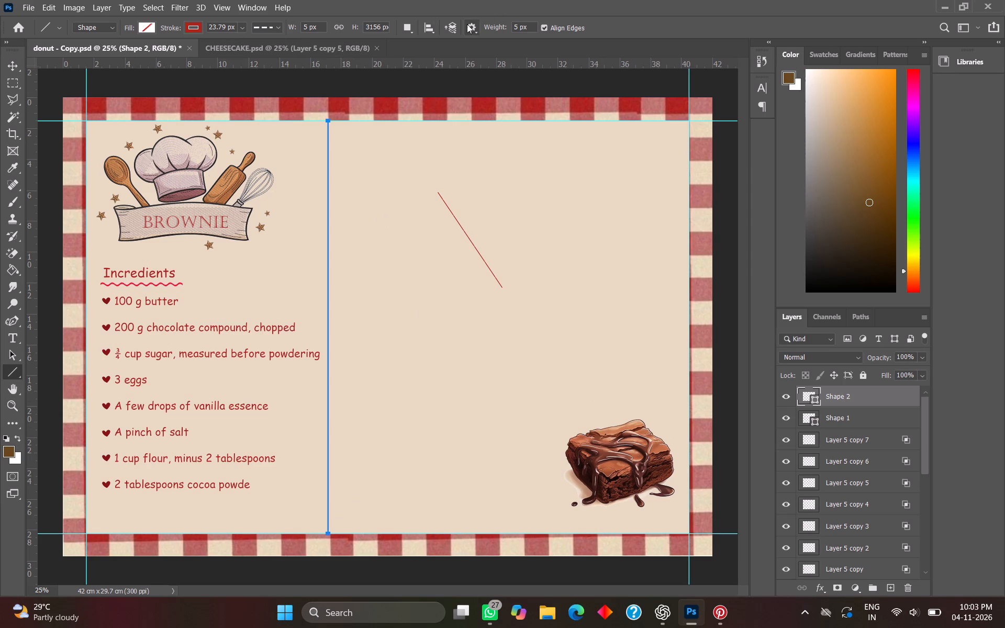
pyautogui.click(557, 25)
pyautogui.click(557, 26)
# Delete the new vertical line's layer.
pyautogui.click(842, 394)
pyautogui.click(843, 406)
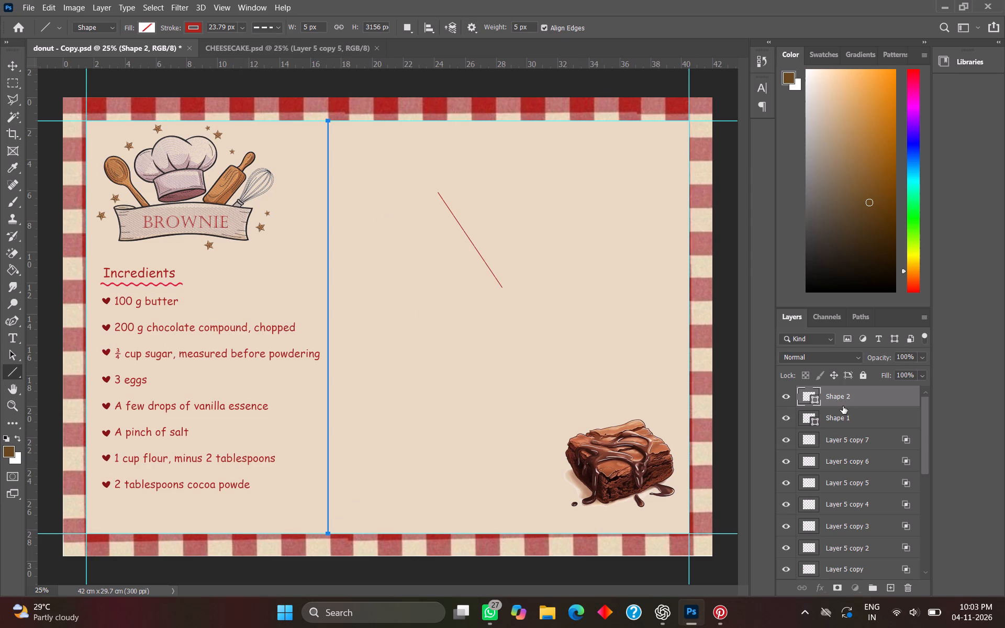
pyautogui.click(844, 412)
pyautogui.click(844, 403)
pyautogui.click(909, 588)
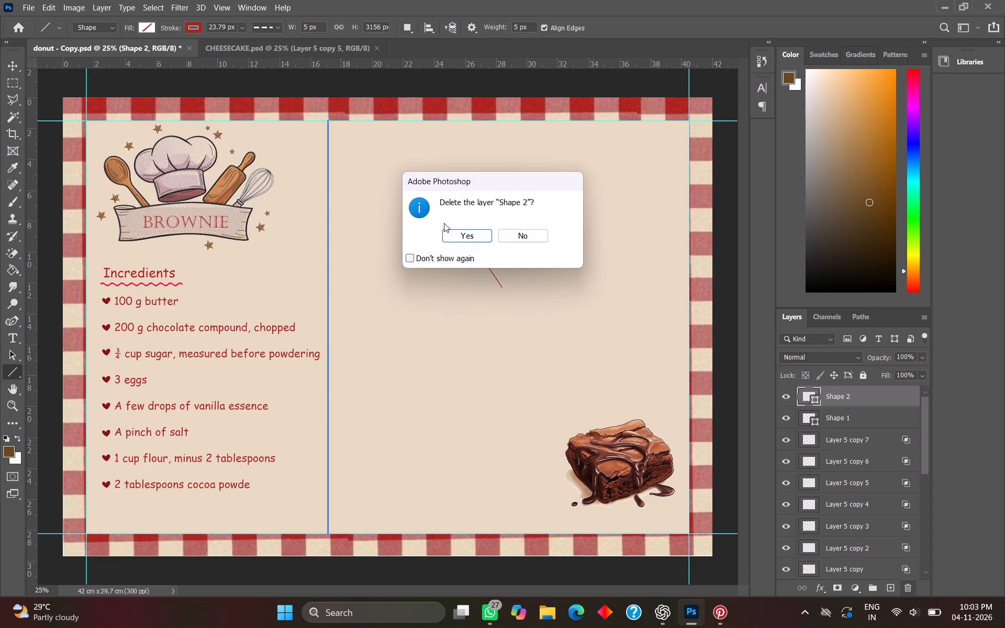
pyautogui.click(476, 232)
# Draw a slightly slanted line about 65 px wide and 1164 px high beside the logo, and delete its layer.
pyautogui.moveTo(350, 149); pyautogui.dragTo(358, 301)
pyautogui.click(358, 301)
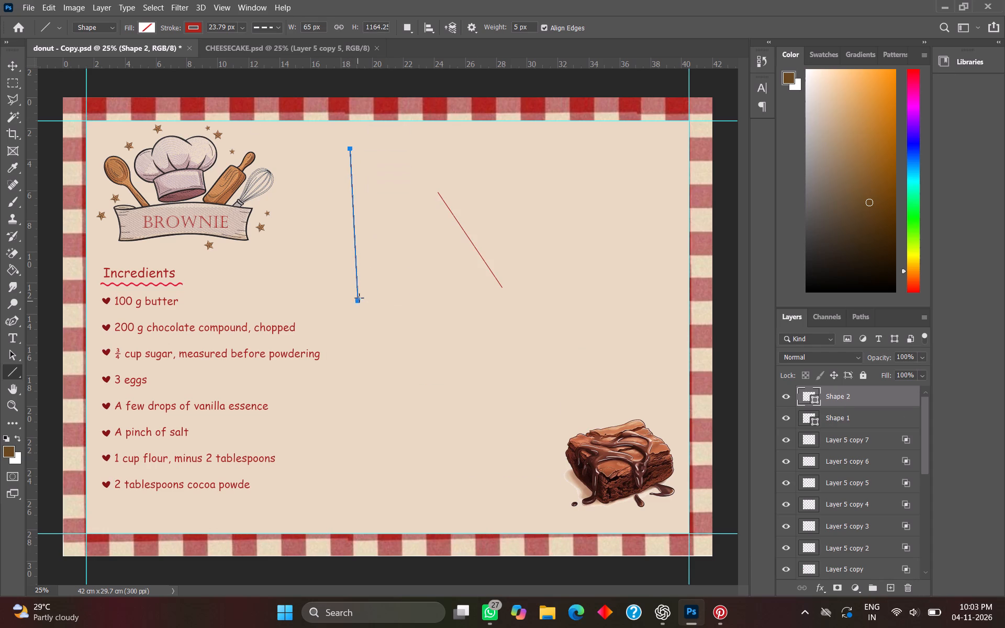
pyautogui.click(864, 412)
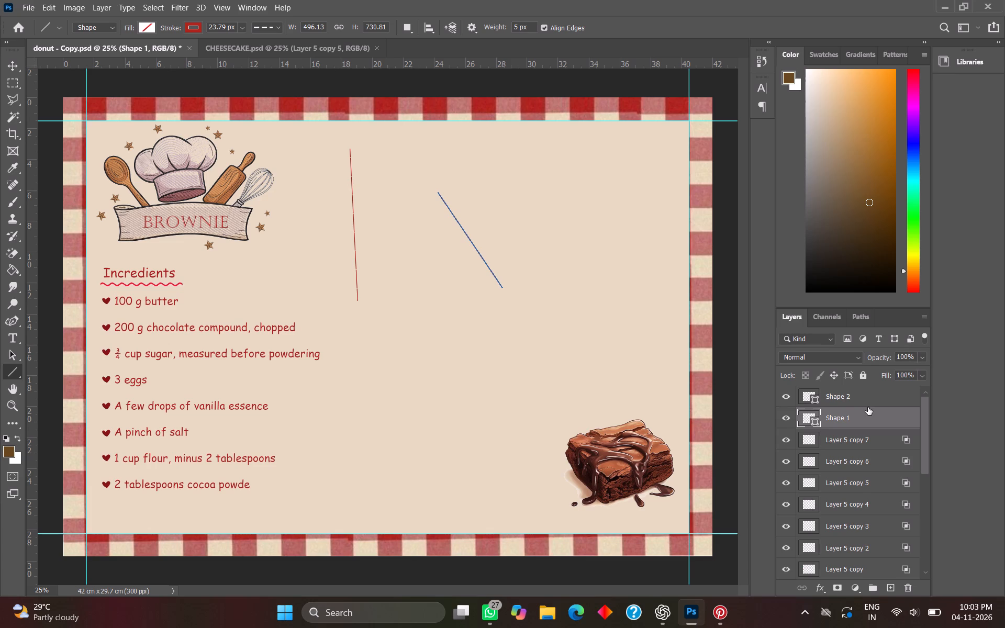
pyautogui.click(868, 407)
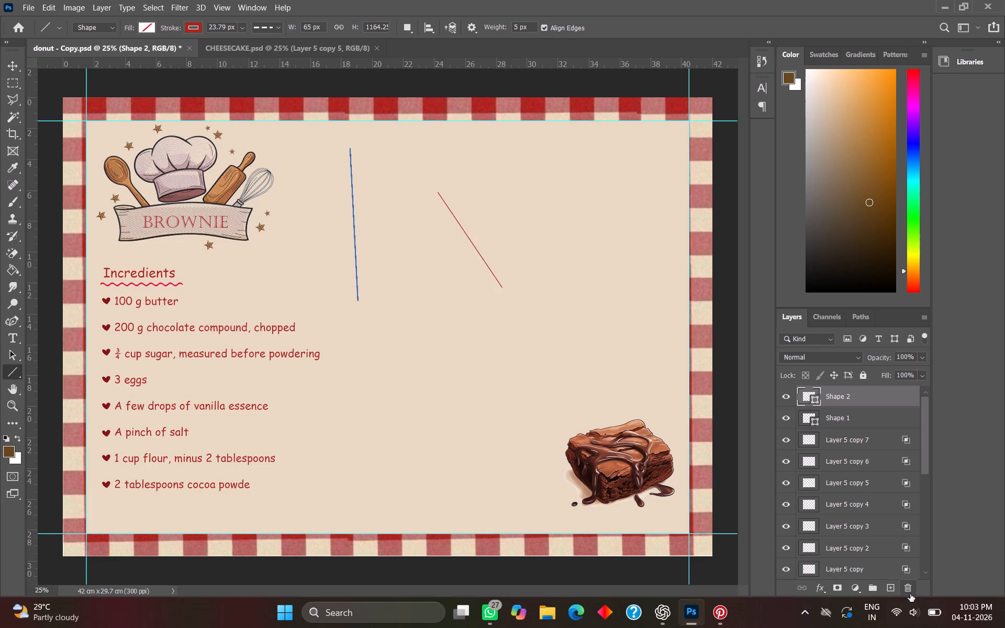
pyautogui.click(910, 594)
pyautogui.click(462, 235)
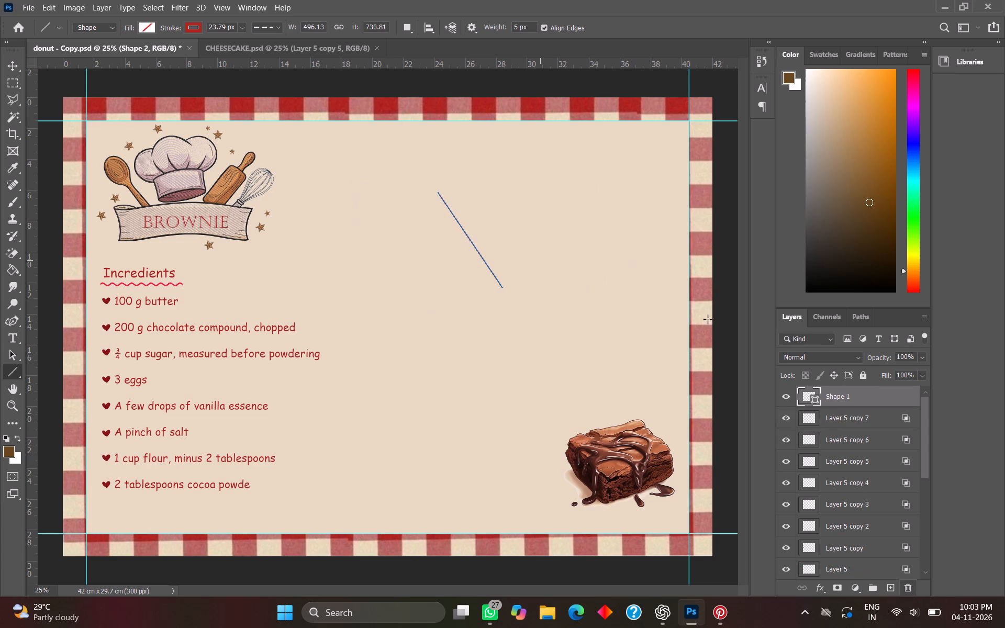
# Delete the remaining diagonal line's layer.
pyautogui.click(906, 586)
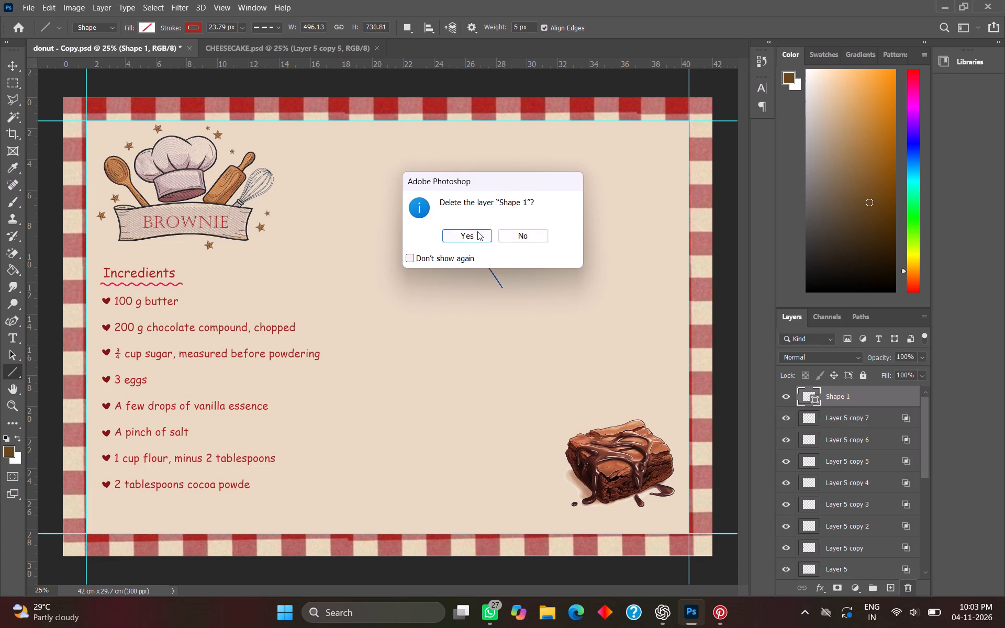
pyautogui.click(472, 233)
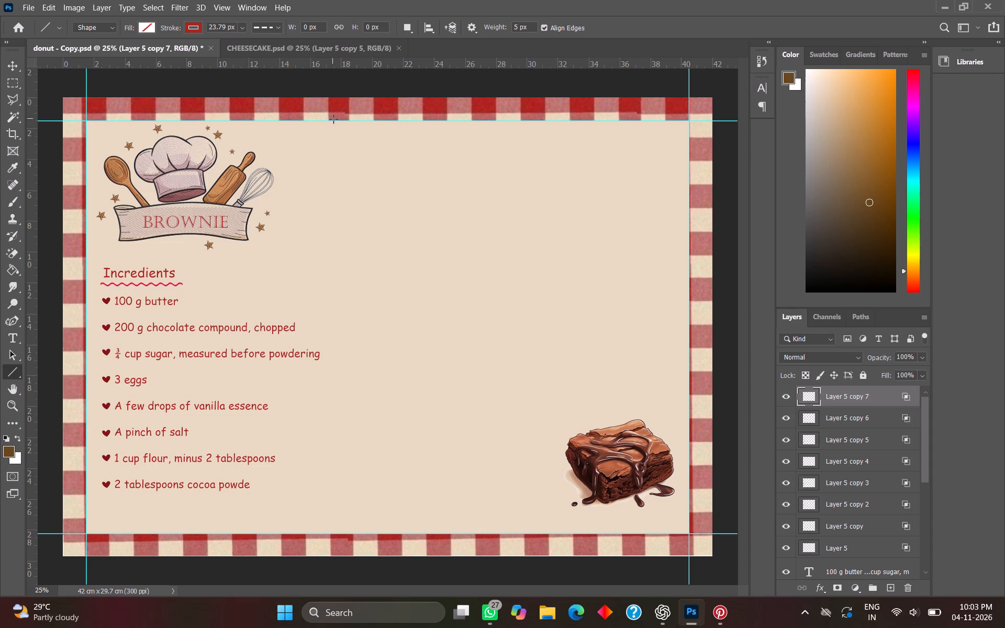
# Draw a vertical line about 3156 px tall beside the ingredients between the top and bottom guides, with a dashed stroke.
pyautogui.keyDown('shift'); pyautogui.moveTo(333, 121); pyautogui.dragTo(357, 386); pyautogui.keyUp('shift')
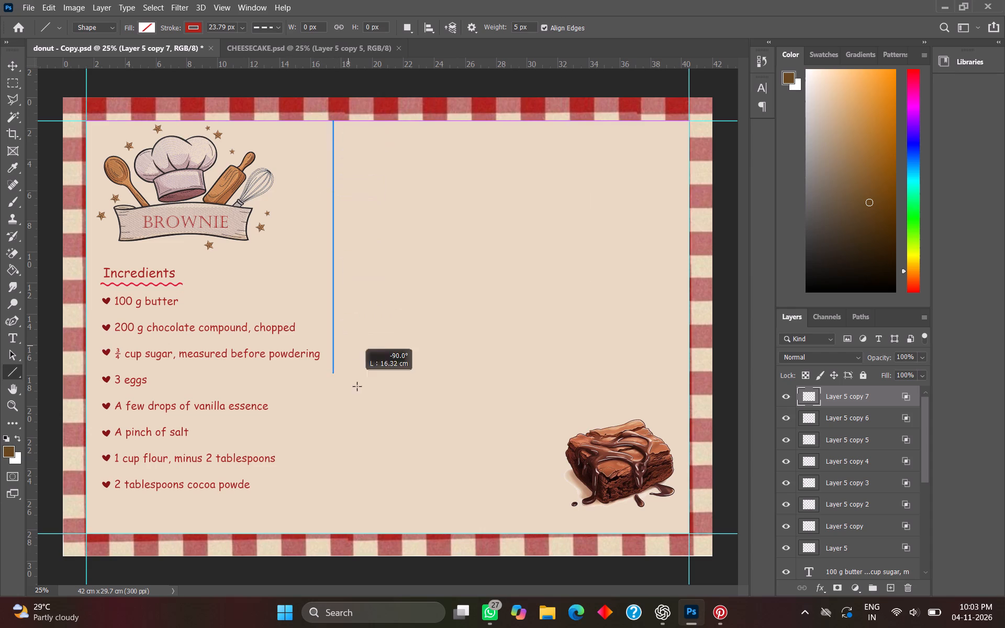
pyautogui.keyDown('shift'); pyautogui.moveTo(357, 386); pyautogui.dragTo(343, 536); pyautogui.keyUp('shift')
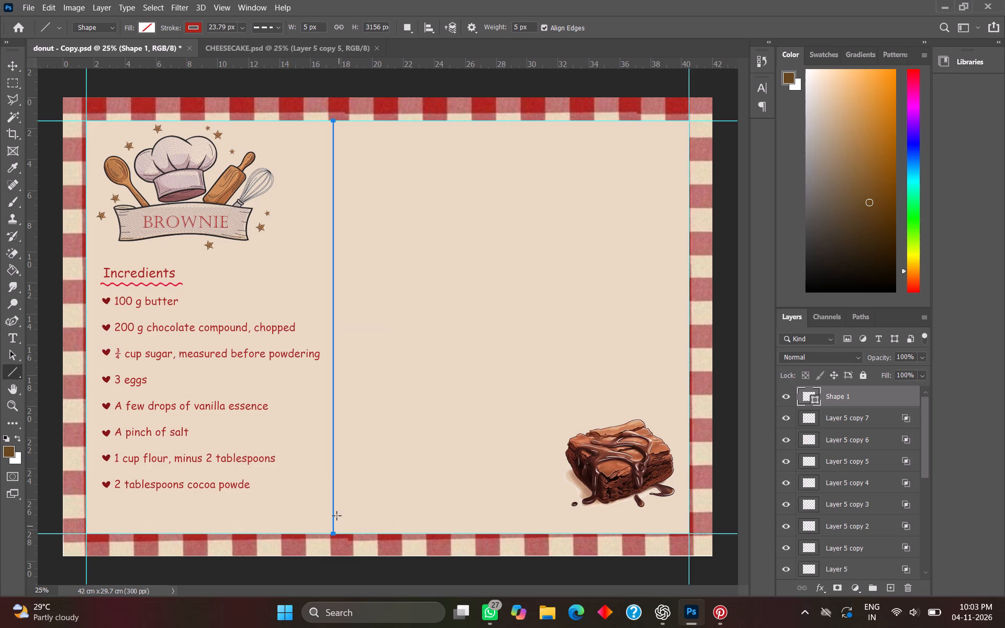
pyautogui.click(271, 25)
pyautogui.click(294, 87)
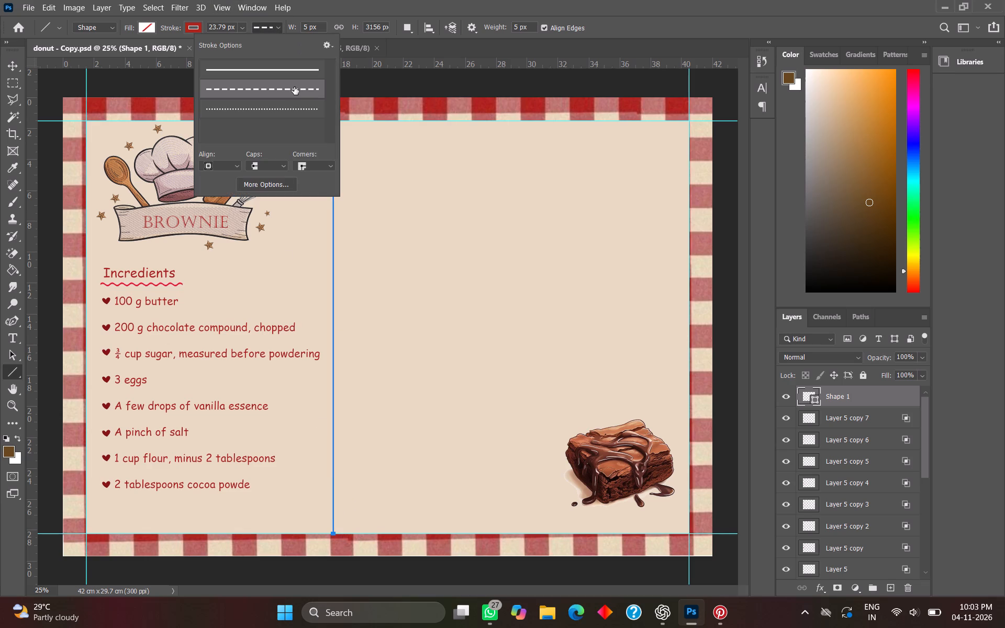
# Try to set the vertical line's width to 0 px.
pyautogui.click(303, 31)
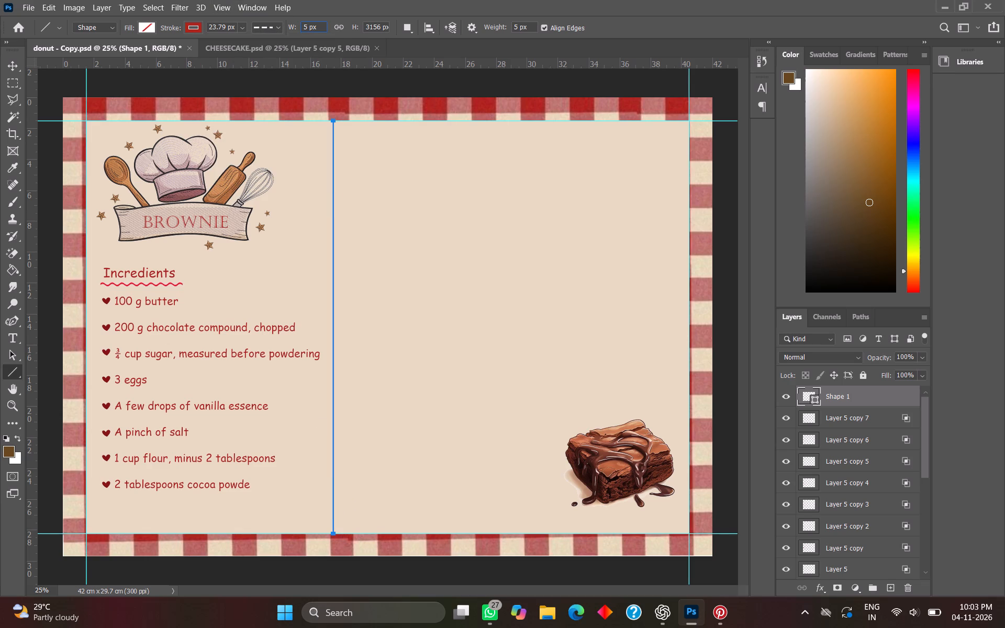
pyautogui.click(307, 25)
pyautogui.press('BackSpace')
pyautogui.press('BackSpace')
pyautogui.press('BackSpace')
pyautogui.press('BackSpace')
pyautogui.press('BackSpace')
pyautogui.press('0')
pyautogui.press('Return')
# Delete the vertical line's layer and the heart bullet layers beside the last two ingredients.
pyautogui.press('BackSpace')
pyautogui.press('BackSpace')
pyautogui.press('BackSpace')
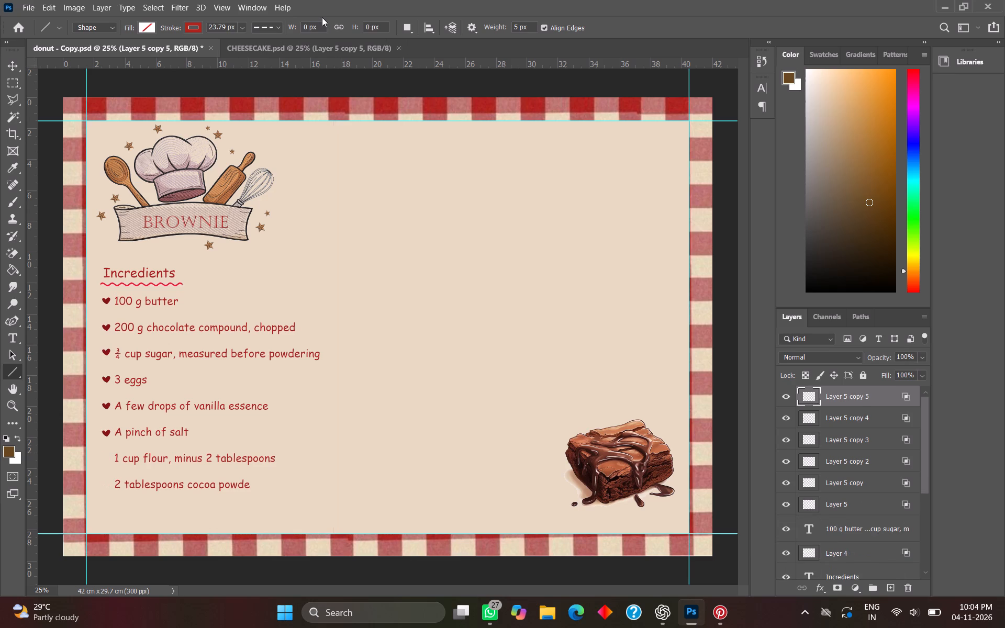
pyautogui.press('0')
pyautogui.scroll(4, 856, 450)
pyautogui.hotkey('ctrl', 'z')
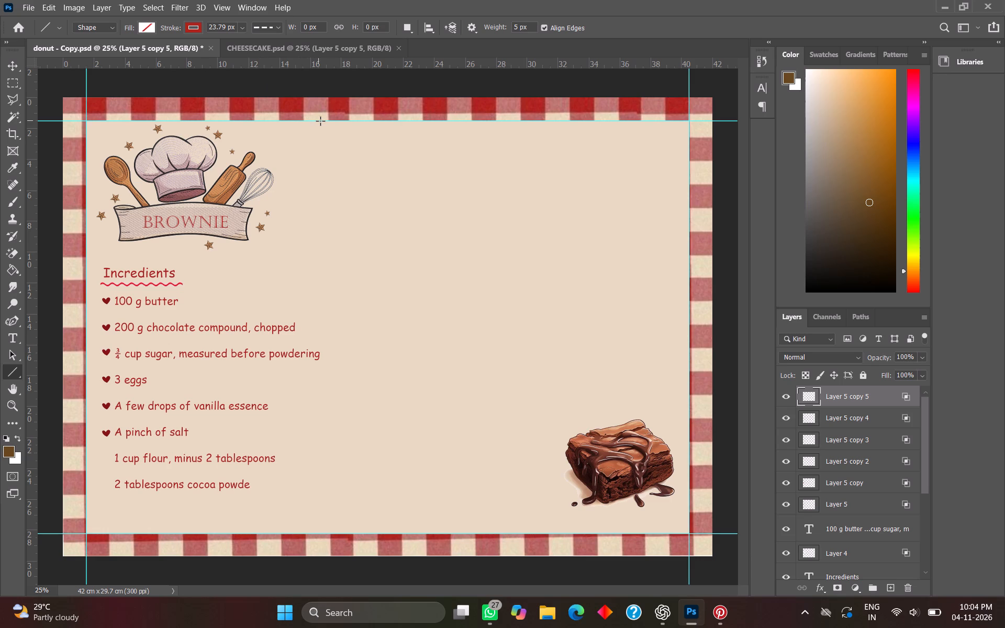
# Draw a vertical line about 3156 px tall at the end of the longest ingredient line, between the top and bottom guides.
pyautogui.moveTo(320, 121); pyautogui.dragTo(345, 482)
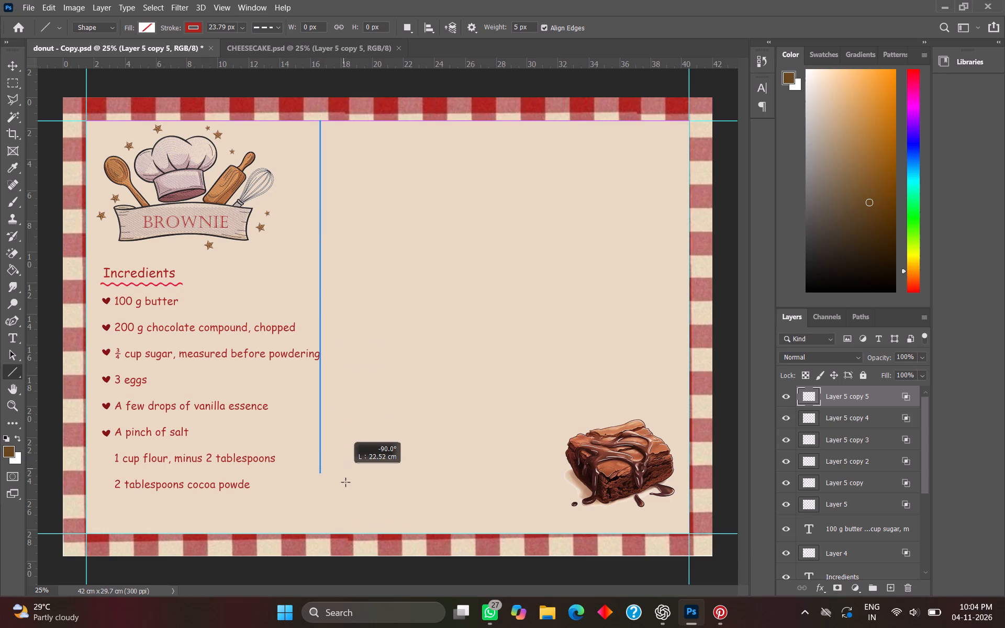
pyautogui.moveTo(345, 482); pyautogui.dragTo(347, 536)
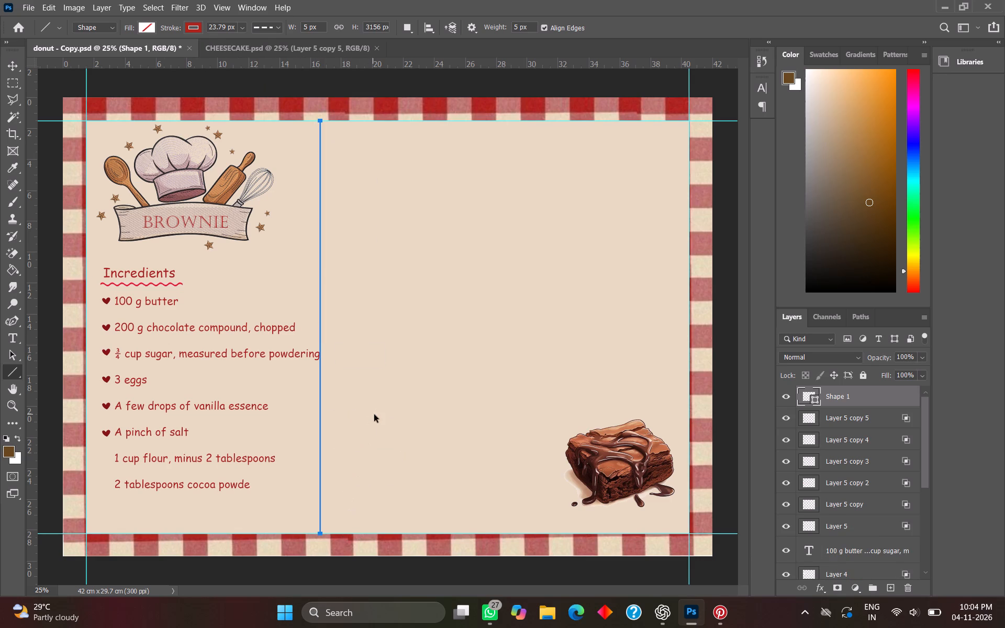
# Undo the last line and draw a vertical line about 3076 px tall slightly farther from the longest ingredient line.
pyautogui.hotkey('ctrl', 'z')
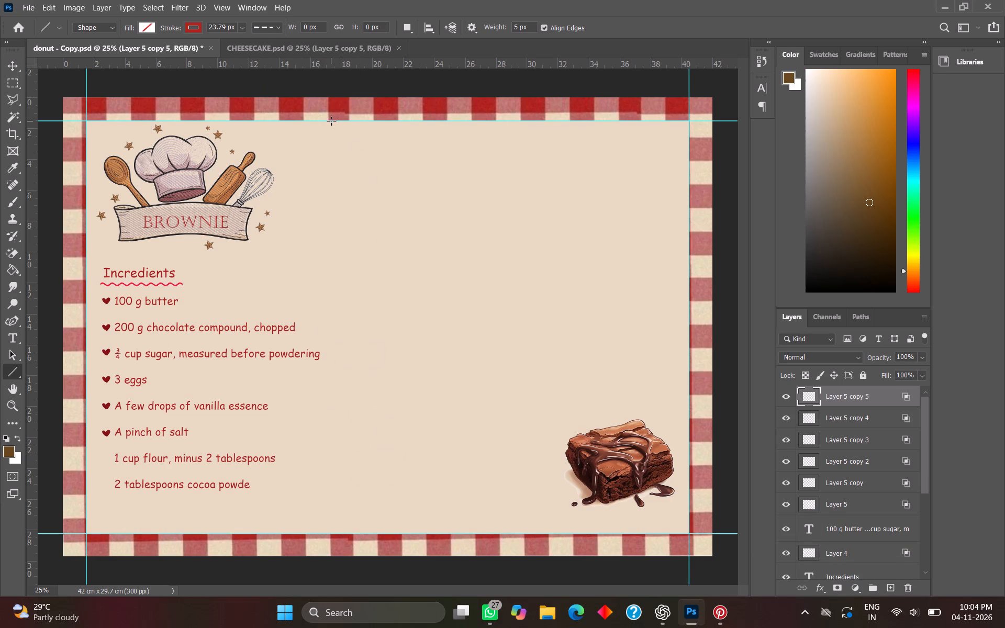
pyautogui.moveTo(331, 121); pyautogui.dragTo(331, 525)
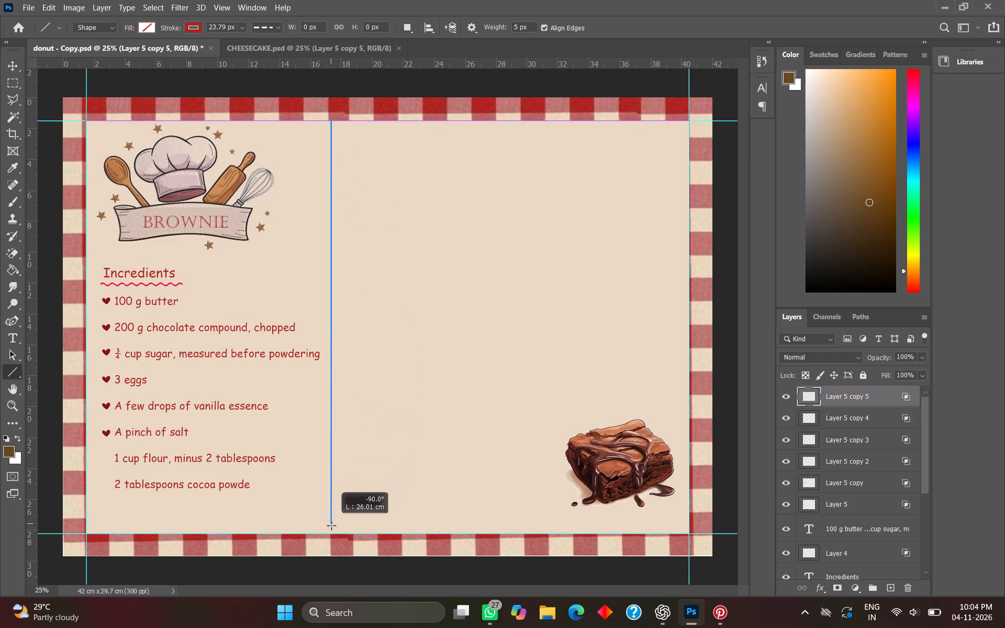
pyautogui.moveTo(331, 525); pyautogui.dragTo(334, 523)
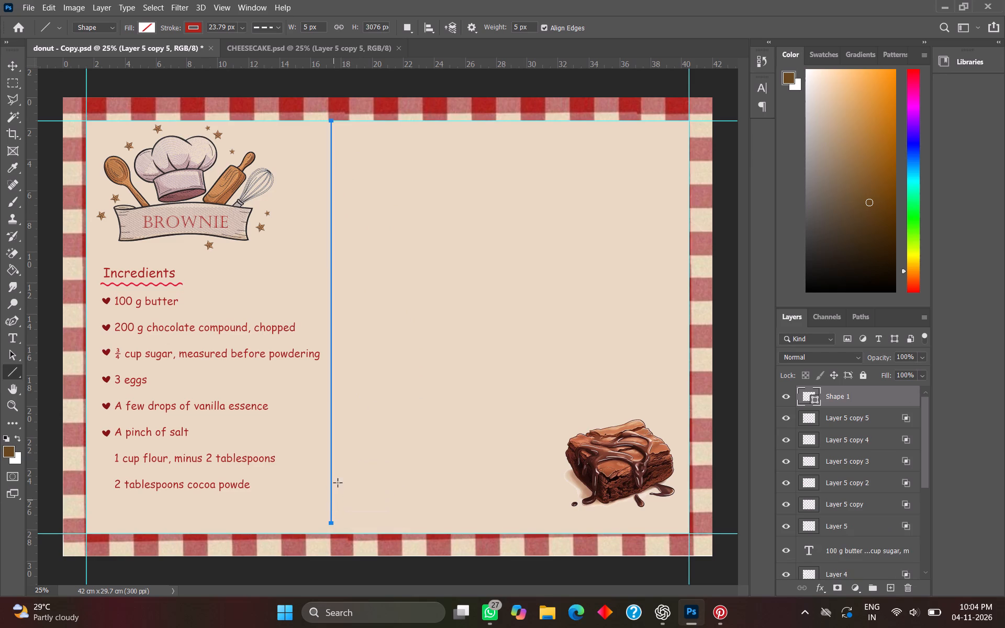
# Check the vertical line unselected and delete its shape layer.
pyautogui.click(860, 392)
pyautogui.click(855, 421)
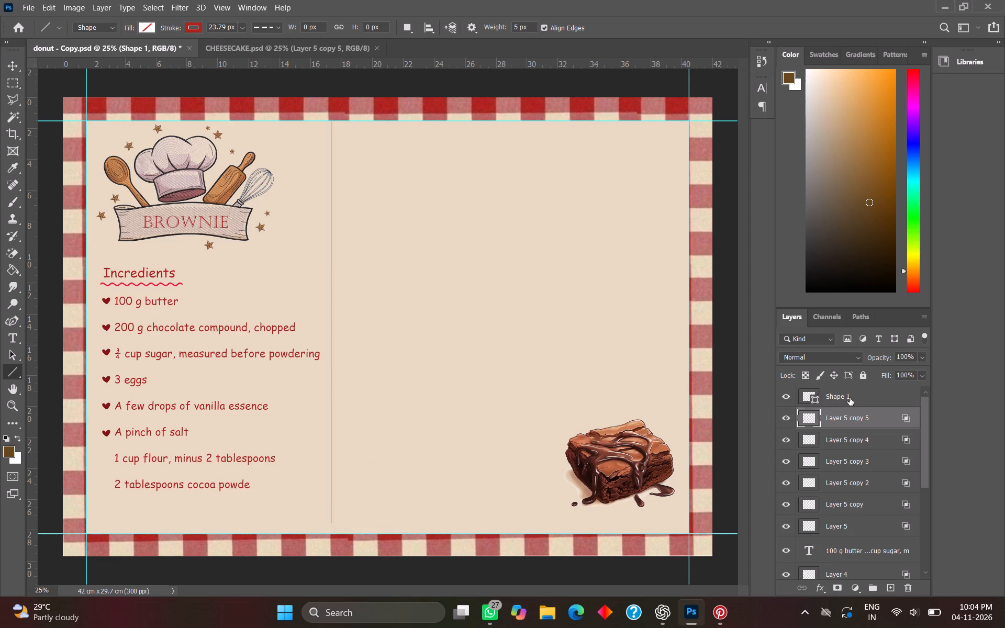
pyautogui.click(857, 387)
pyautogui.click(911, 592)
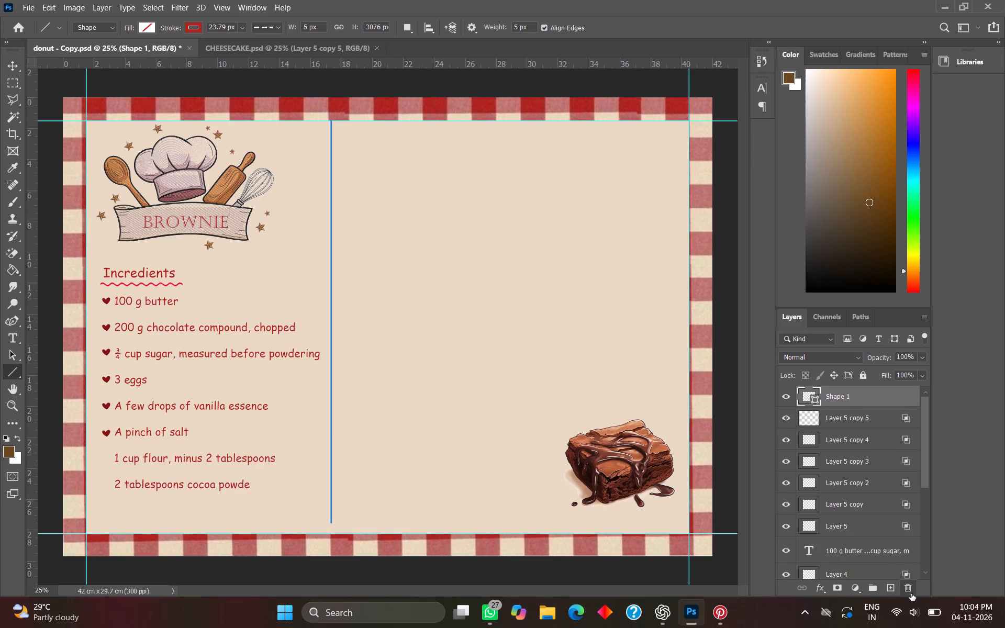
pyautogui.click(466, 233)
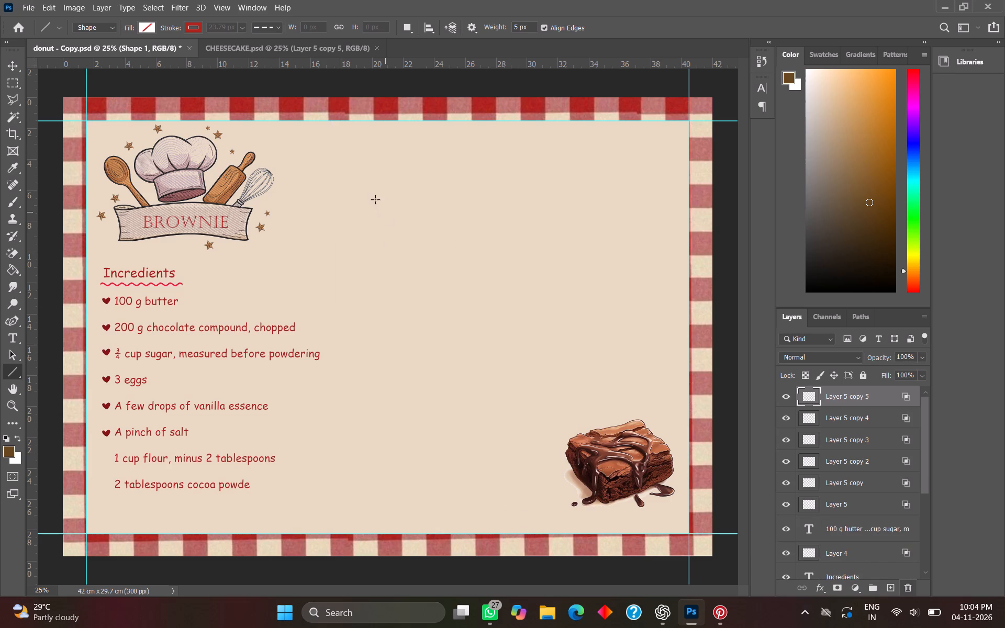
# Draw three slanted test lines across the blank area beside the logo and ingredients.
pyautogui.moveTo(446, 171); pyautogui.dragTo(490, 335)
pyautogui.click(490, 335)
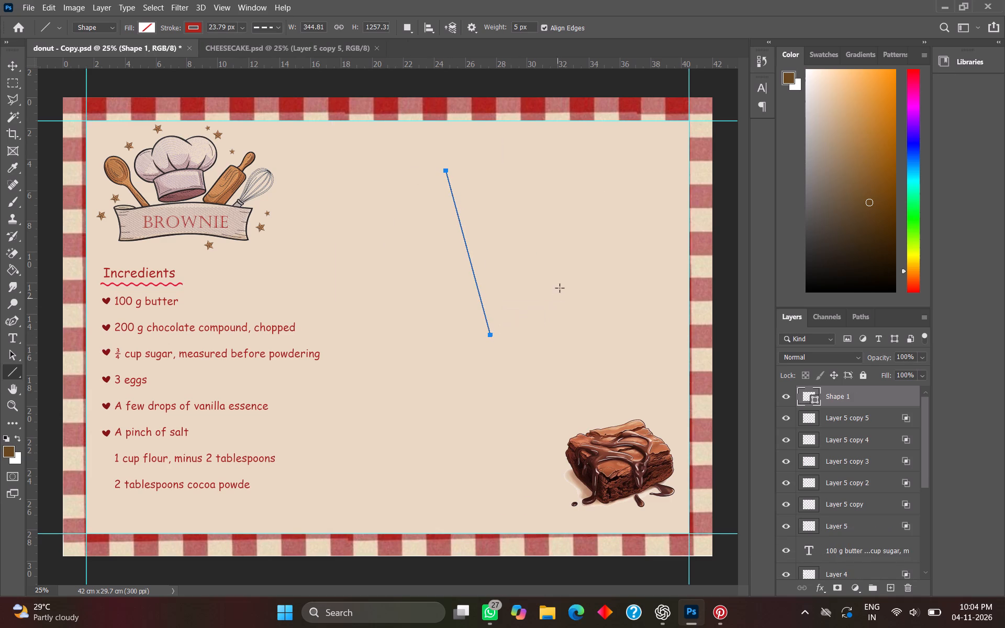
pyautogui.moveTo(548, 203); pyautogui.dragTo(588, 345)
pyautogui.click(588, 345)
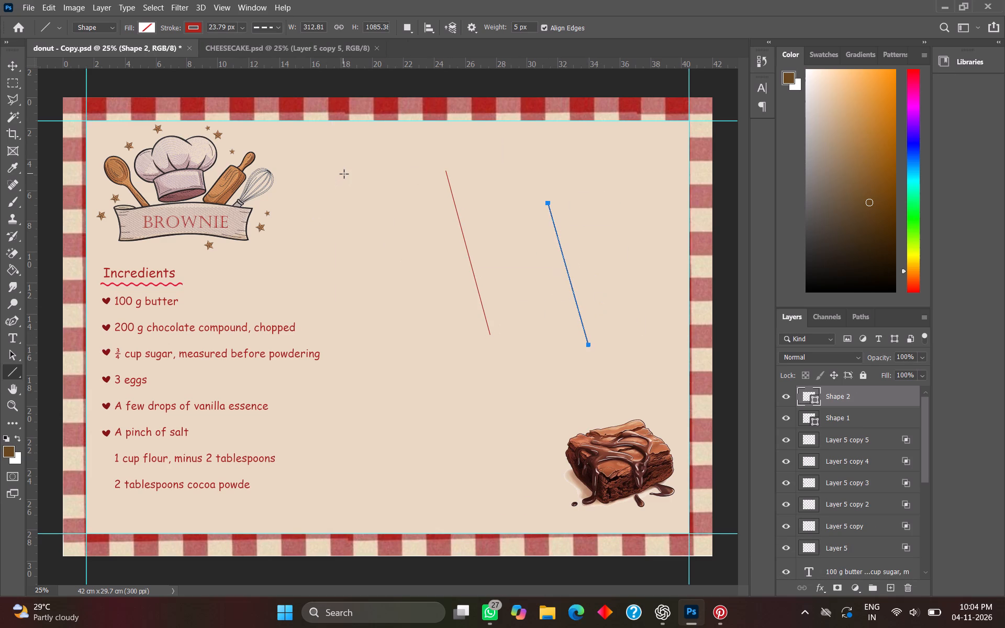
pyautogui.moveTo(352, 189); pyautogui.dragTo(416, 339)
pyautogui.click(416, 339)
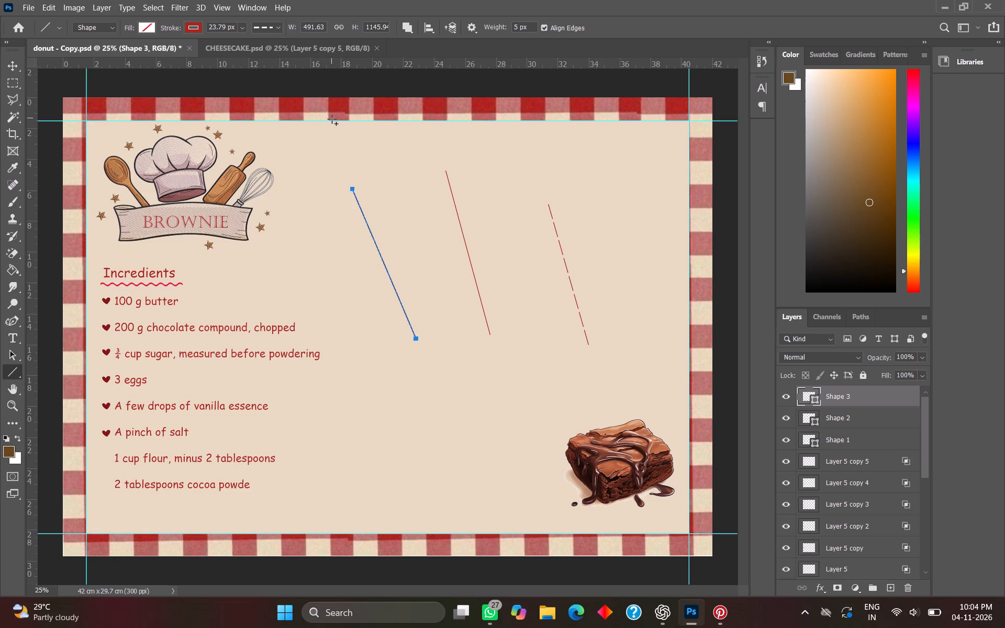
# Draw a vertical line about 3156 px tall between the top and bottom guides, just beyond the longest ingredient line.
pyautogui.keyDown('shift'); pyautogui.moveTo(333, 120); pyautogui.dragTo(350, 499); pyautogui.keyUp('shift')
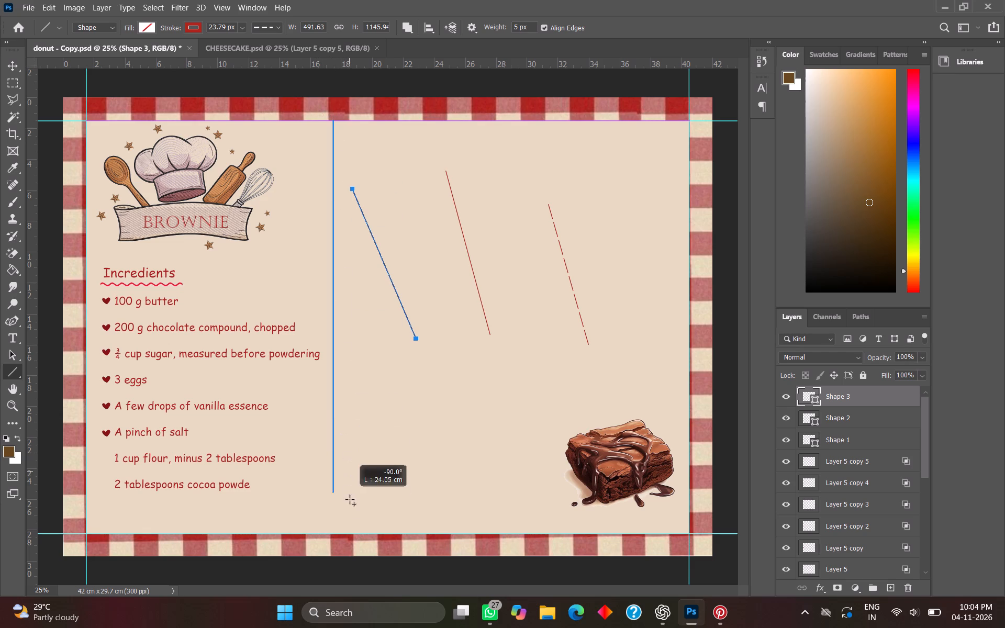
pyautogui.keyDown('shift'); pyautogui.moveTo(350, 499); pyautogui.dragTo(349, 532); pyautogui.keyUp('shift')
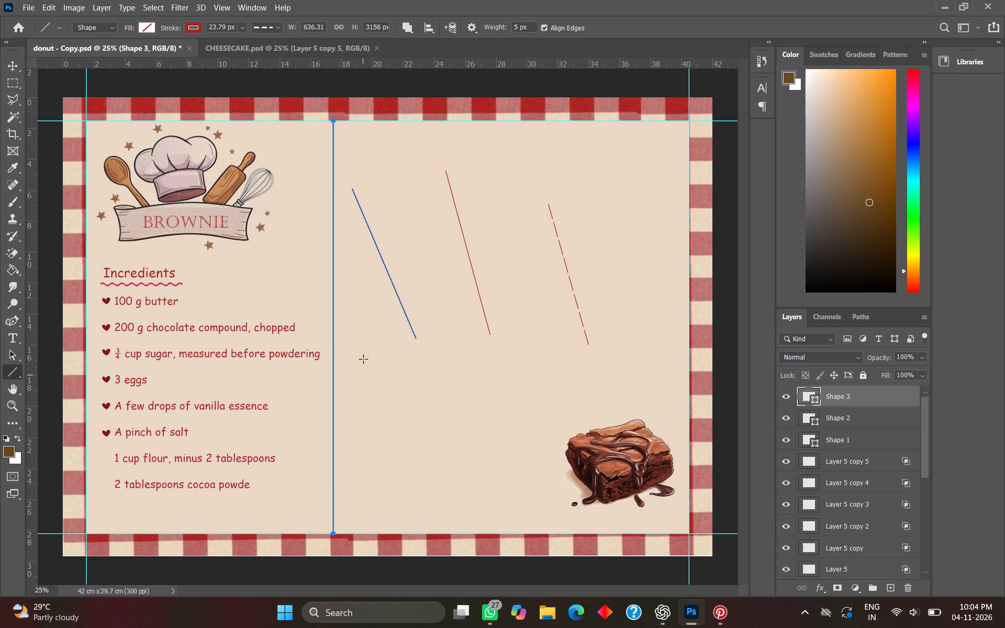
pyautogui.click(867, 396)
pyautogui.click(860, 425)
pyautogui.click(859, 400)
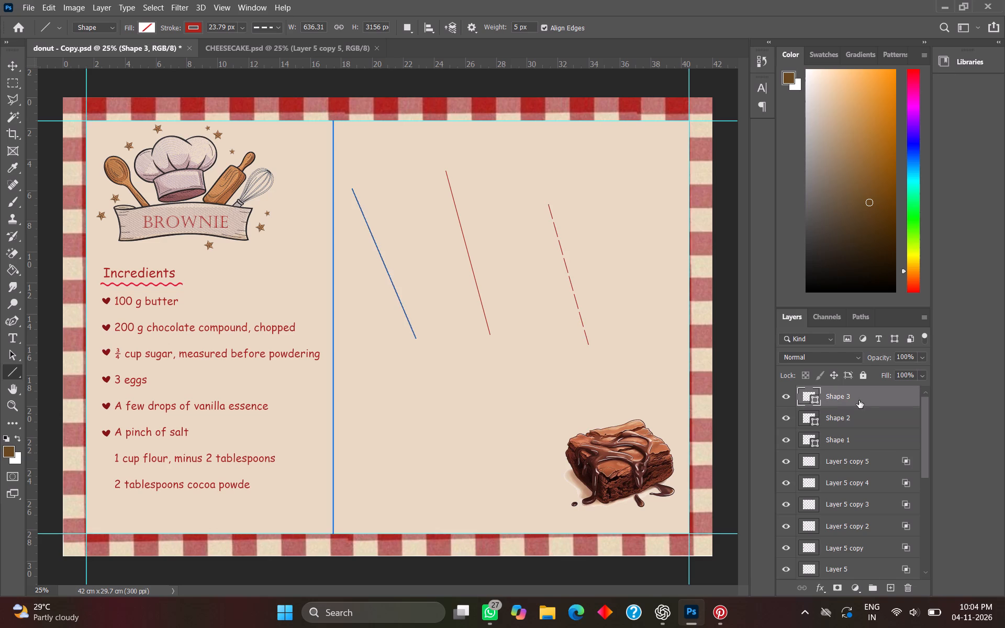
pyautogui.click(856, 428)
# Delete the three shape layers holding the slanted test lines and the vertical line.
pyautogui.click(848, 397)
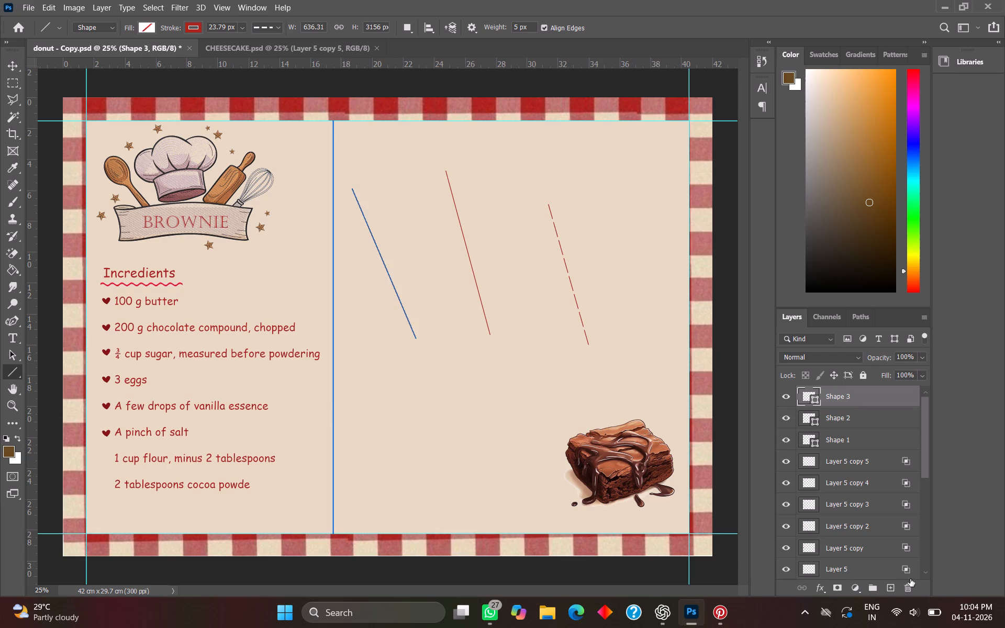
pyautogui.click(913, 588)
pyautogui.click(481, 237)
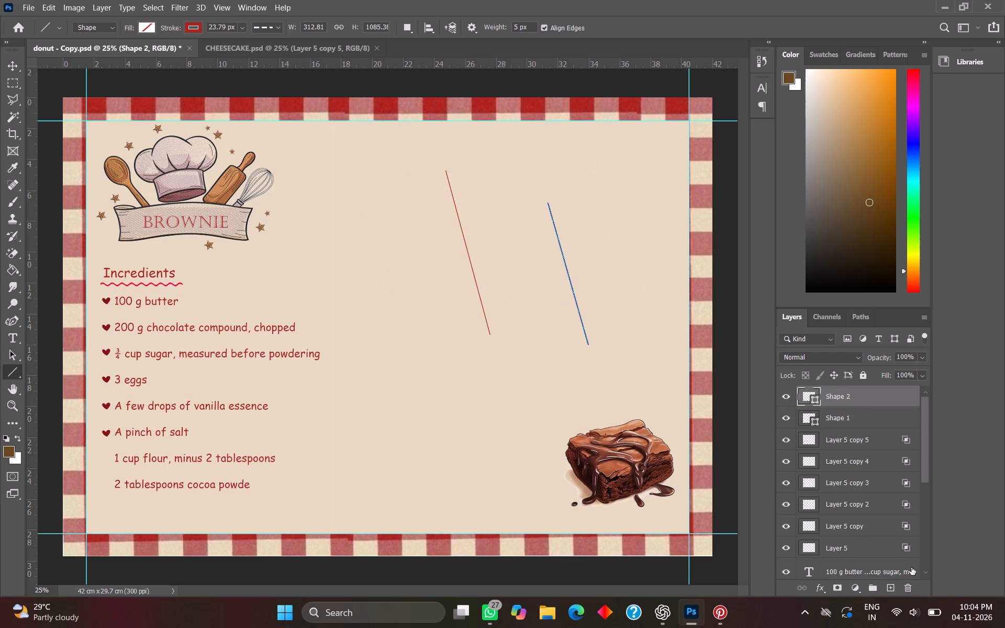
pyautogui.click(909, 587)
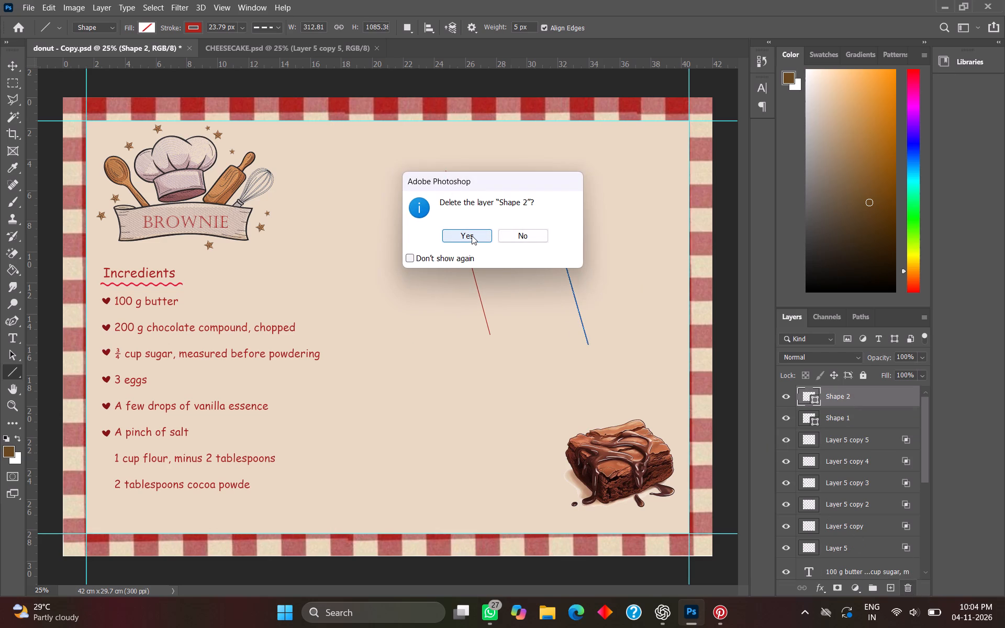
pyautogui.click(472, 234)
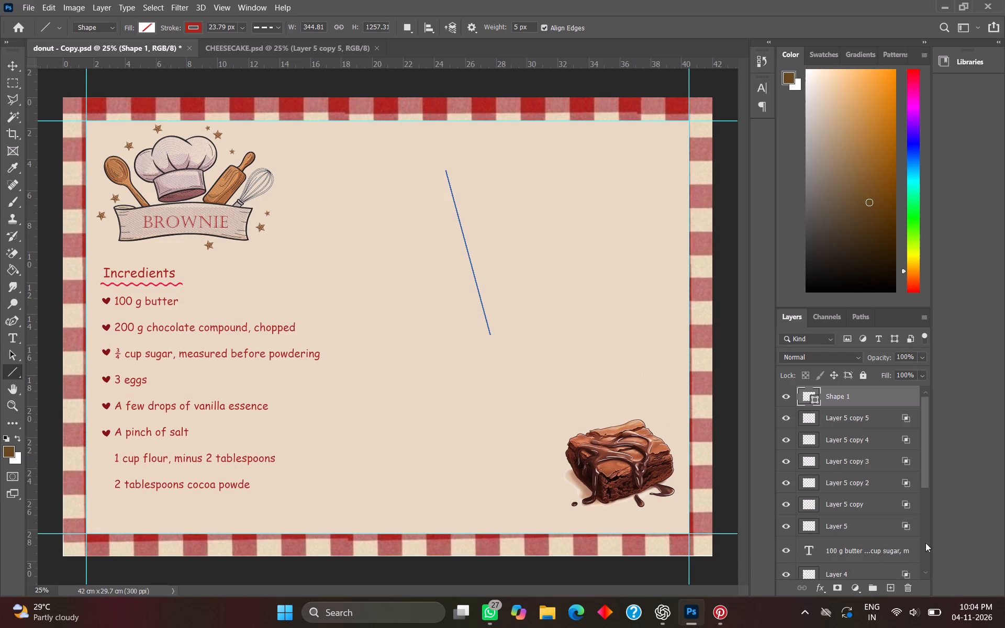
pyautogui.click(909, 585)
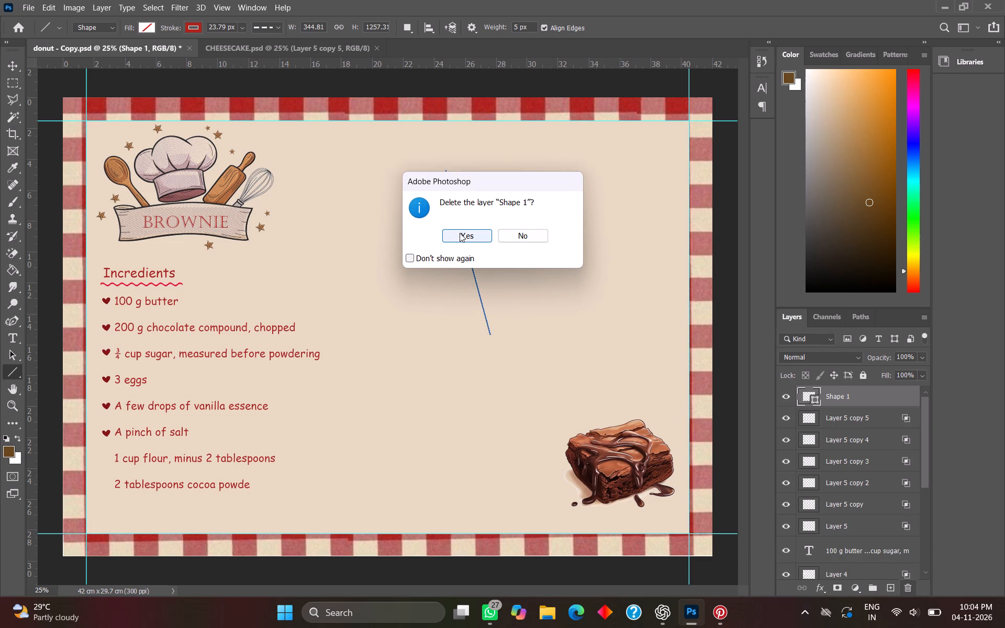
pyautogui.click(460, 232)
# Examine the stroke style and dimensions of the vertical divider line in CHEESECAKE.psd.
pyautogui.click(354, 49)
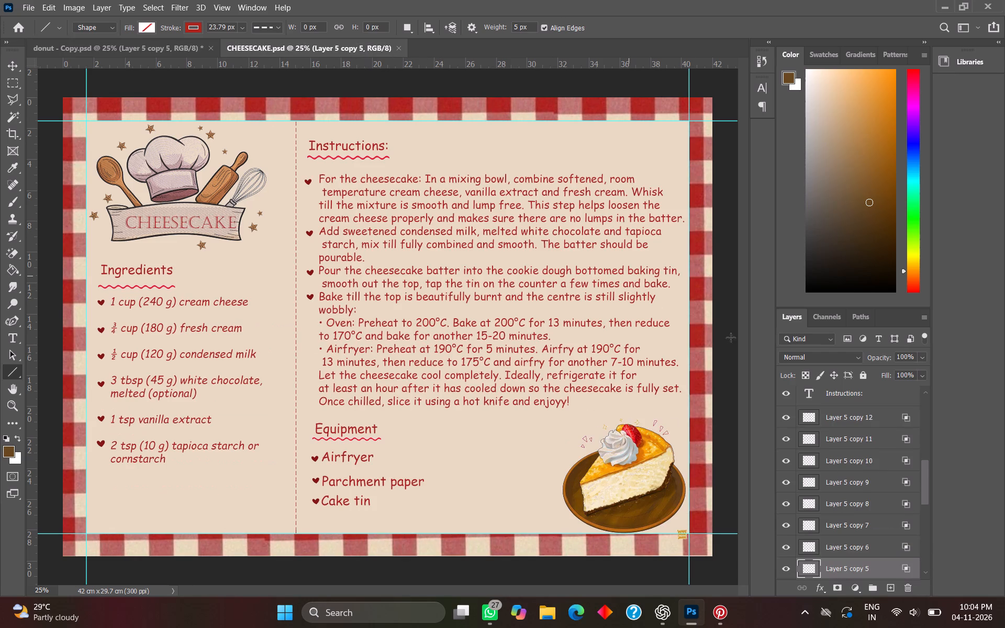
pyautogui.scroll(-19, 873, 459)
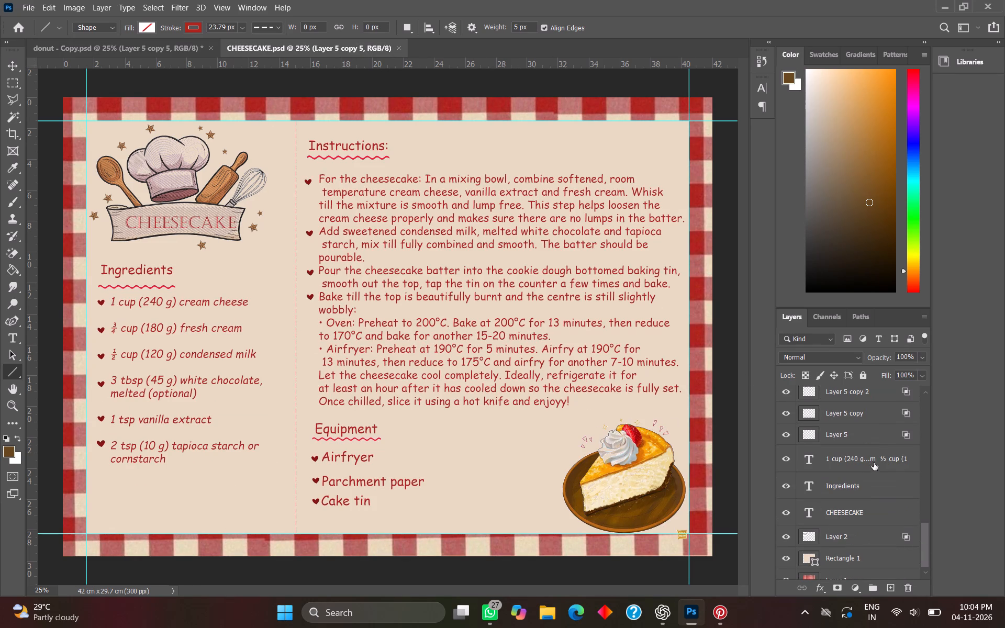
pyautogui.scroll(8, 874, 463)
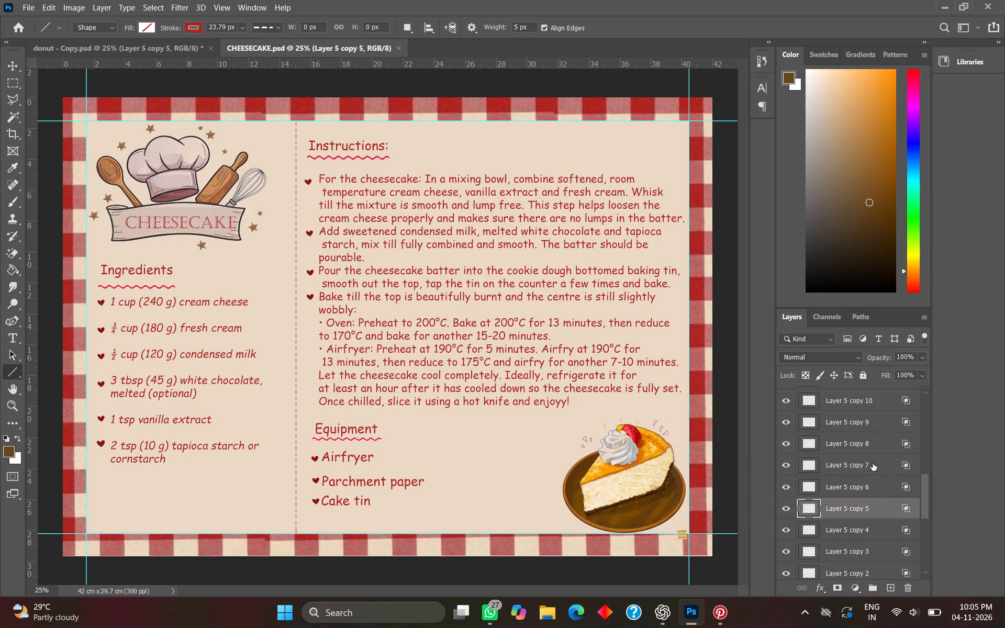
pyautogui.scroll(7, 872, 462)
pyautogui.scroll(11, 835, 421)
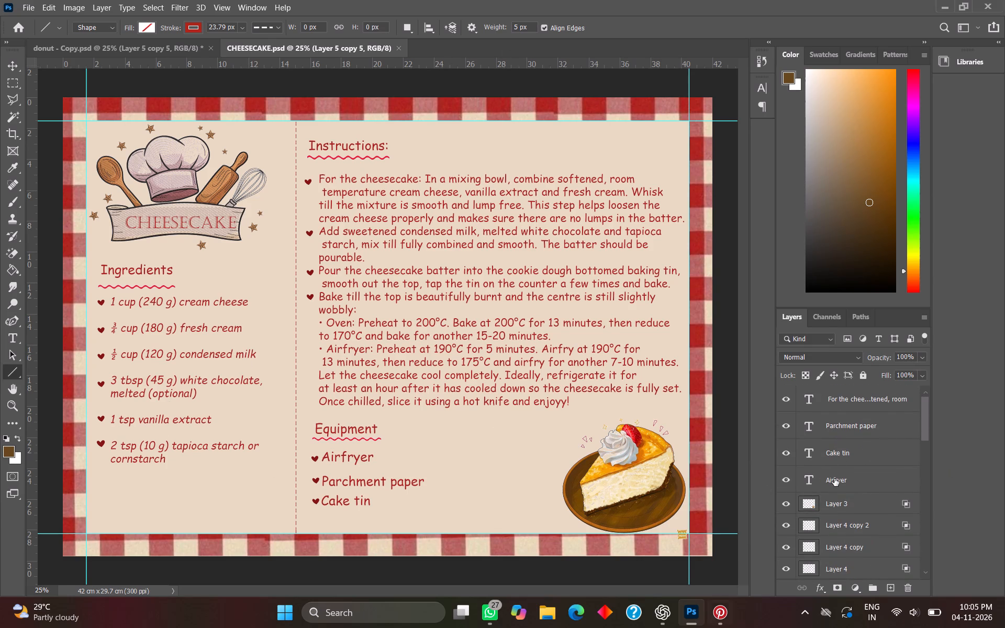
pyautogui.scroll(-2, 845, 503)
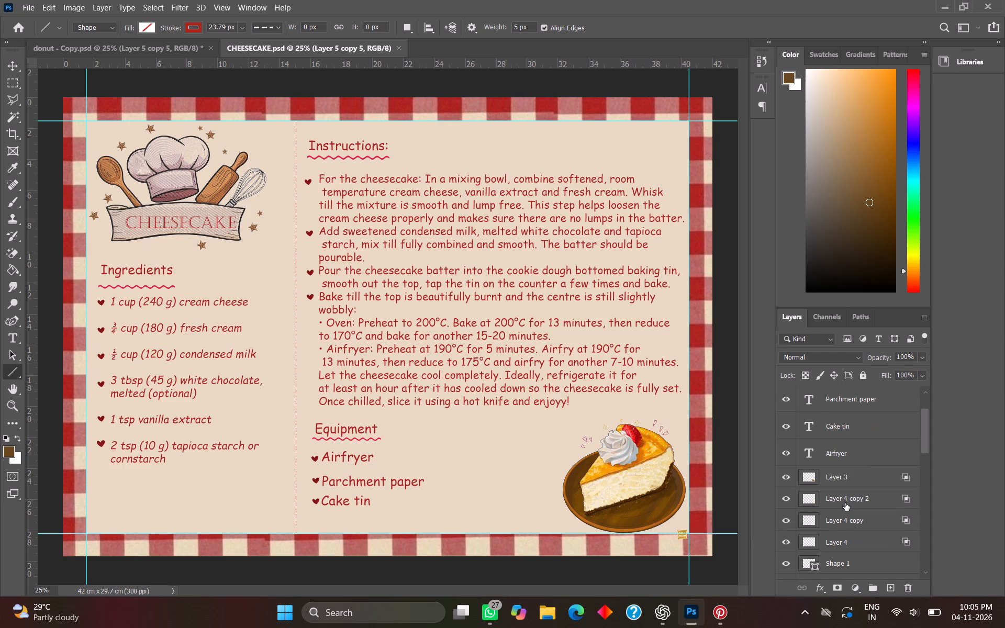
pyautogui.scroll(-1, 831, 526)
pyautogui.click(855, 504)
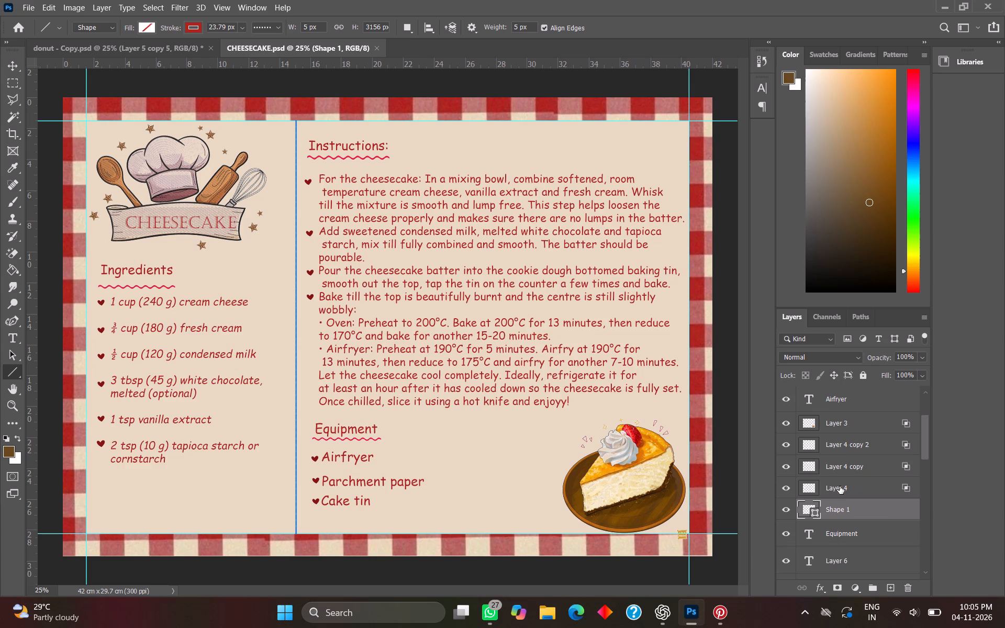
# In donut - Copy.psd, set the Line tool to the dotted stroke style, with width 5 px and height 3156 px.
pyautogui.click(84, 40)
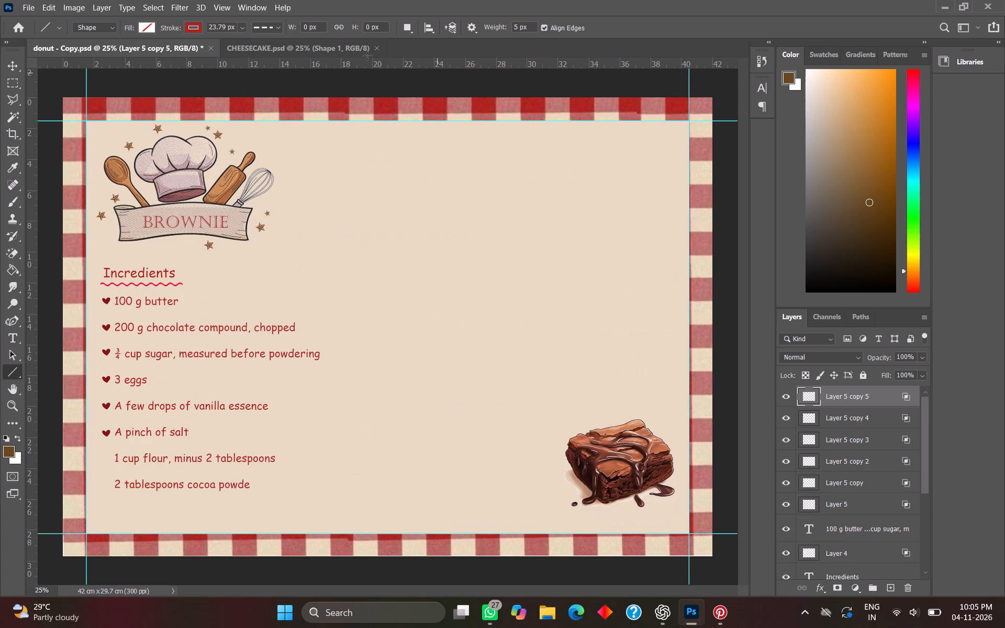
pyautogui.click(270, 23)
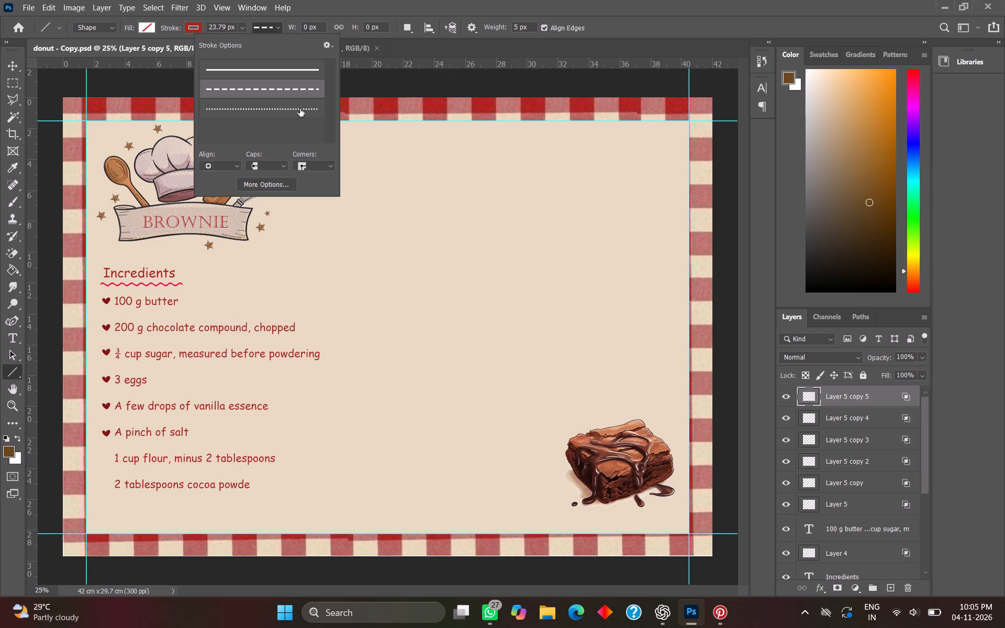
pyautogui.click(300, 111)
pyautogui.click(304, 25)
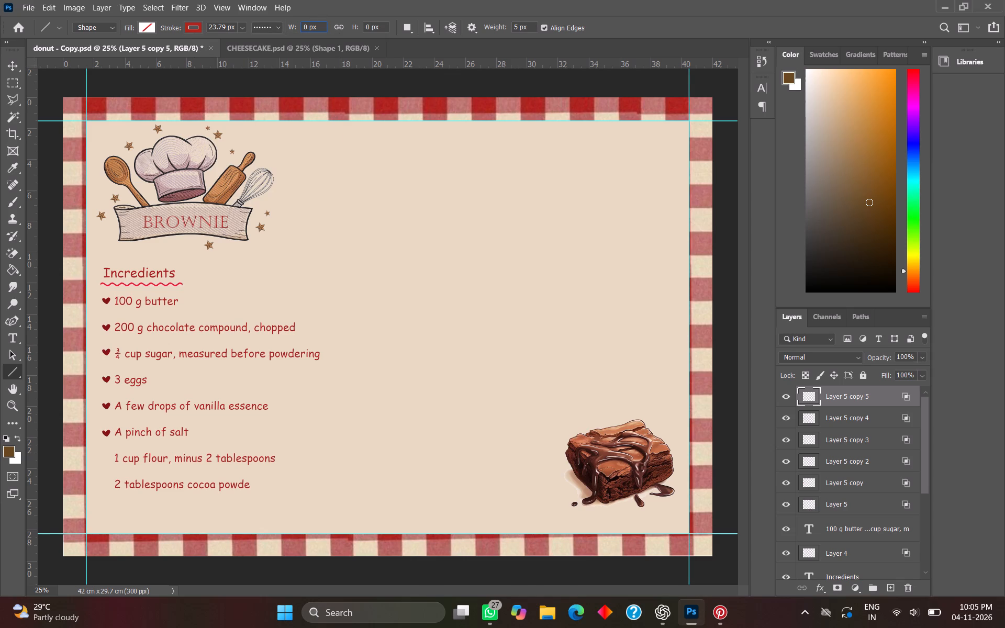
pyautogui.click(307, 27)
pyautogui.press('BackSpace')
pyautogui.press('BackSpace')
pyautogui.press('BackSpace')
pyautogui.press('5')
pyautogui.press('Return')
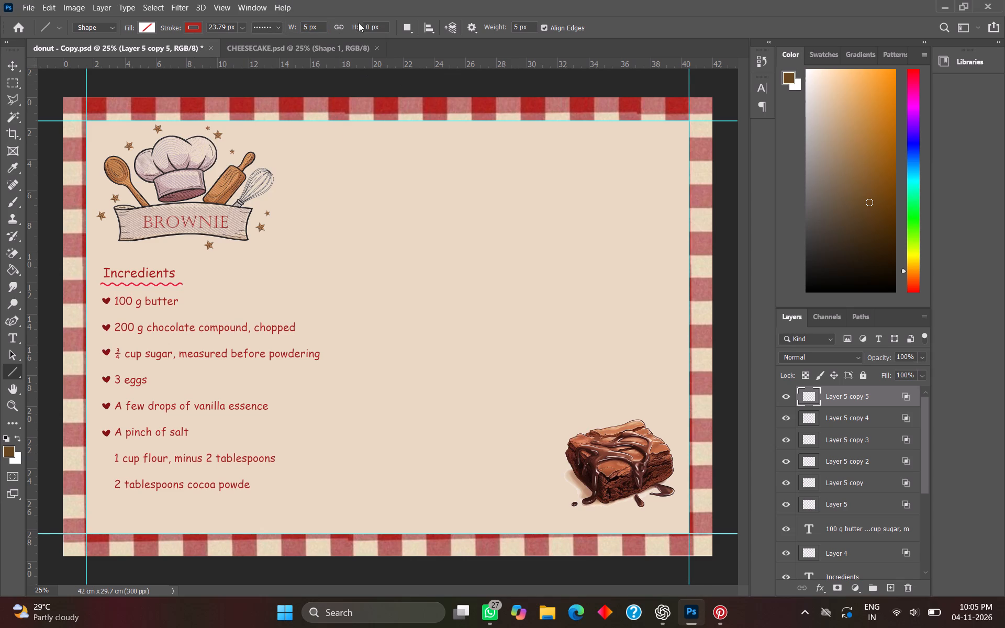
pyautogui.click(368, 26)
pyautogui.press('BackSpace')
pyautogui.write('3156')
pyautogui.press('Return')
# Draw a vertical divider just beyond the longest ingredient line, from the top guide to the bottom guide.
pyautogui.moveTo(330, 124); pyautogui.dragTo(339, 533)
pyautogui.click(848, 399)
pyautogui.click(844, 424)
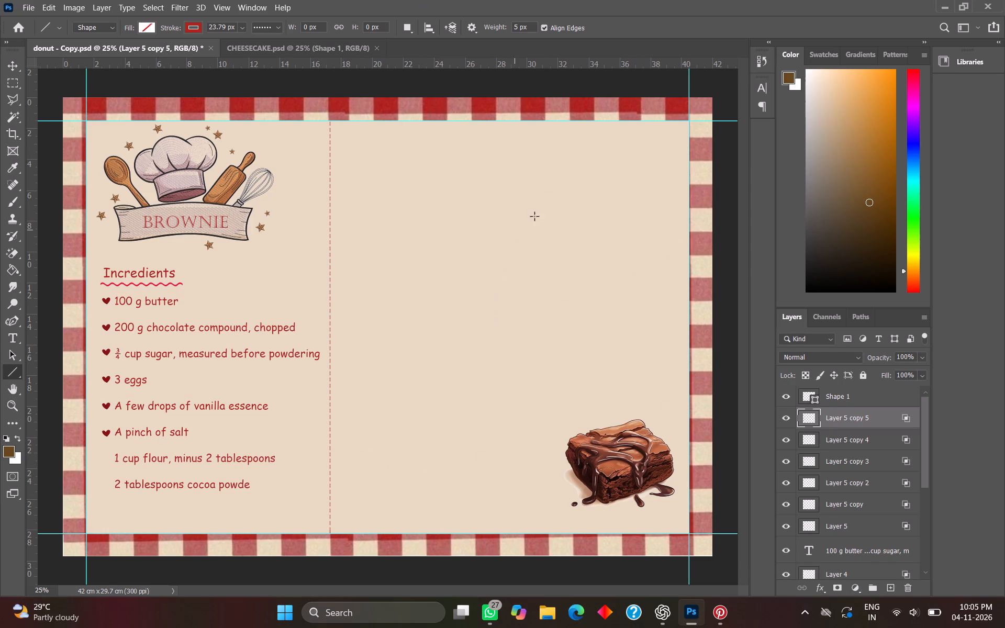
# Compare the new divider on the BROWNIE sheet with the one in CHEESECAKE.psd.
pyautogui.click(283, 46)
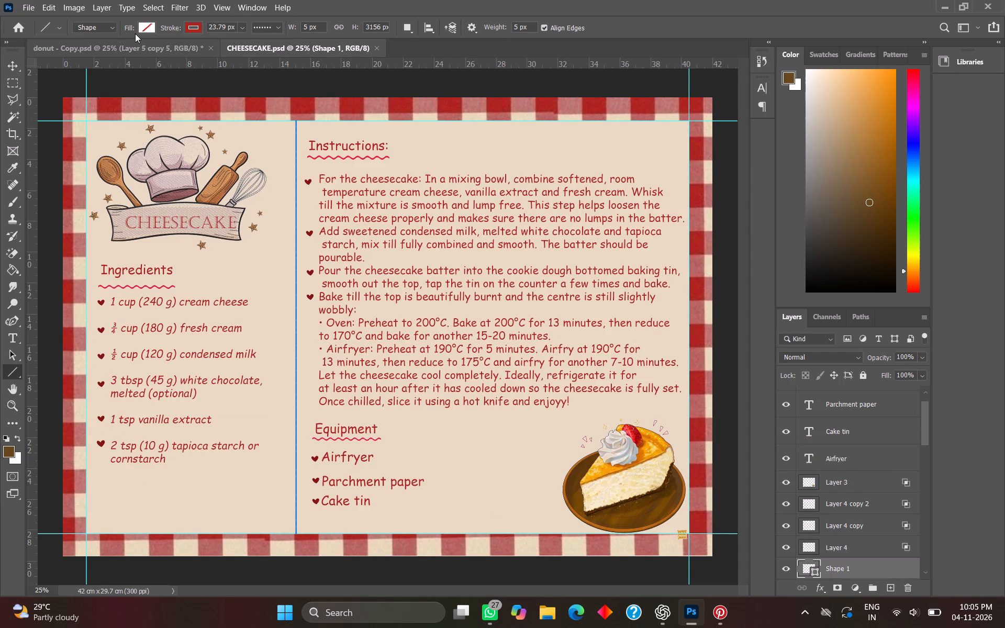
pyautogui.click(131, 48)
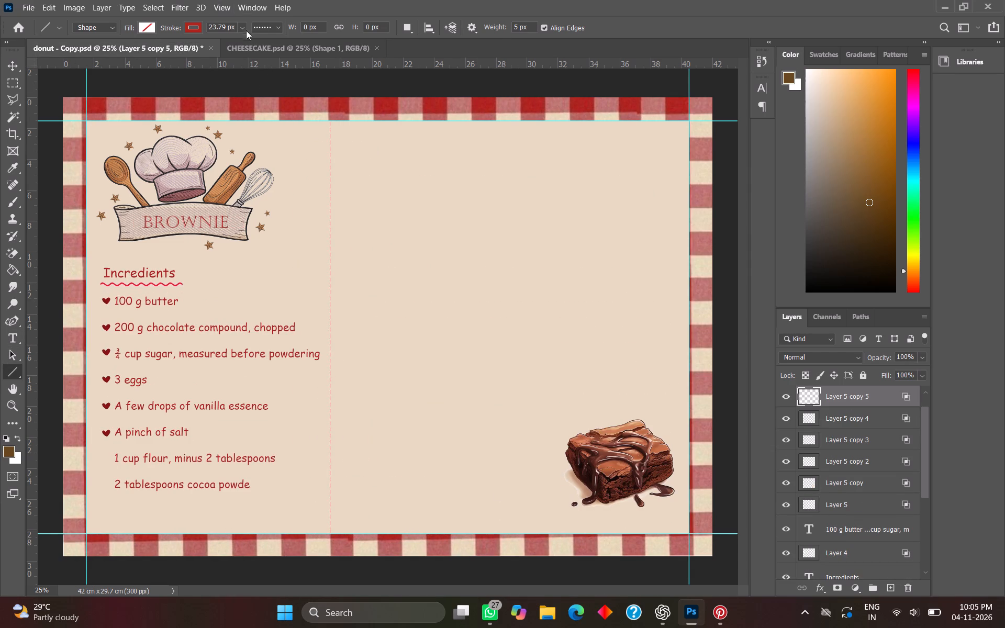
pyautogui.click(245, 44)
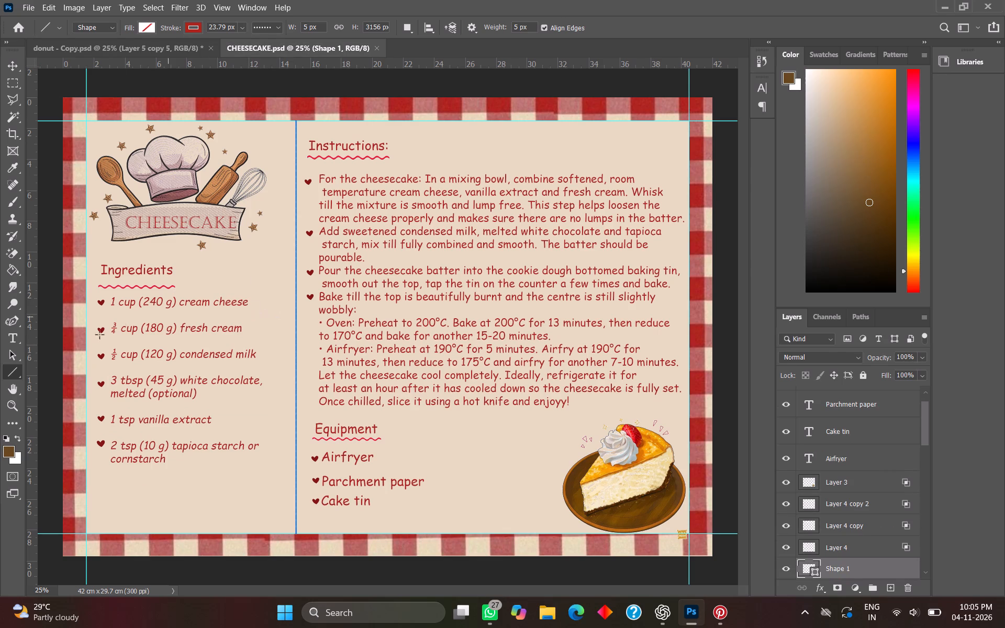
# Compare the font style of the ingredient text in CHEESECAKE.psd with that of the BROWNIE sheet's ingredient list.
pyautogui.click(9, 334)
pyautogui.moveTo(247, 301); pyautogui.dragTo(230, 304)
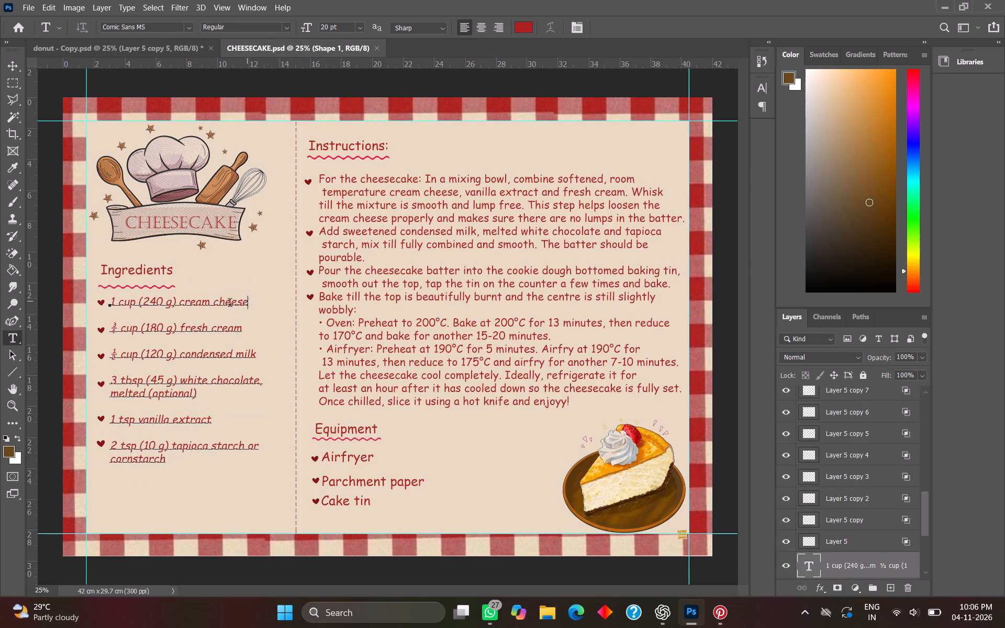
pyautogui.moveTo(230, 304); pyautogui.dragTo(103, 305)
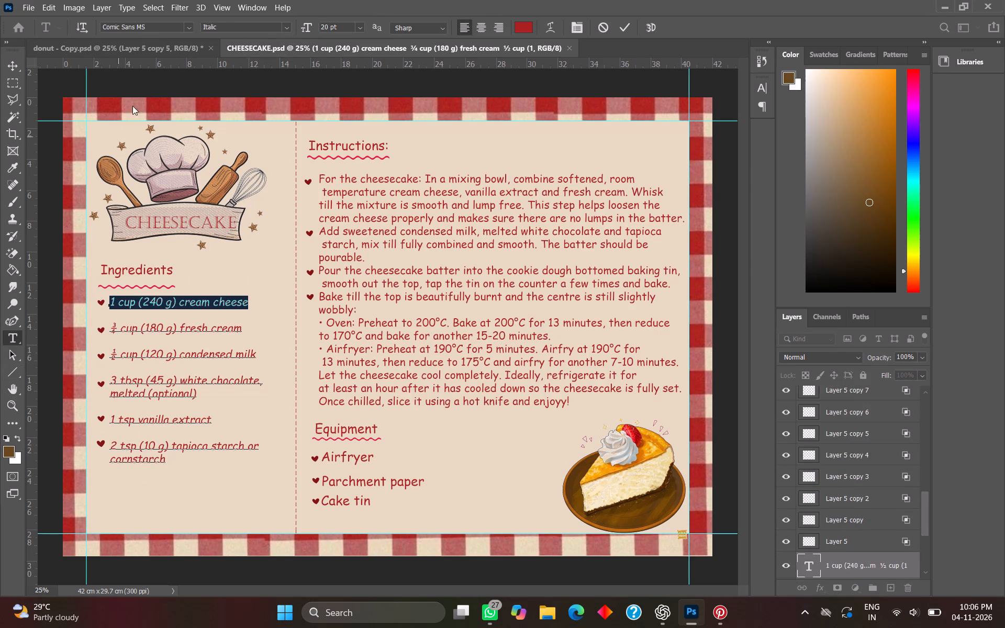
pyautogui.click(122, 44)
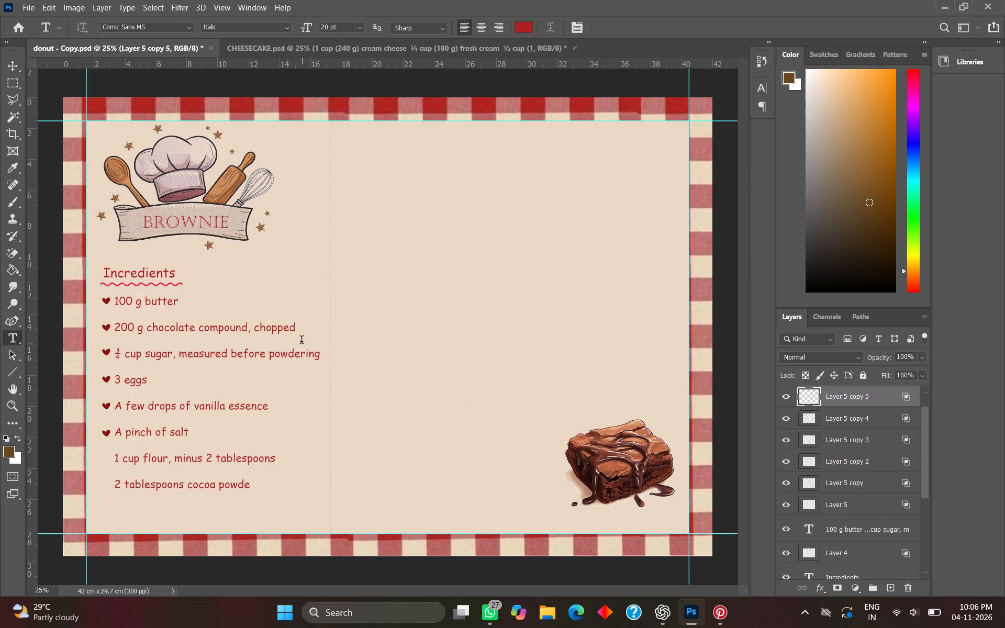
pyautogui.moveTo(297, 329); pyautogui.dragTo(100, 334)
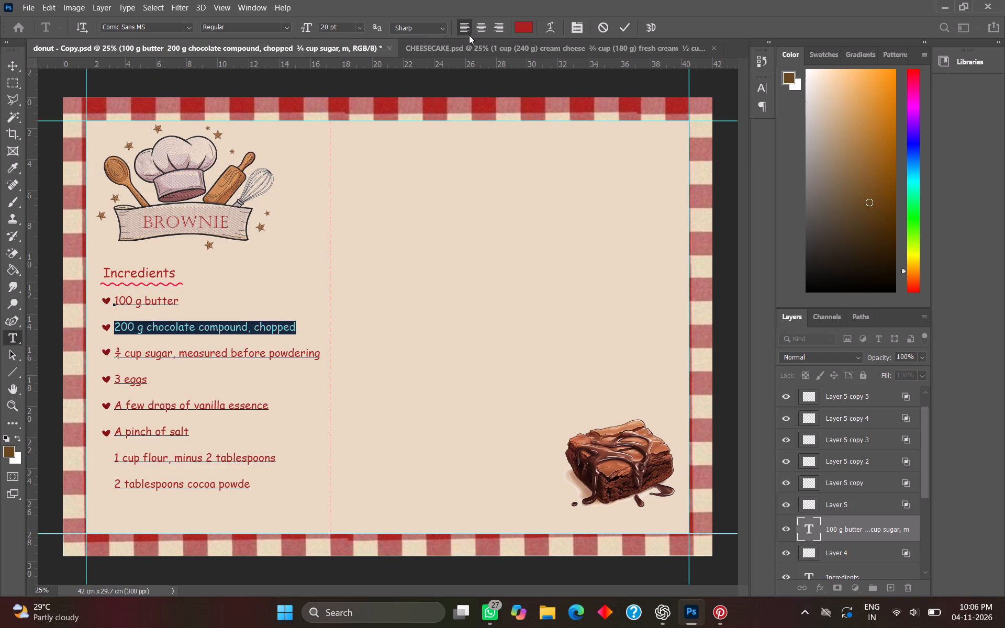
pyautogui.click(483, 46)
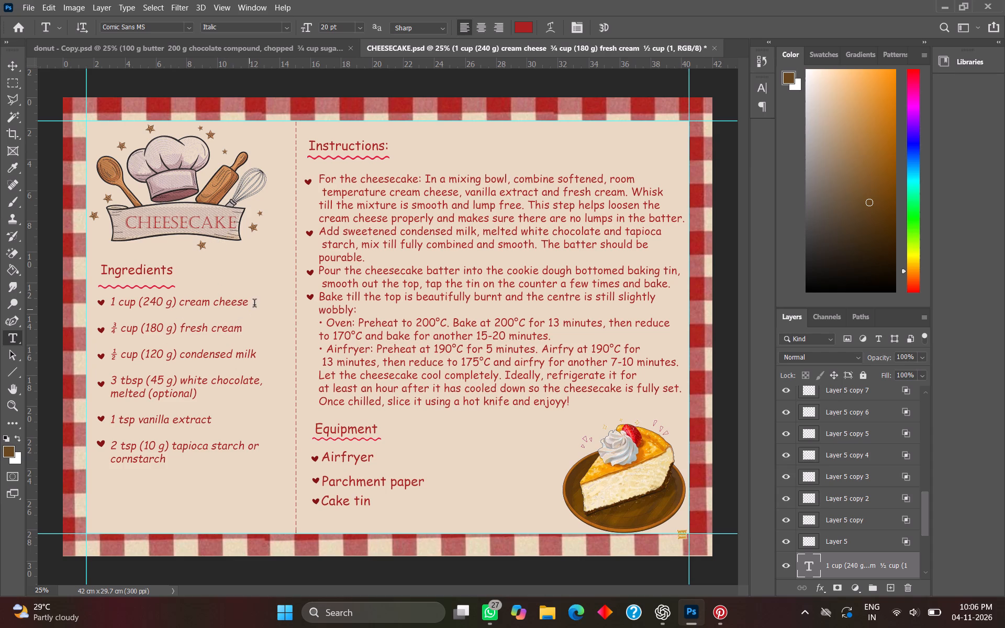
pyautogui.moveTo(247, 305); pyautogui.dragTo(192, 289)
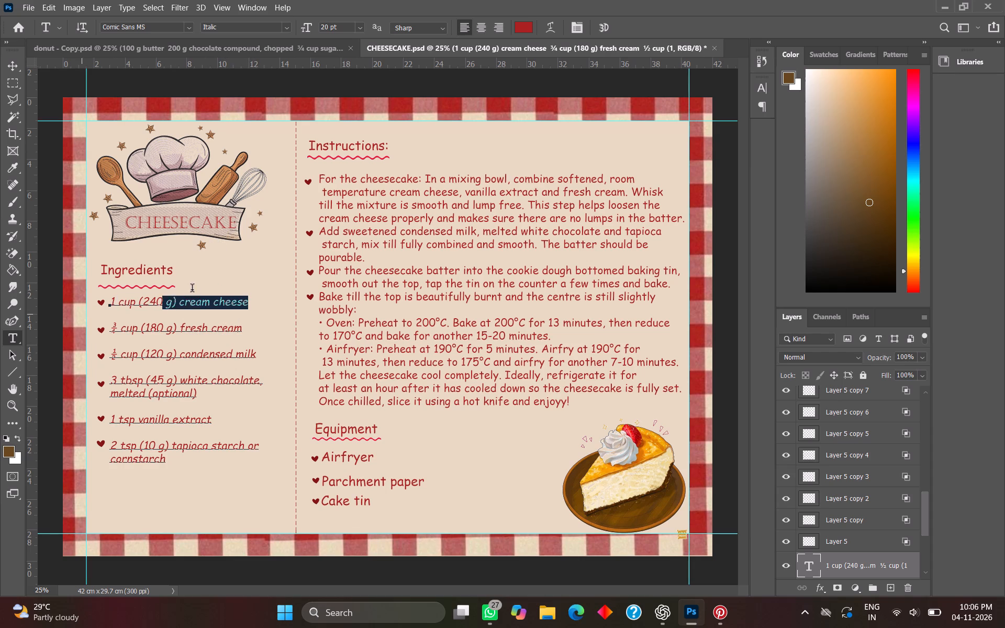
pyautogui.moveTo(192, 289); pyautogui.dragTo(111, 301)
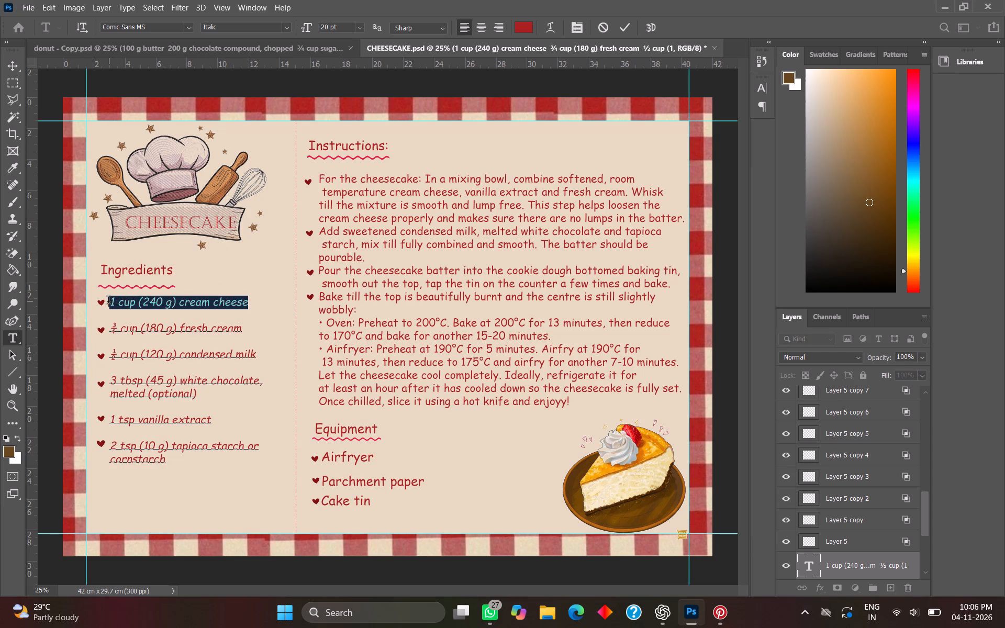
# In donut - Copy.psd, set the whole ingredient list, from "100 g butter" to "2 tablespoons cocoa powde", to the Italic font style.
pyautogui.click(144, 50)
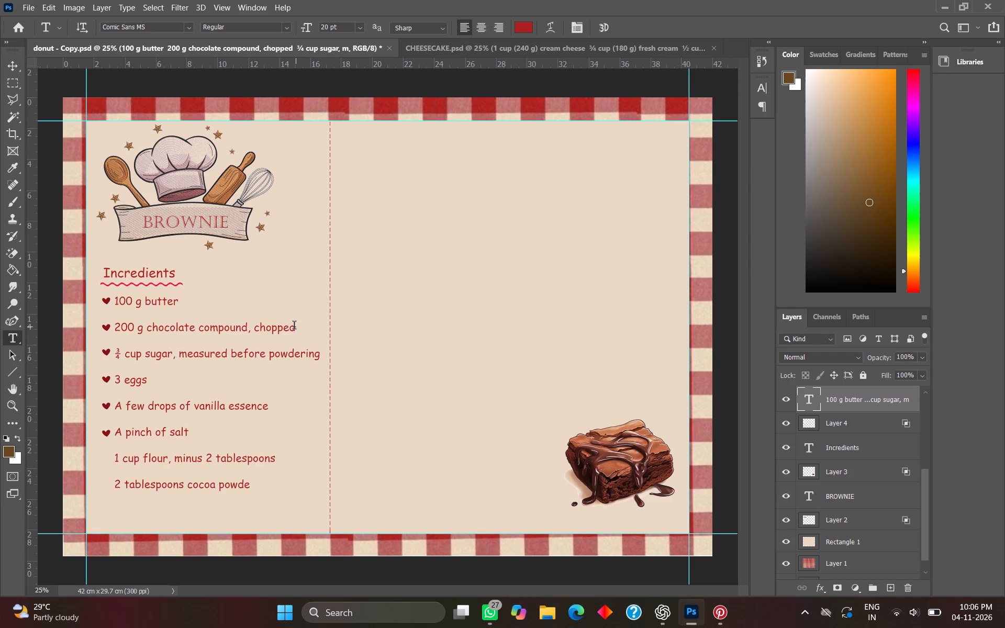
pyautogui.moveTo(294, 327); pyautogui.dragTo(140, 328)
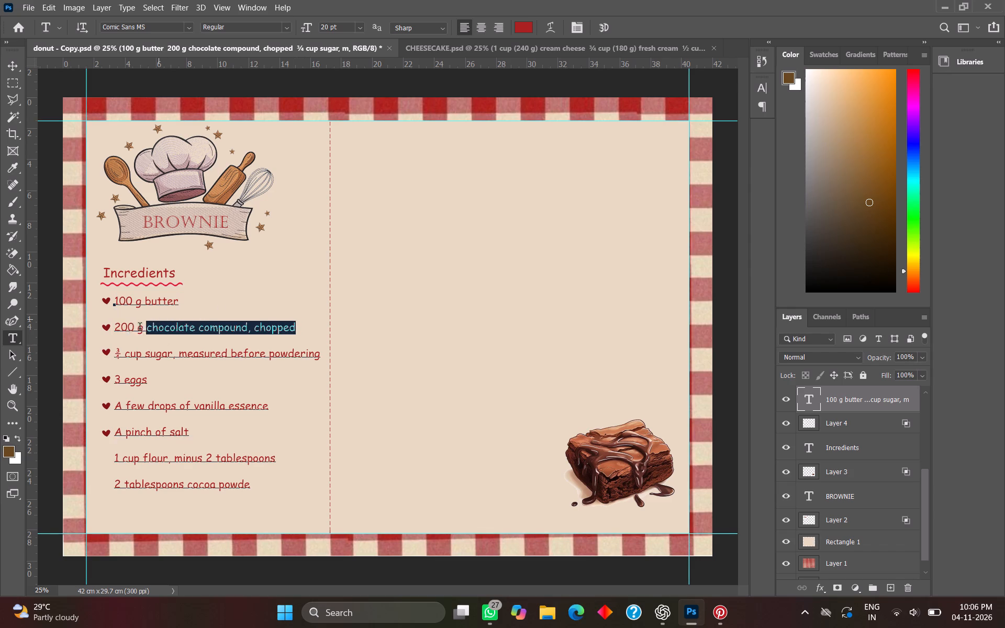
pyautogui.moveTo(140, 328); pyautogui.dragTo(271, 344)
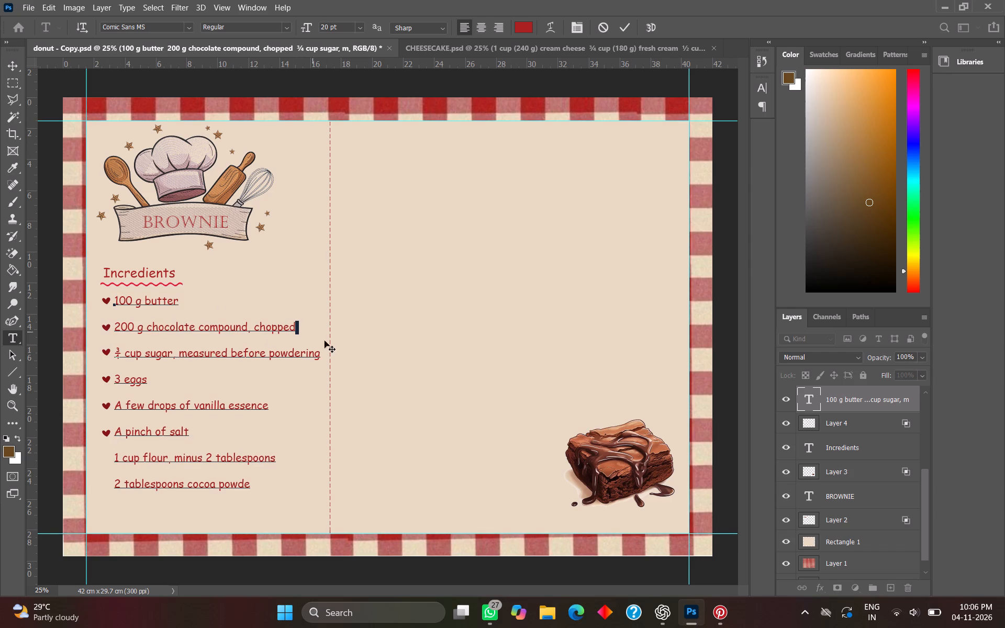
pyautogui.moveTo(250, 486); pyautogui.dragTo(113, 364)
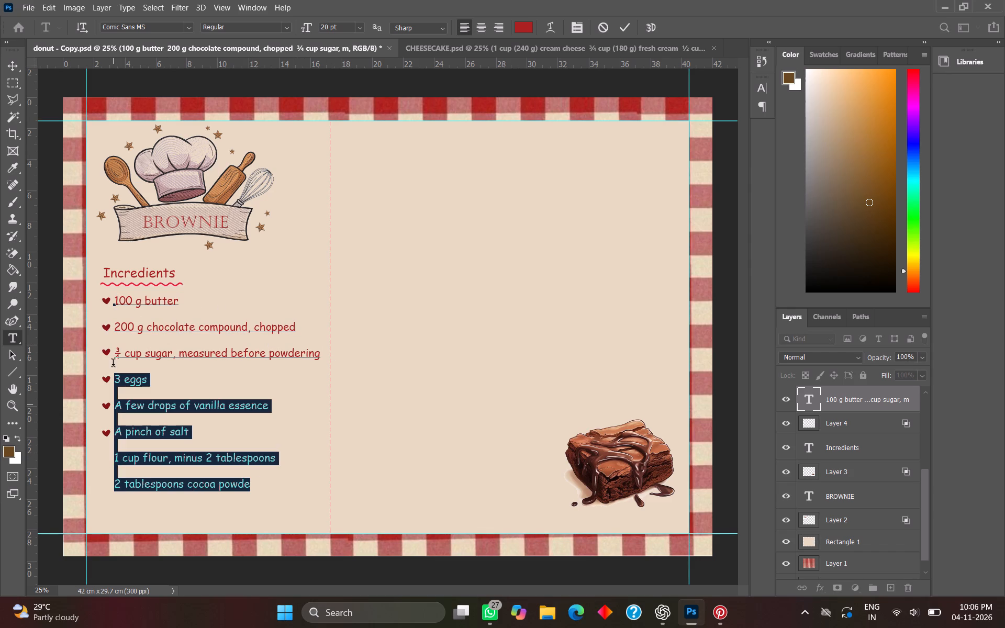
pyautogui.moveTo(113, 364); pyautogui.dragTo(105, 297)
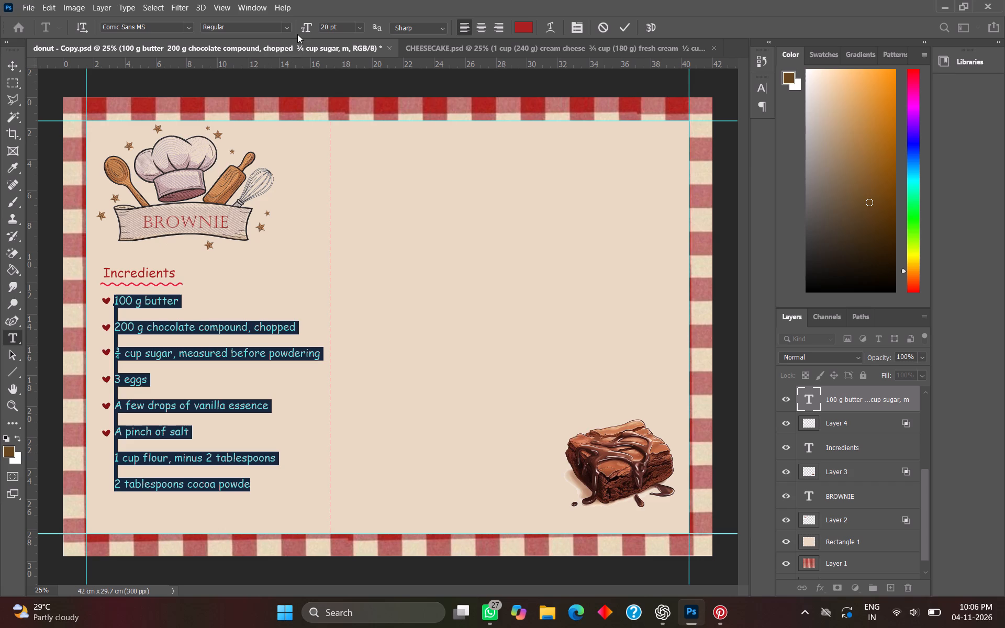
pyautogui.click(288, 27)
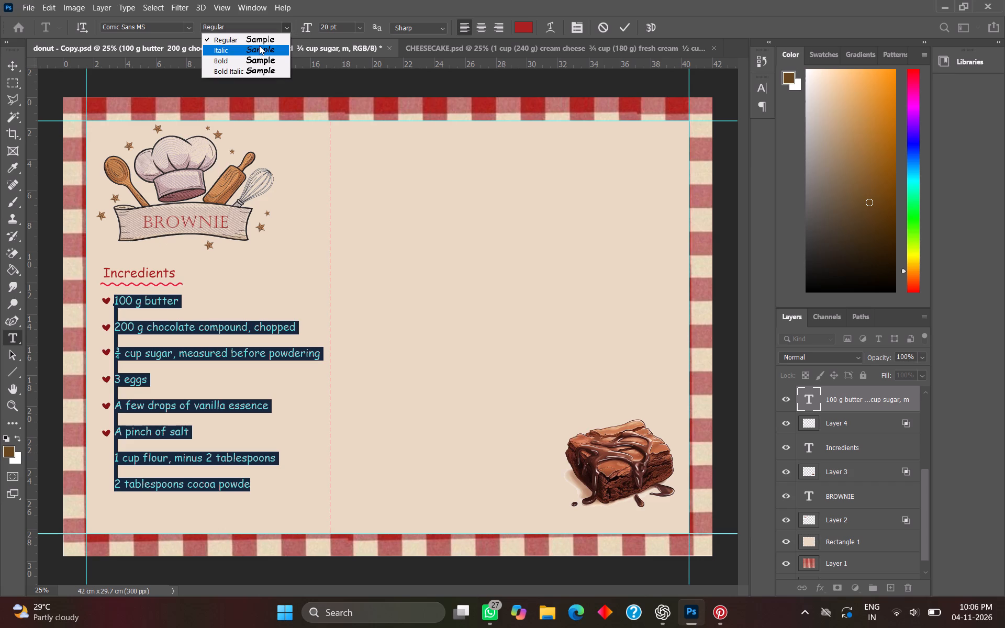
pyautogui.click(259, 46)
pyautogui.click(865, 388)
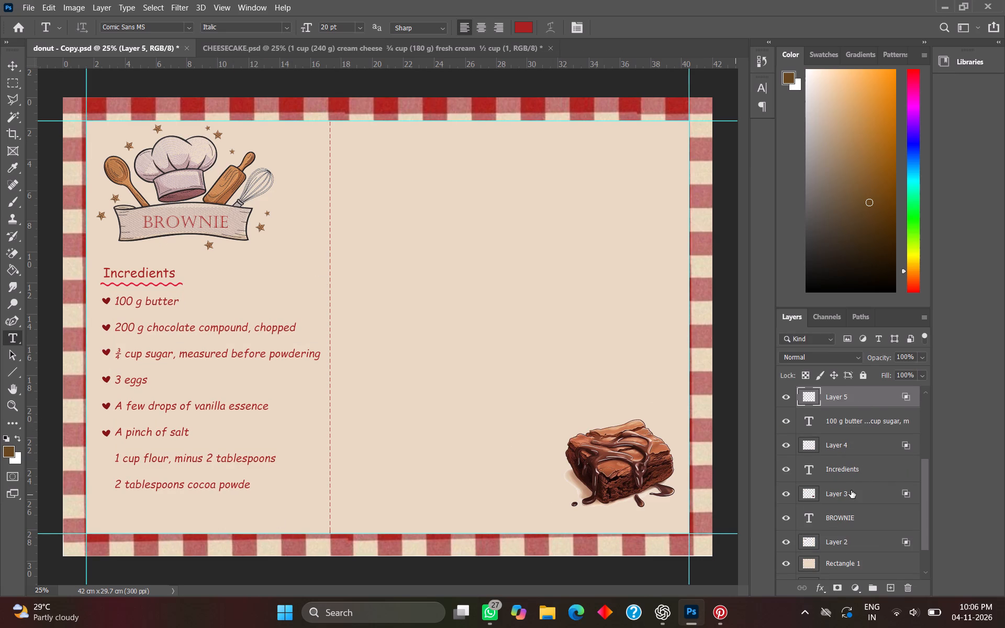
# Duplicate the heart bullet beside "A pinch of salt" and place the copy in front of "1 cup flour, minus 2 tablespoons".
pyautogui.scroll(-7, 851, 490)
pyautogui.scroll(6, 851, 490)
pyautogui.scroll(-1, 851, 490)
pyautogui.scroll(7, 851, 490)
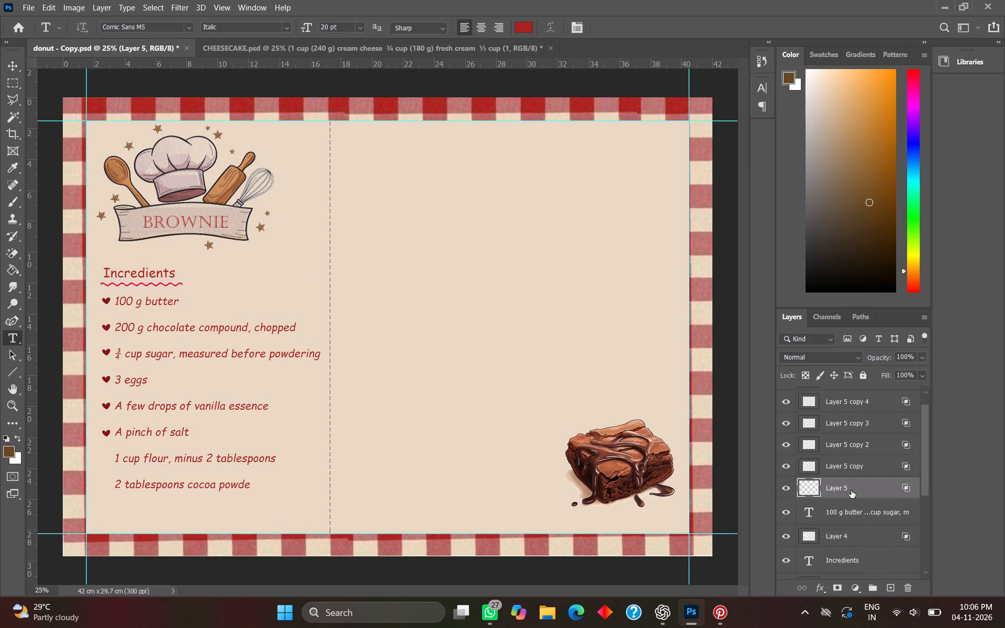
pyautogui.scroll(8, 851, 490)
pyautogui.click(885, 413)
pyautogui.rightClick(883, 414)
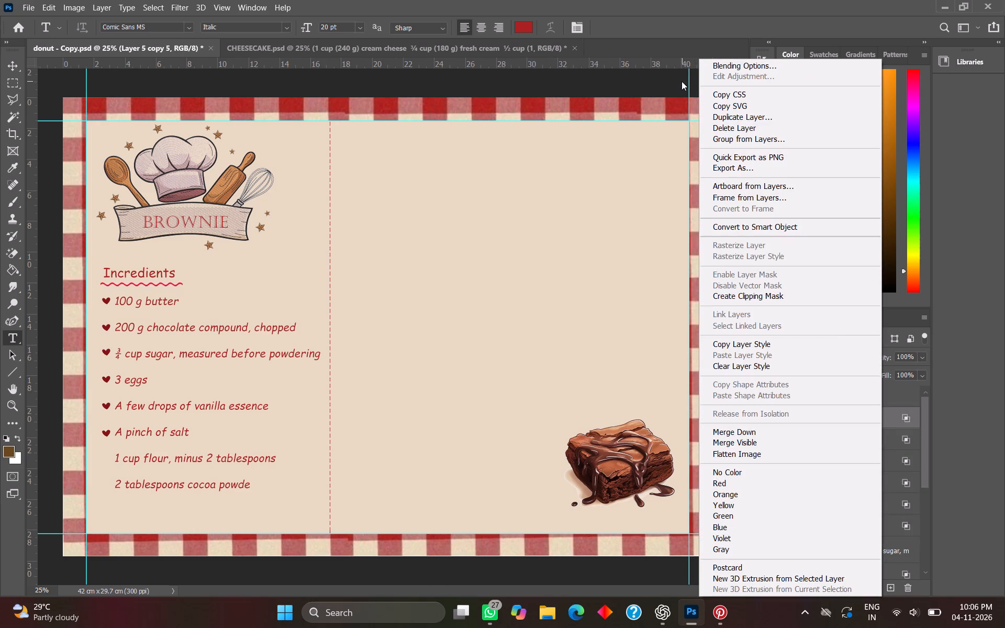
pyautogui.click(789, 119)
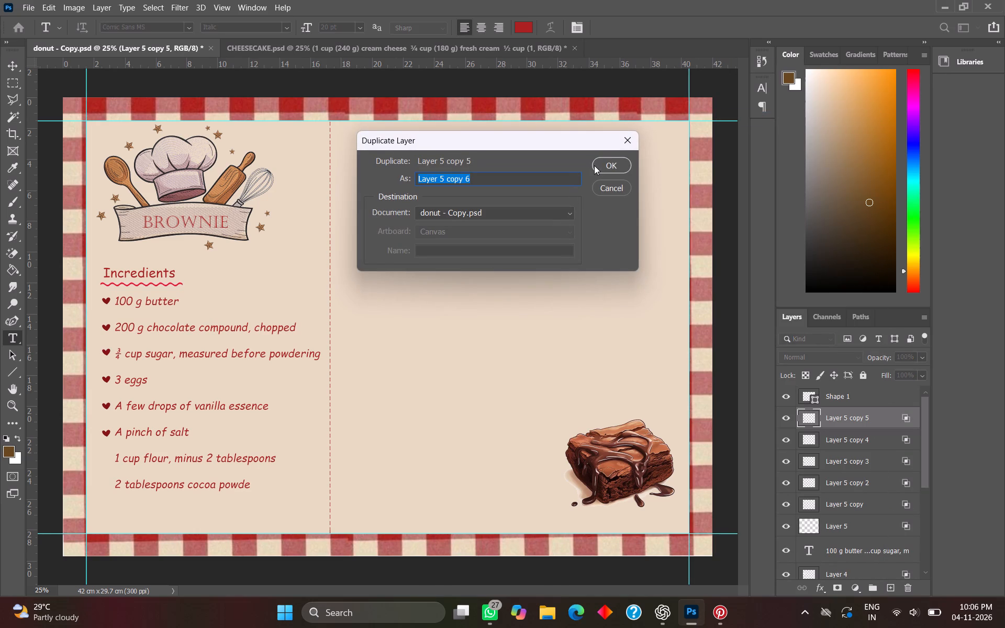
pyautogui.click(605, 160)
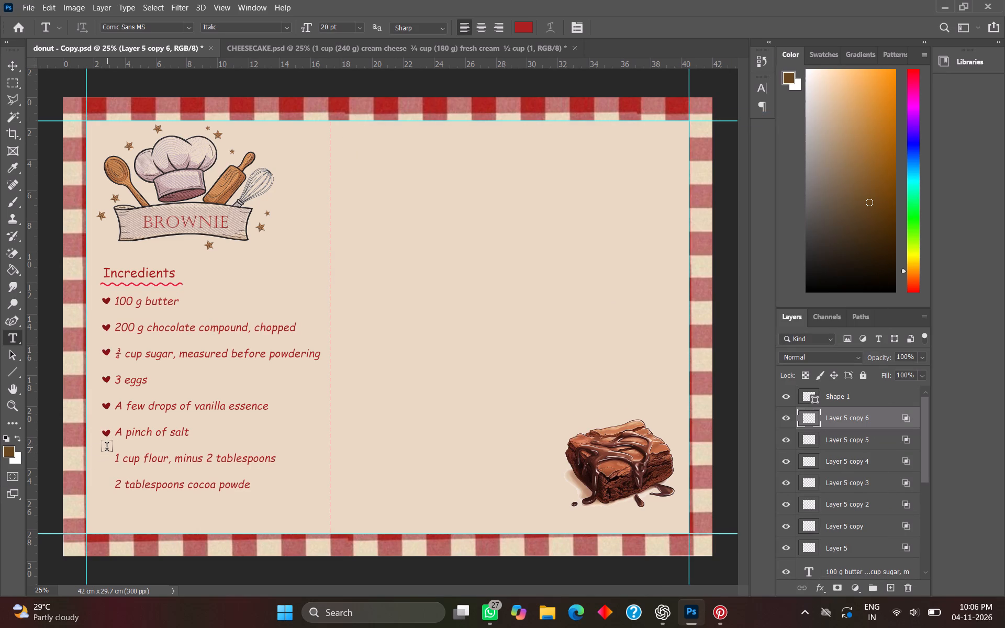
pyautogui.hotkey('ctrl', '+')
pyautogui.hotkey('ctrl', '+')
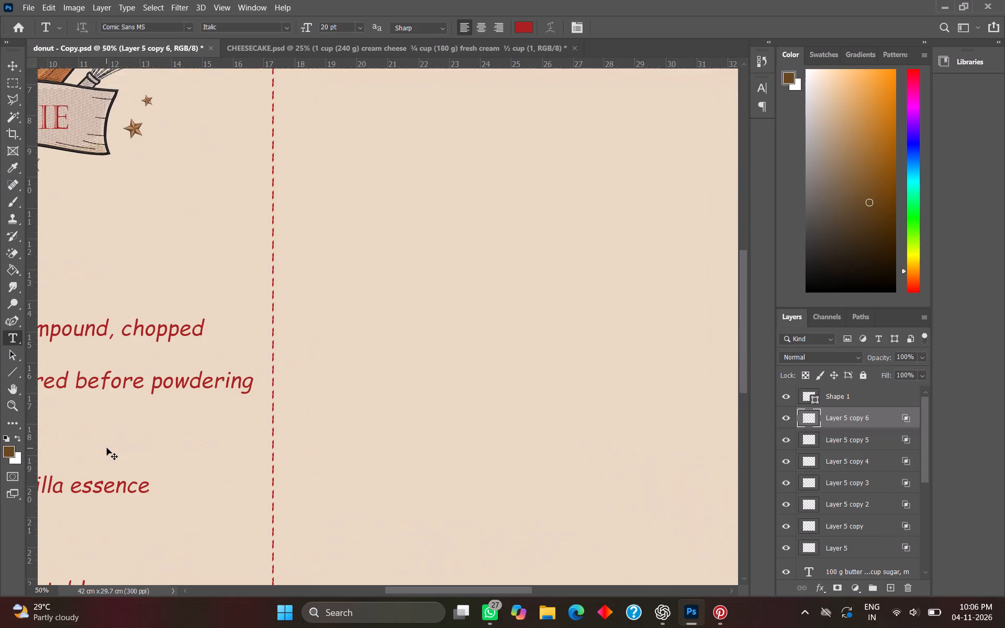
pyautogui.scroll(20, 92, 450)
pyautogui.scroll(17, 92, 450)
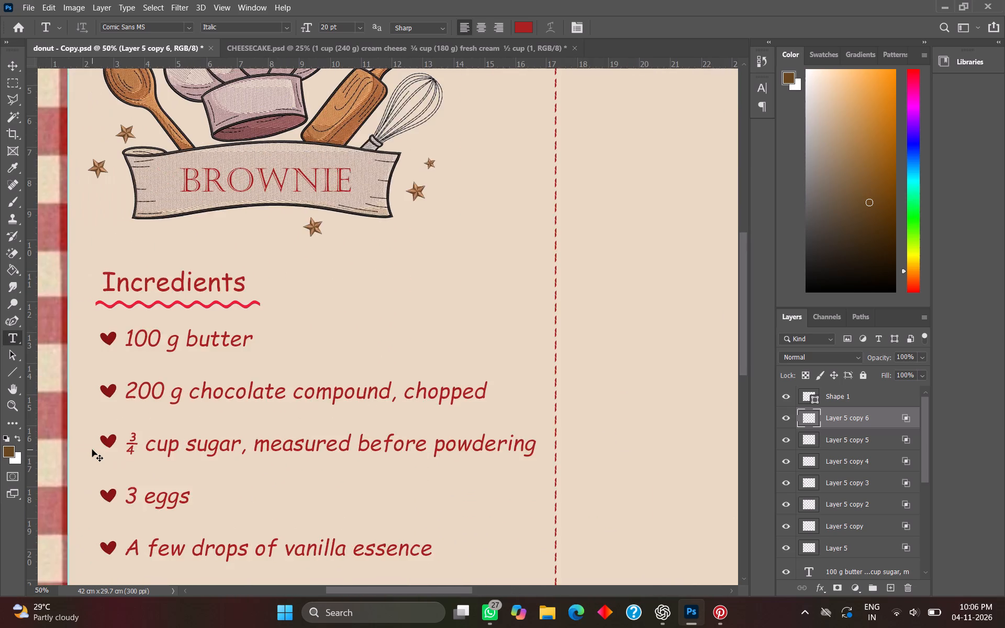
pyautogui.scroll(3, 92, 450)
pyautogui.scroll(-20, 95, 448)
pyautogui.scroll(-1, 95, 448)
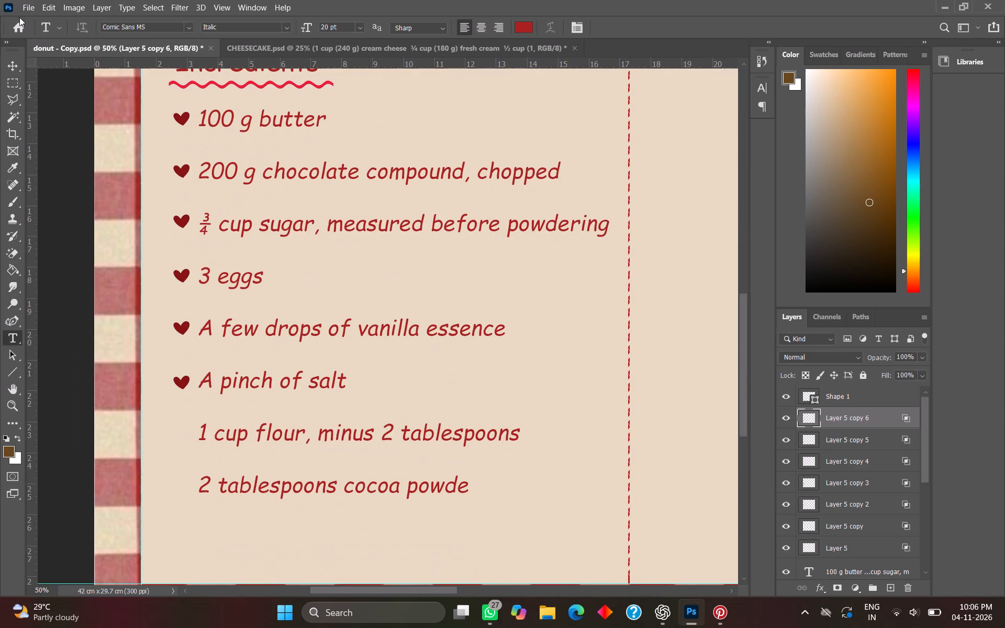
pyautogui.click(9, 68)
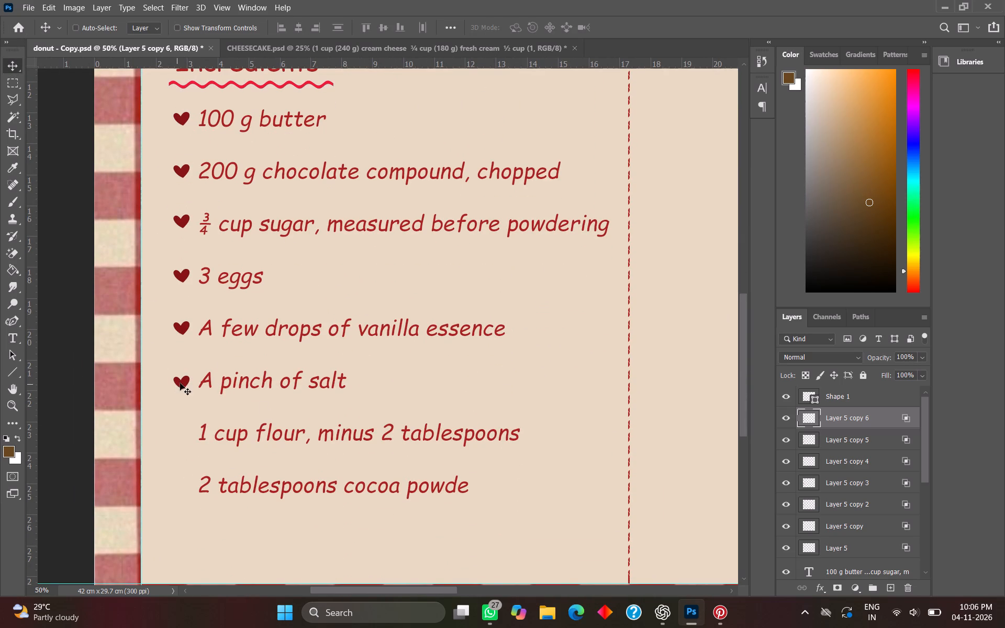
pyautogui.moveTo(182, 382); pyautogui.dragTo(186, 433)
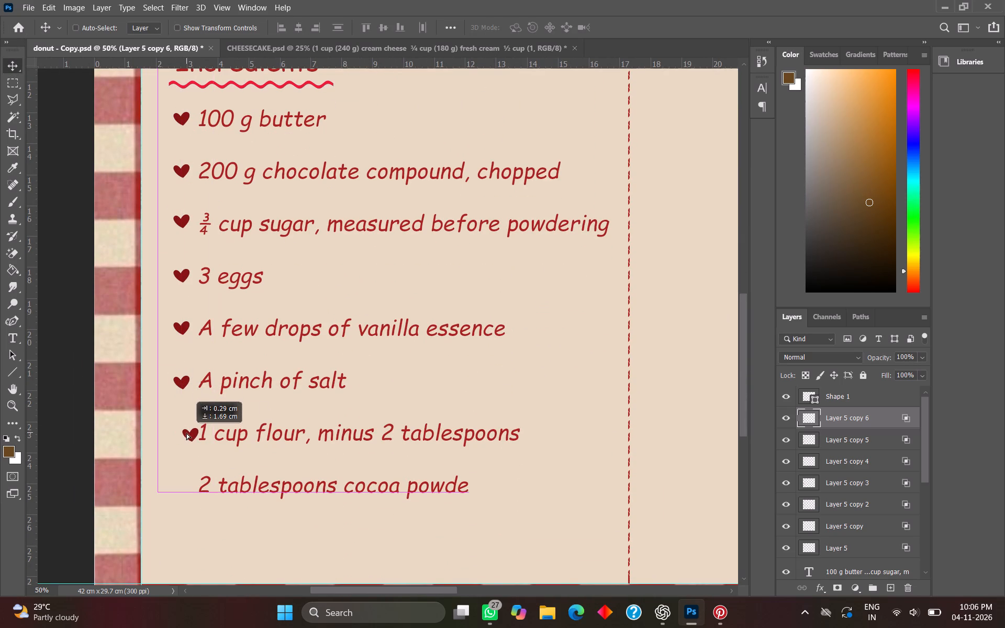
pyautogui.moveTo(186, 433); pyautogui.dragTo(185, 432)
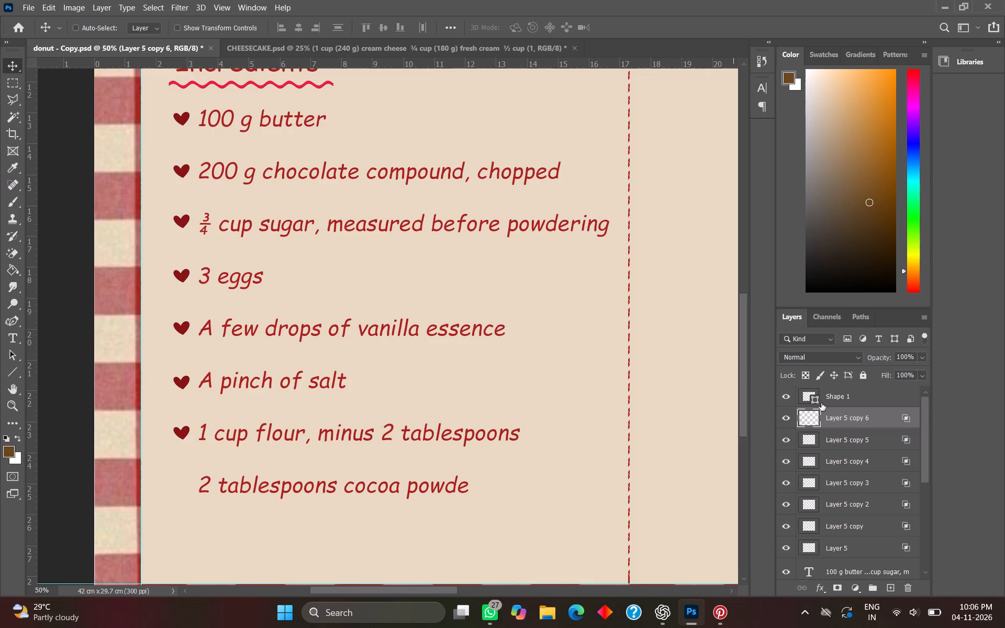
# Duplicate the heart beside the flour line and place the copy in front of "2 tablespoons cocoa powde".
pyautogui.rightClick(850, 412)
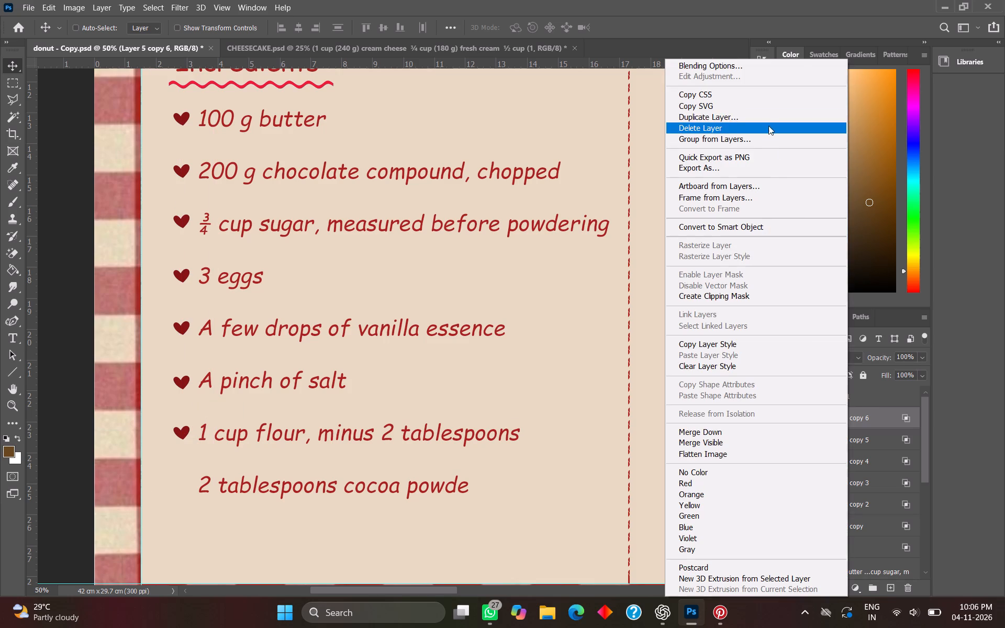
pyautogui.click(767, 120)
pyautogui.click(617, 164)
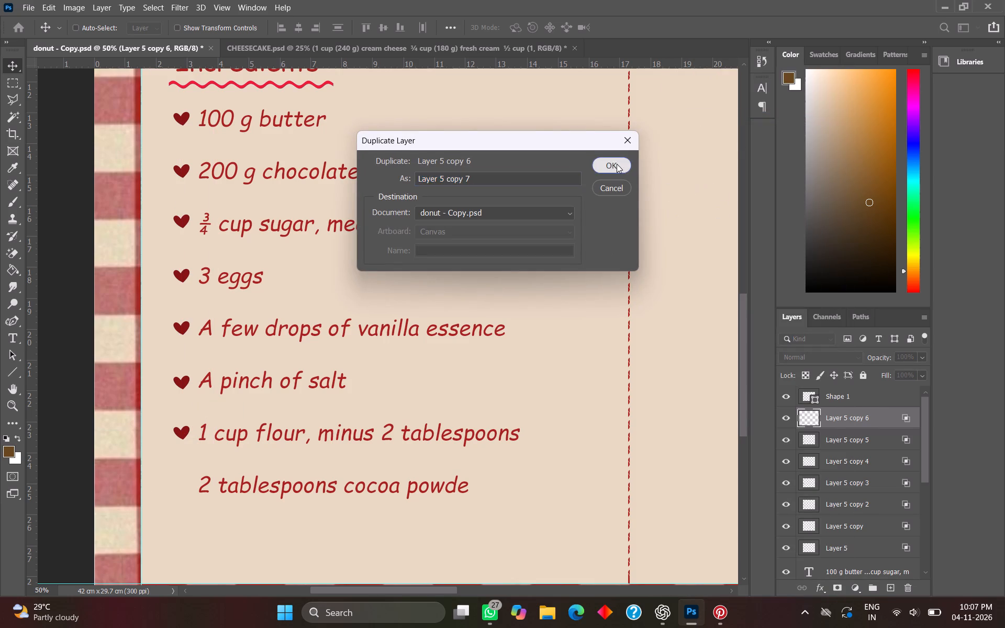
pyautogui.moveTo(181, 432); pyautogui.dragTo(181, 484)
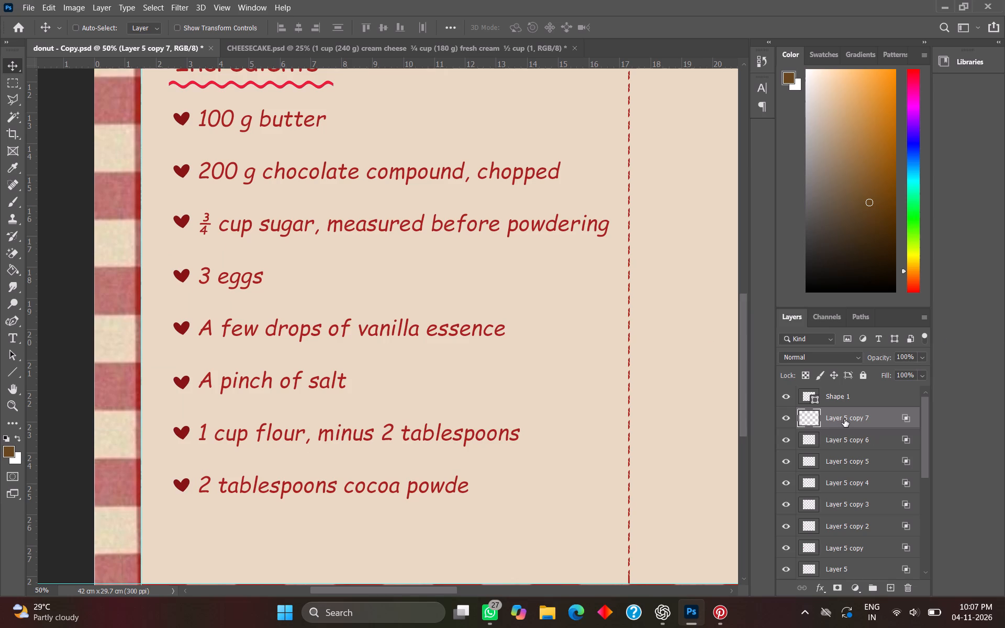
# Save the BROWNIE sheet document.
pyautogui.click(844, 419)
pyautogui.hotkey('ctrl', 's')
pyautogui.hotkey('ctrl', 's')
pyautogui.hotkey('ctrl', 's')
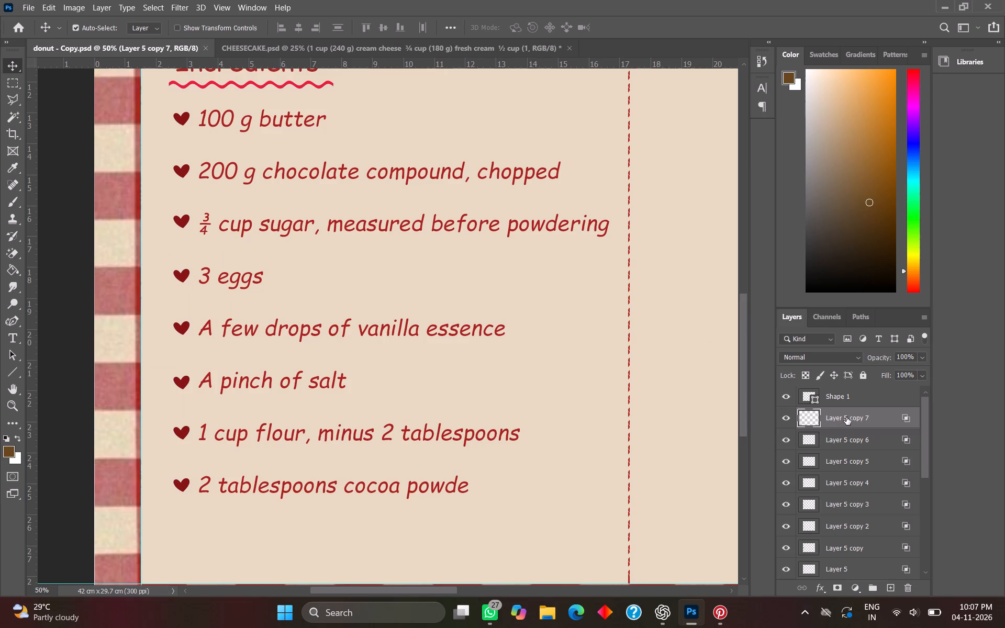
# Add the heading text "Instructions" in the Regular font style at the top of the blank area, just past the dashed divider.
pyautogui.hotkey('ctrl', '-')
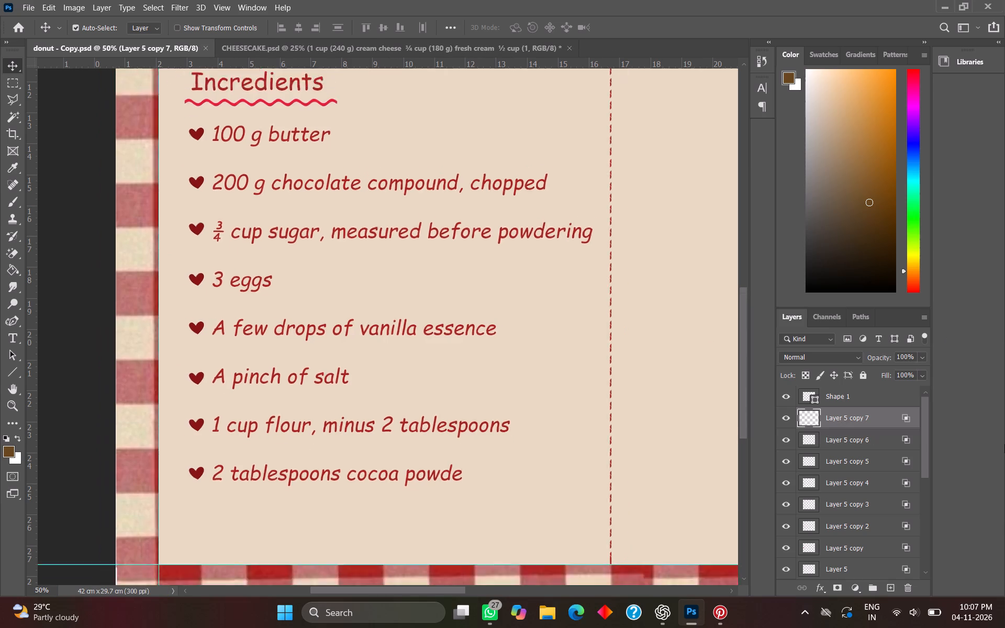
pyautogui.hotkey('ctrl', '-')
pyautogui.hotkey('ctrl', '-')
pyautogui.hotkey('ctrl', '-')
pyautogui.hotkey('ctrl', '-')
pyautogui.hotkey('ctrl', '-')
pyautogui.hotkey('ctrl', '-')
pyautogui.hotkey('ctrl', '-')
pyautogui.hotkey('ctrl', '-')
pyautogui.hotkey('ctrl', '+')
pyautogui.hotkey('ctrl', '+')
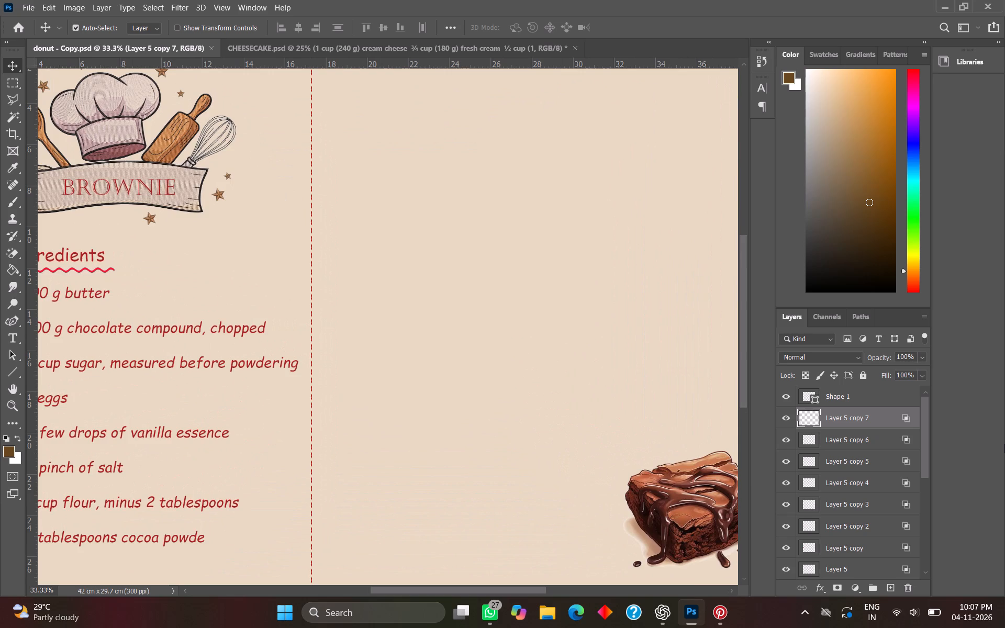
pyautogui.hotkey('ctrl', '-')
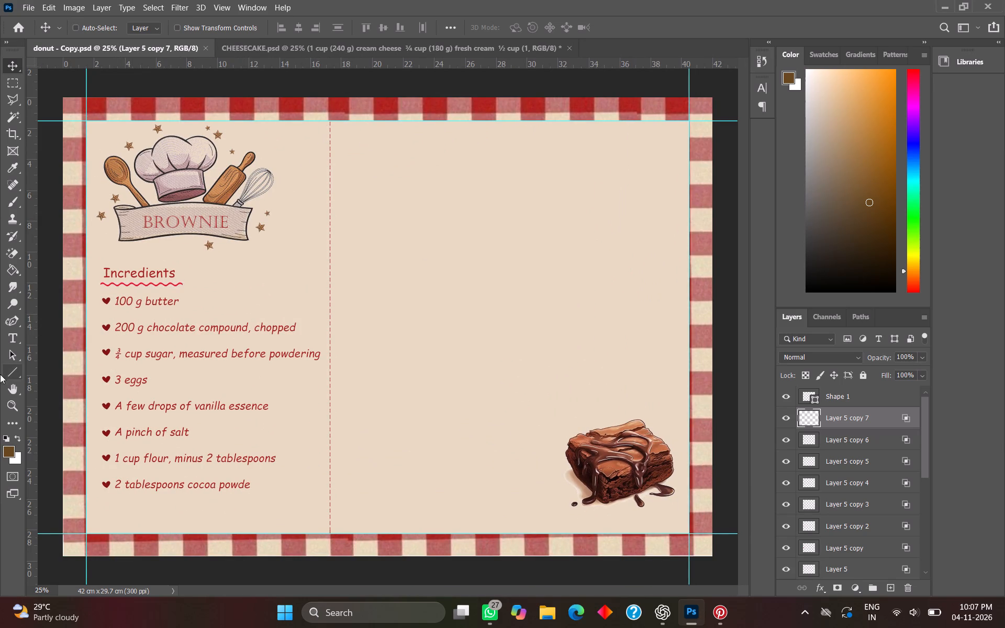
pyautogui.click(9, 333)
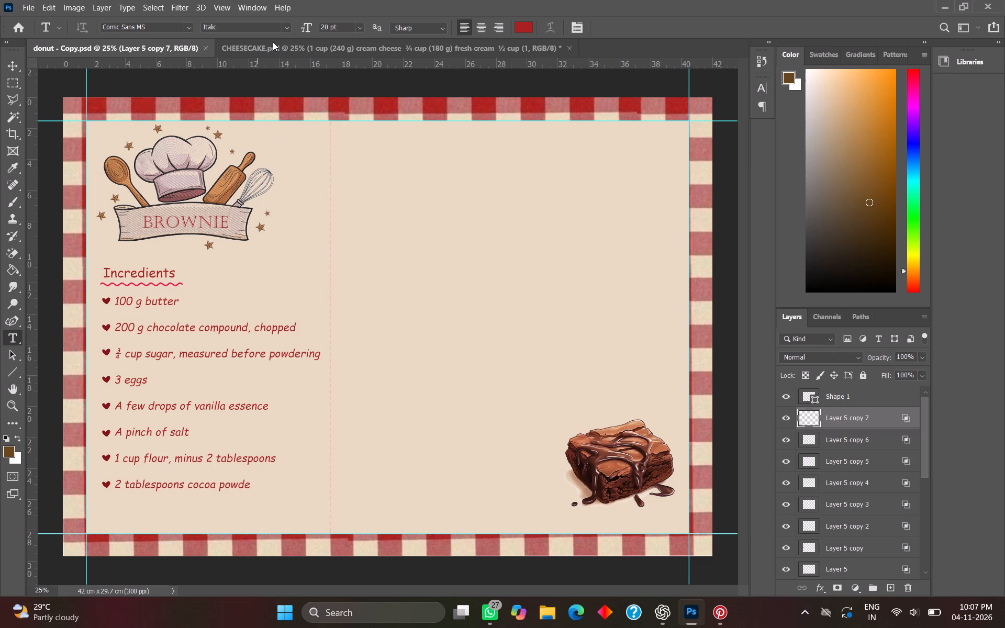
pyautogui.click(285, 26)
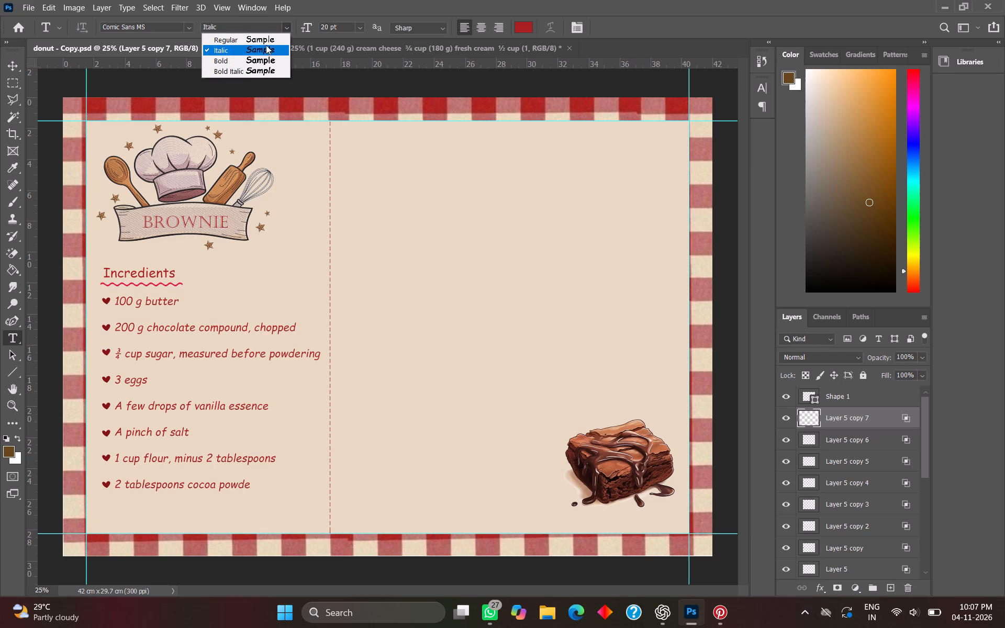
pyautogui.click(267, 40)
pyautogui.click(339, 138)
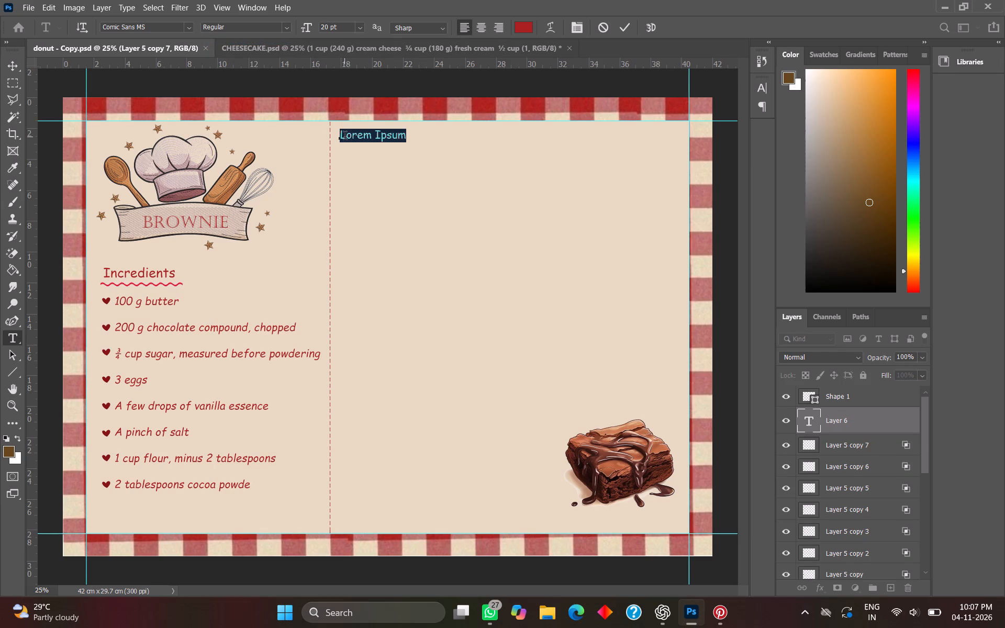
pyautogui.press('BackSpace')
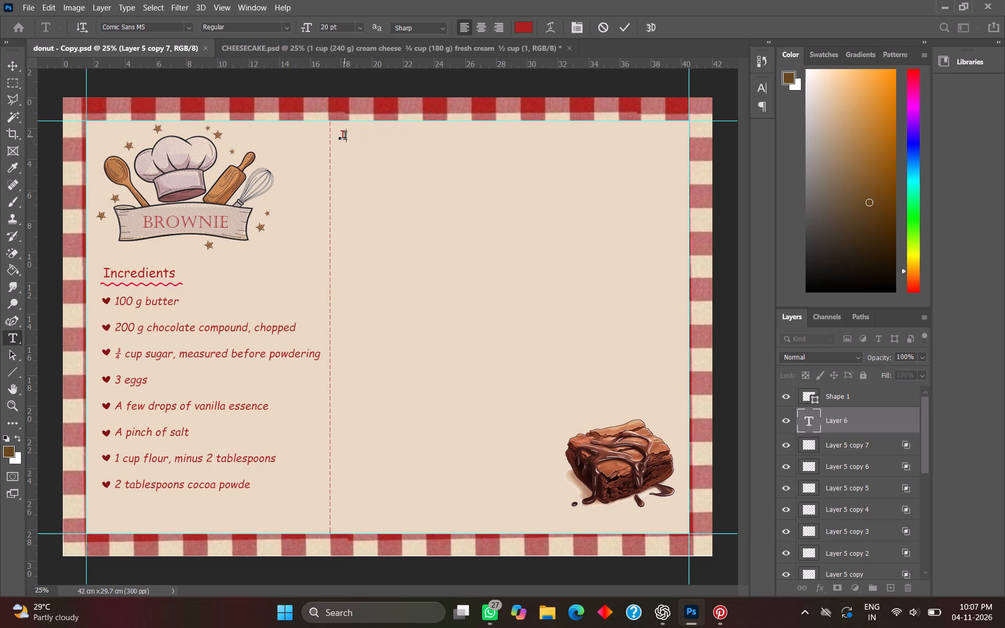
pyautogui.write('ns')
pyautogui.write('tructii')
pyautogui.press('BackSpace')
pyautogui.write('ons')
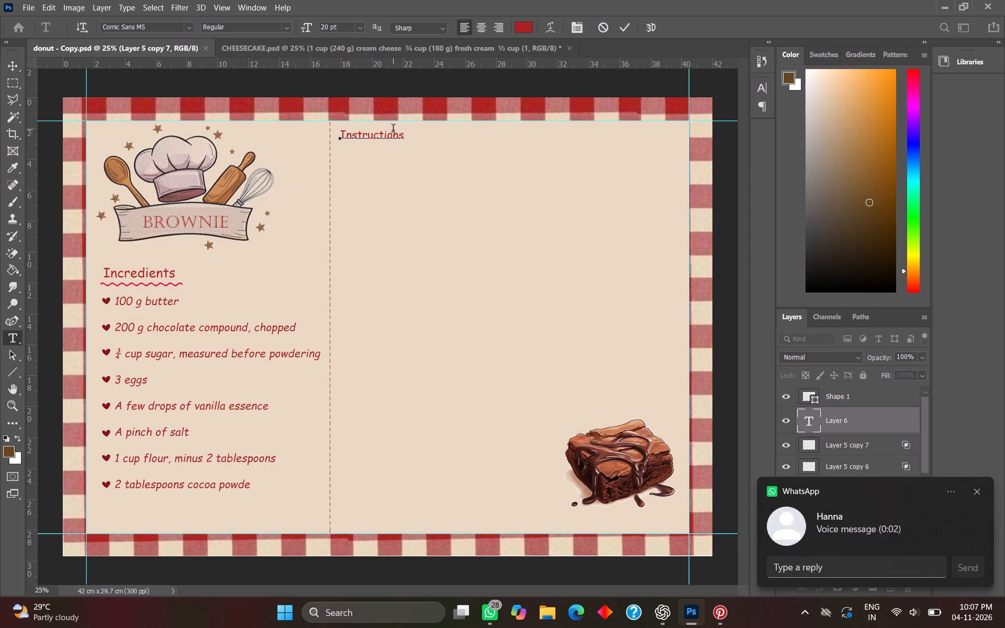
# Set the whole "Instructions" heading to a font size of 24 pt and commit the text.
pyautogui.moveTo(405, 139); pyautogui.dragTo(343, 140)
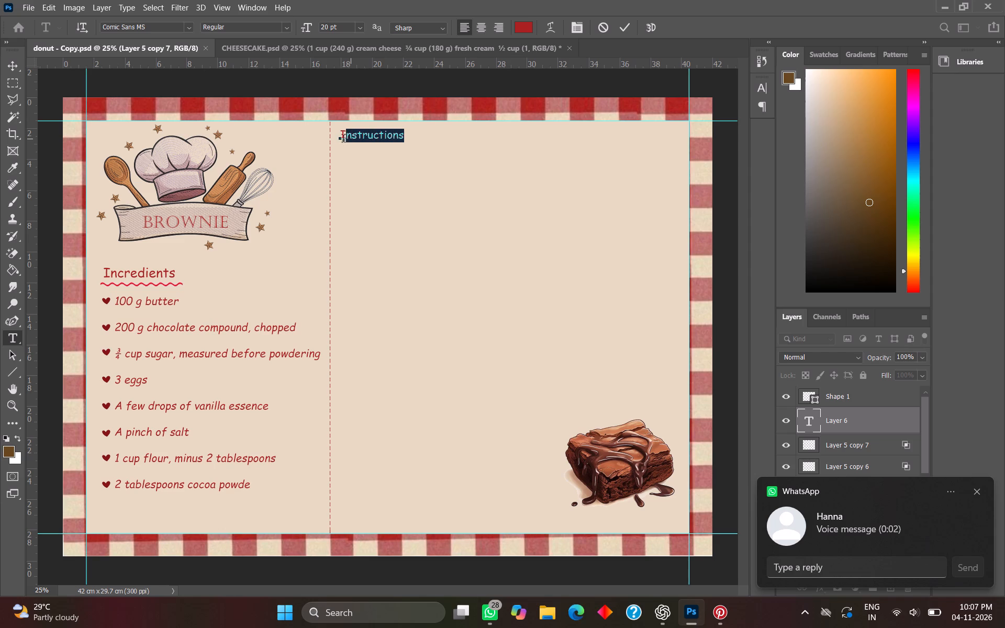
pyautogui.moveTo(343, 140); pyautogui.dragTo(336, 141)
pyautogui.click(327, 25)
pyautogui.press('BackSpace')
pyautogui.press('BackSpace')
pyautogui.press('BackSpace')
pyautogui.write('24')
pyautogui.press('Return')
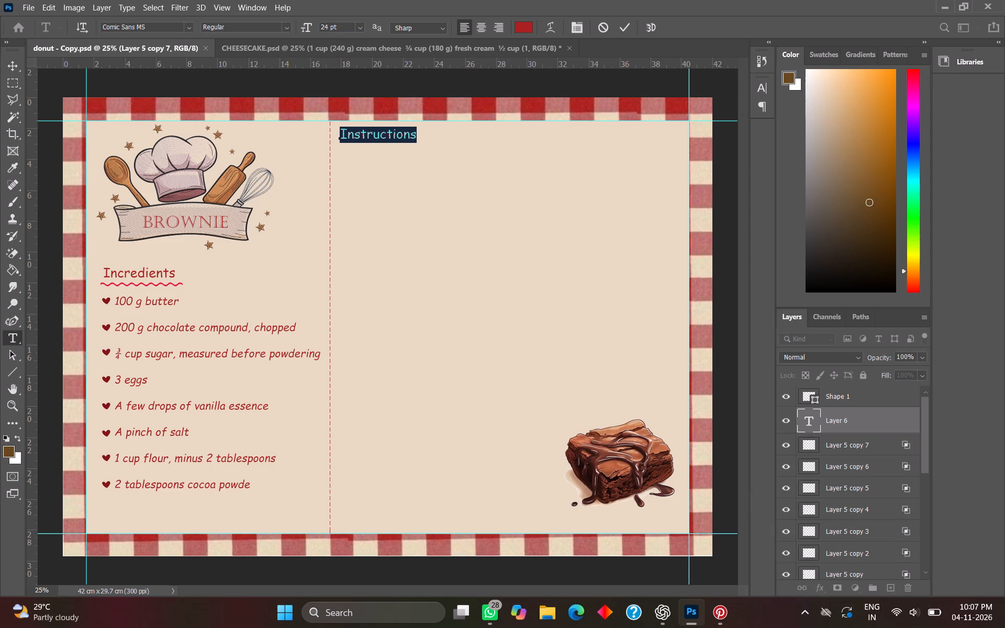
pyautogui.click(837, 402)
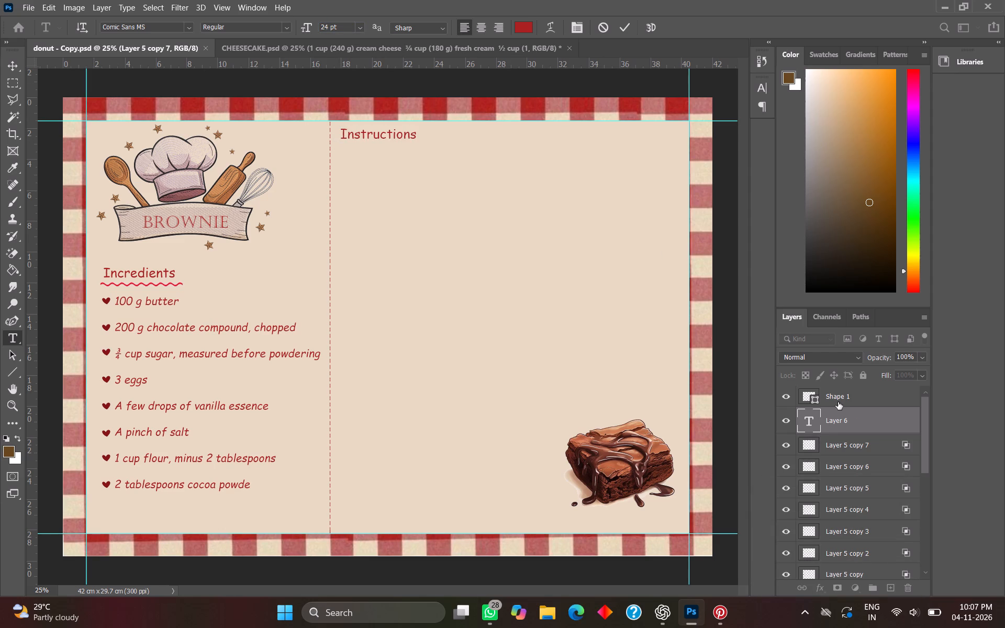
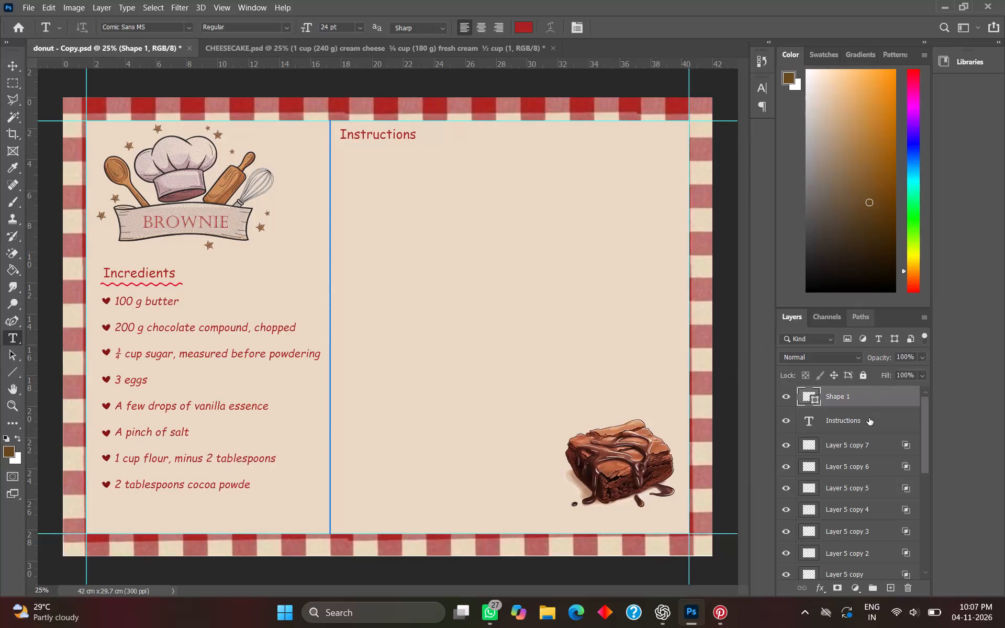
# With the Instructions layer selected, capture the full screen in Snipping Tool, copy the capture, and close its window.
pyautogui.click(869, 428)
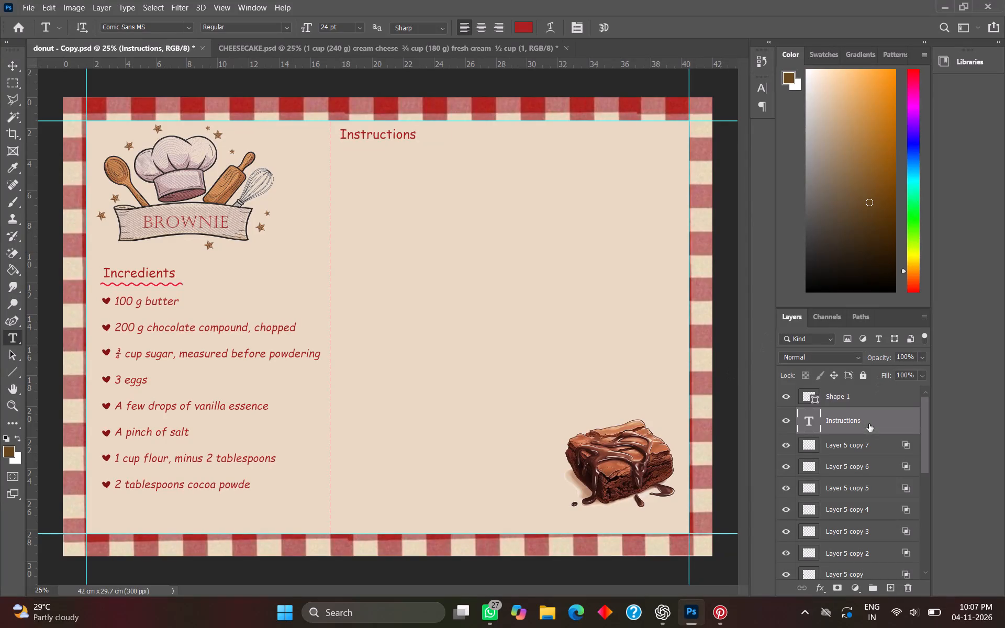
pyautogui.press('Print')
pyautogui.moveTo(2, 1); pyautogui.dragTo(16, 8)
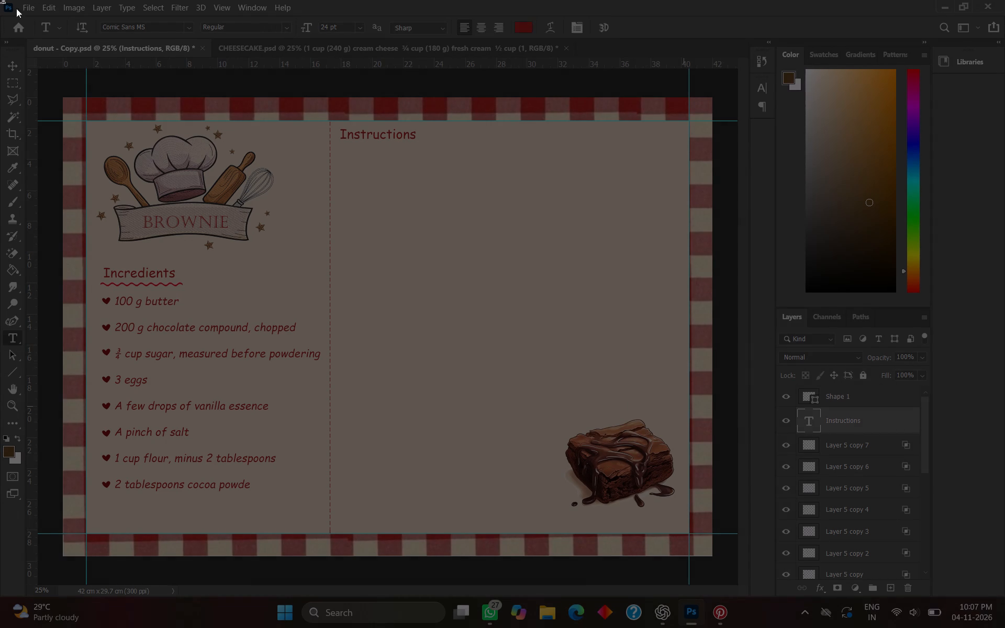
pyautogui.moveTo(16, 8); pyautogui.dragTo(1004, 627)
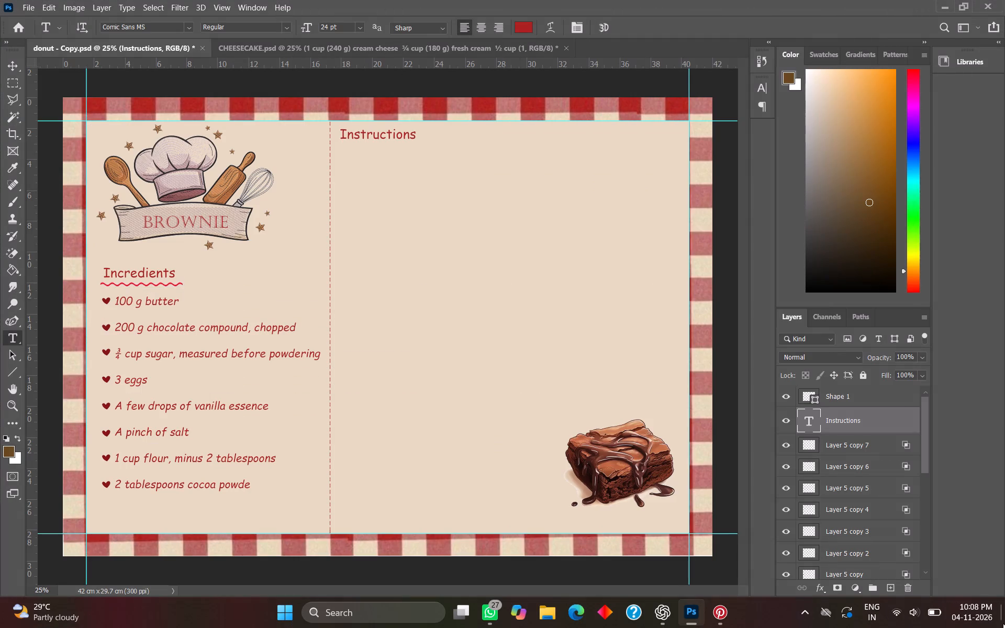
pyautogui.click(840, 432)
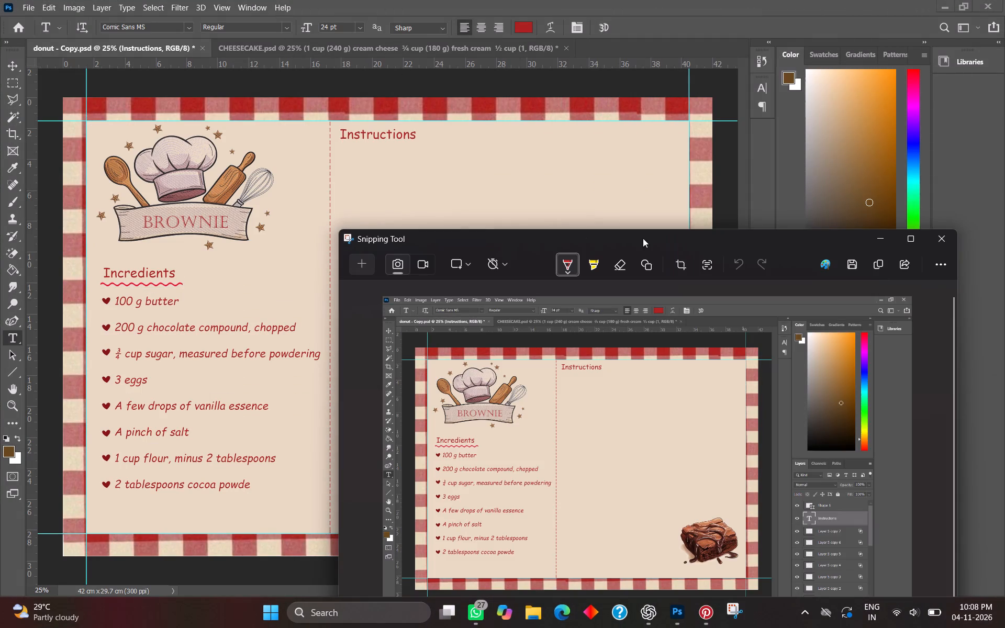
pyautogui.click(880, 267)
pyautogui.click(938, 242)
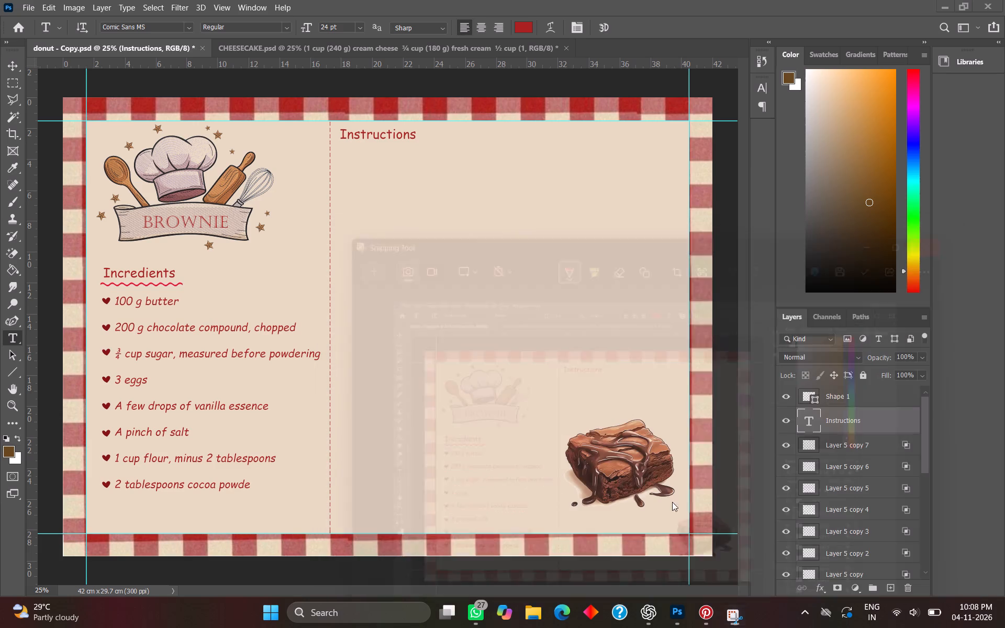
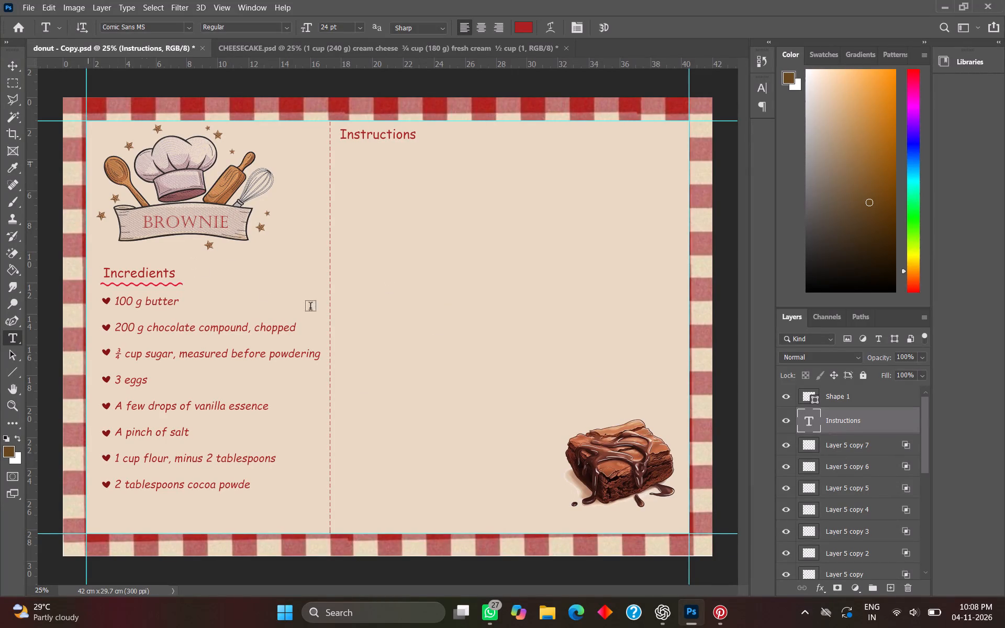
# Duplicate the wavy underline layer, Layer 4, and move the copy directly beneath the Instructions heading.
pyautogui.scroll(4, 861, 466)
pyautogui.scroll(-6, 861, 465)
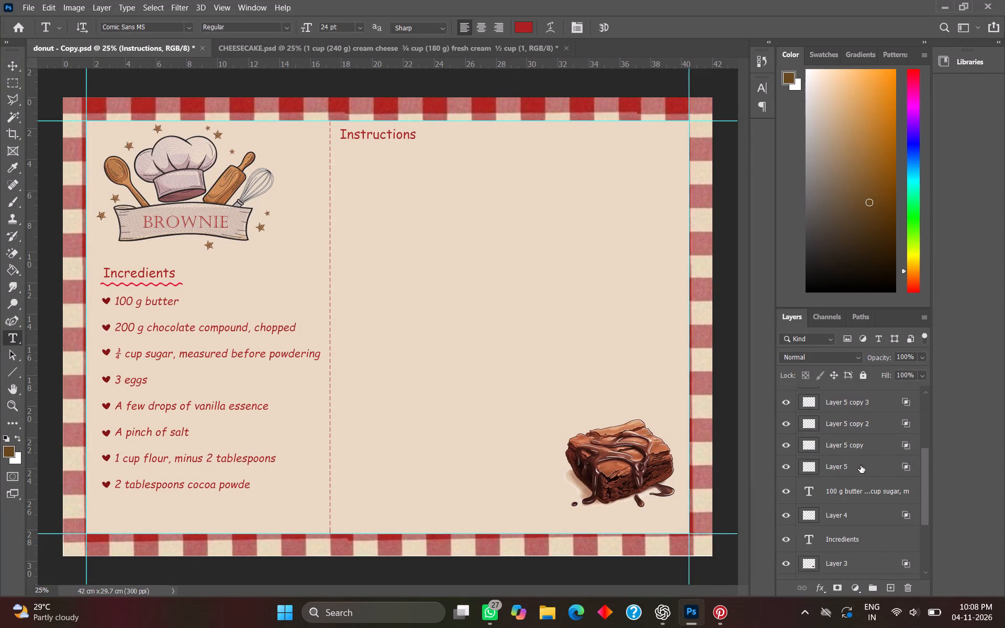
pyautogui.click(849, 518)
pyautogui.rightClick(849, 517)
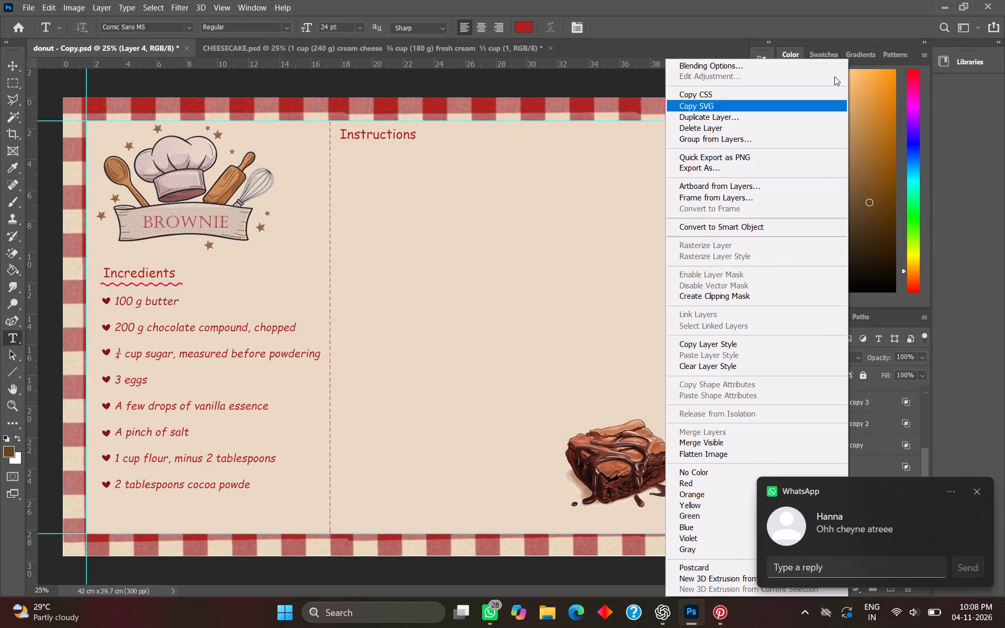
pyautogui.click(783, 115)
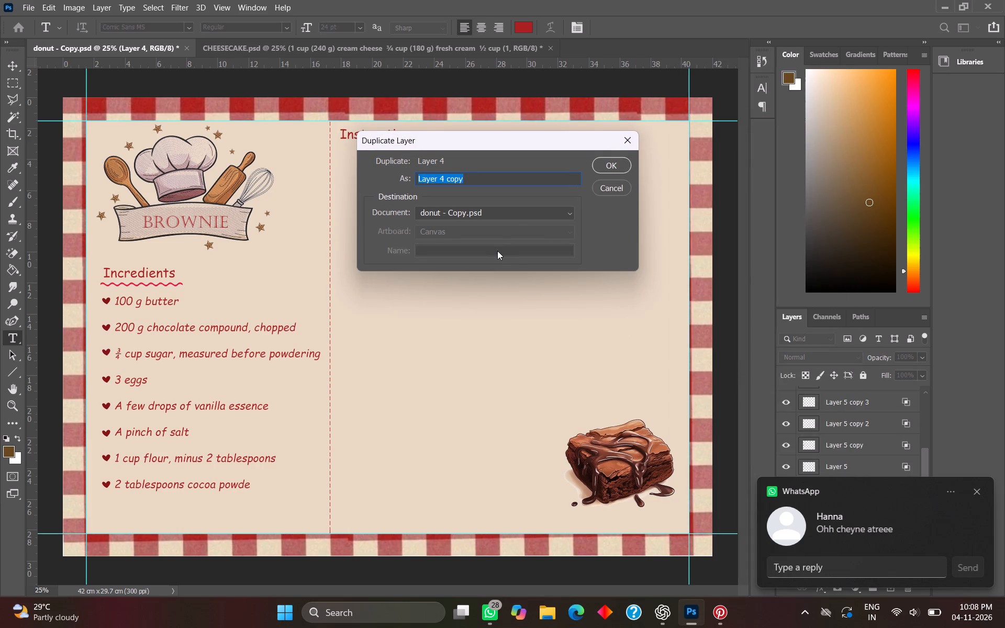
pyautogui.click(598, 160)
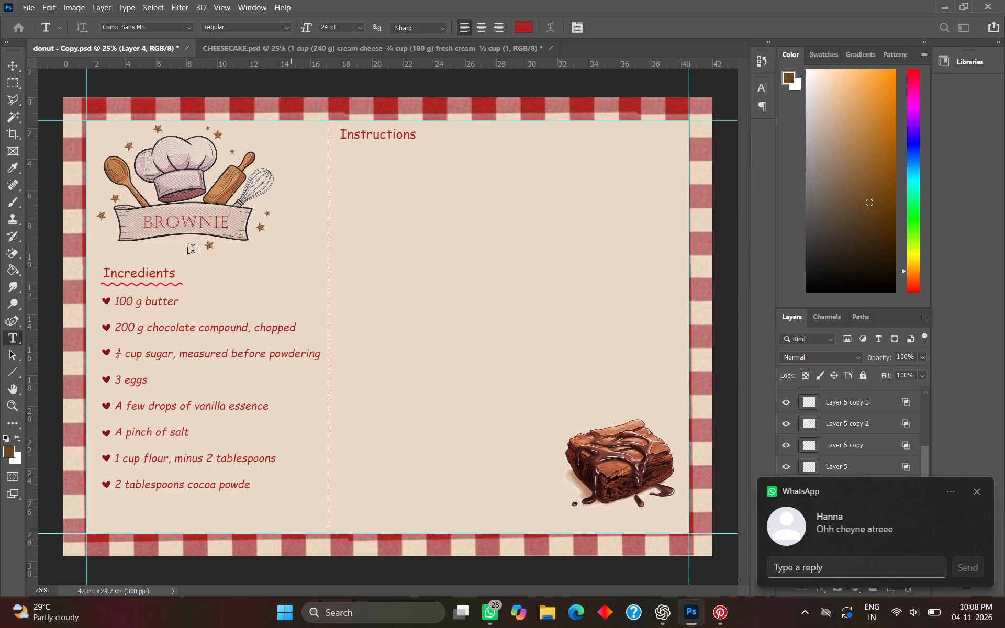
pyautogui.click(13, 68)
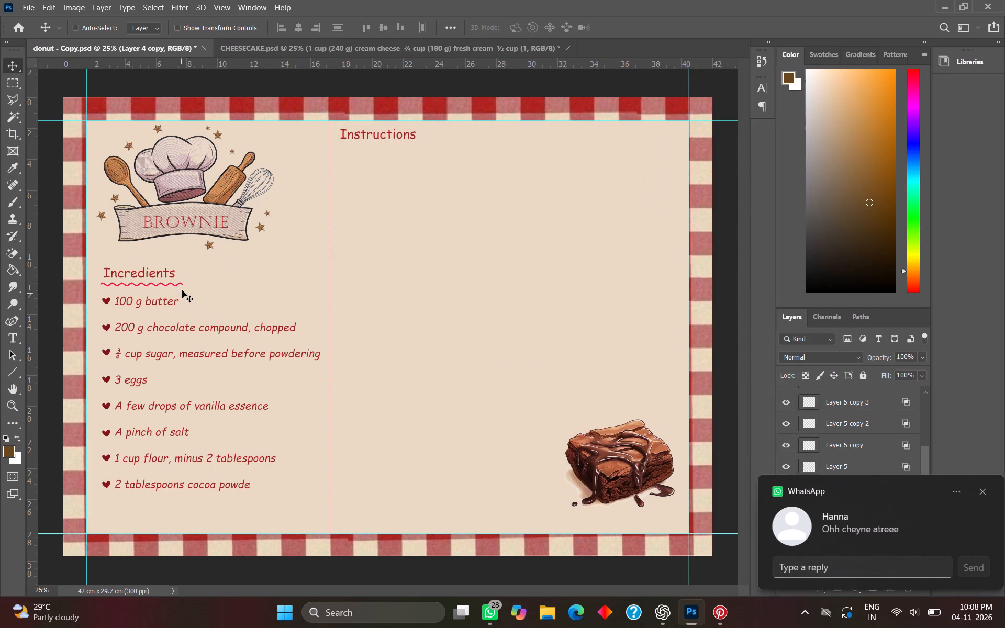
pyautogui.moveTo(176, 285); pyautogui.dragTo(419, 156)
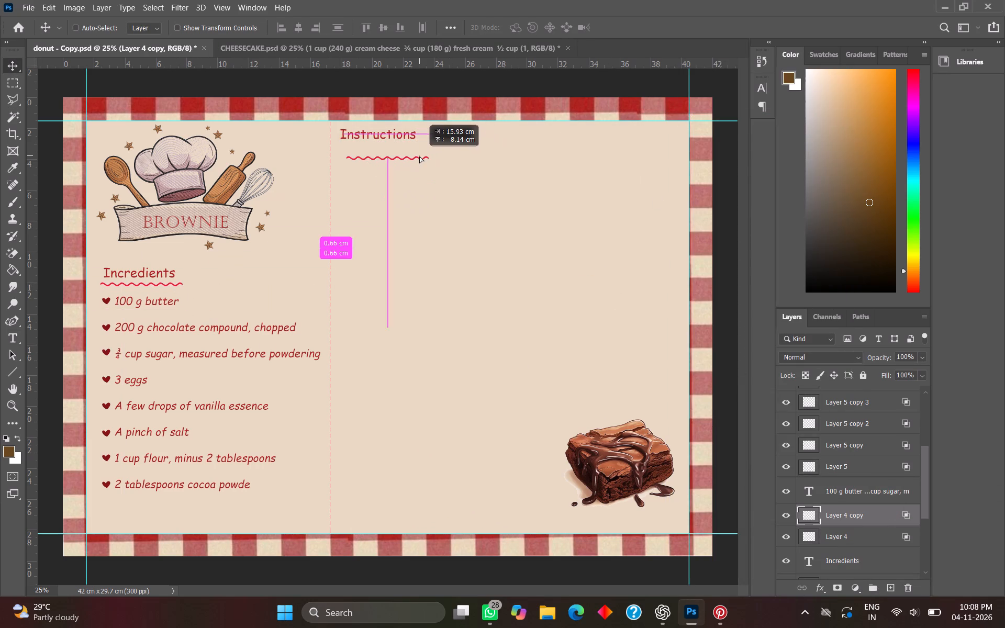
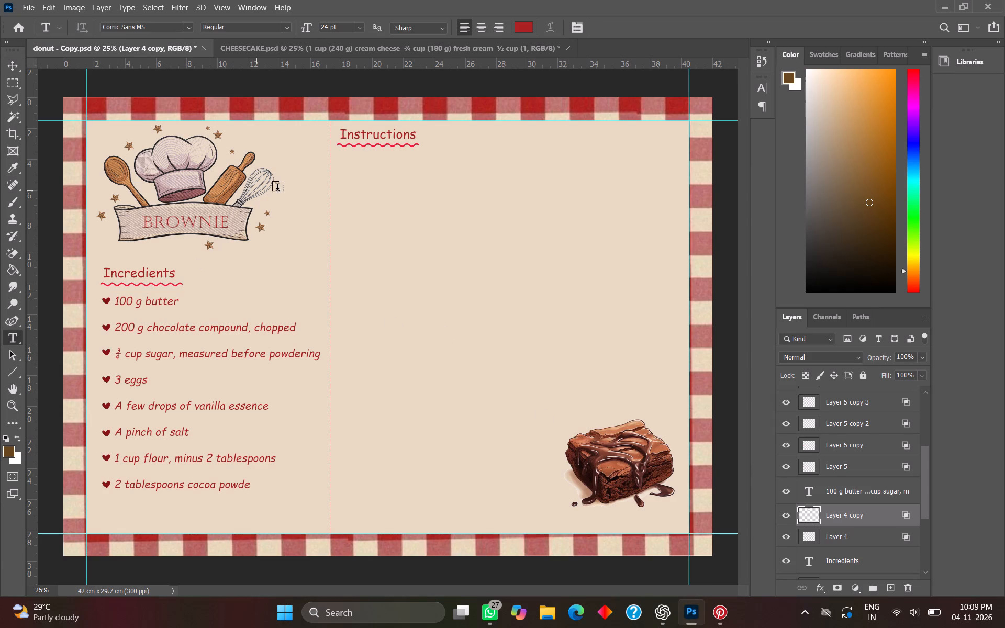
pyautogui.click(338, 160)
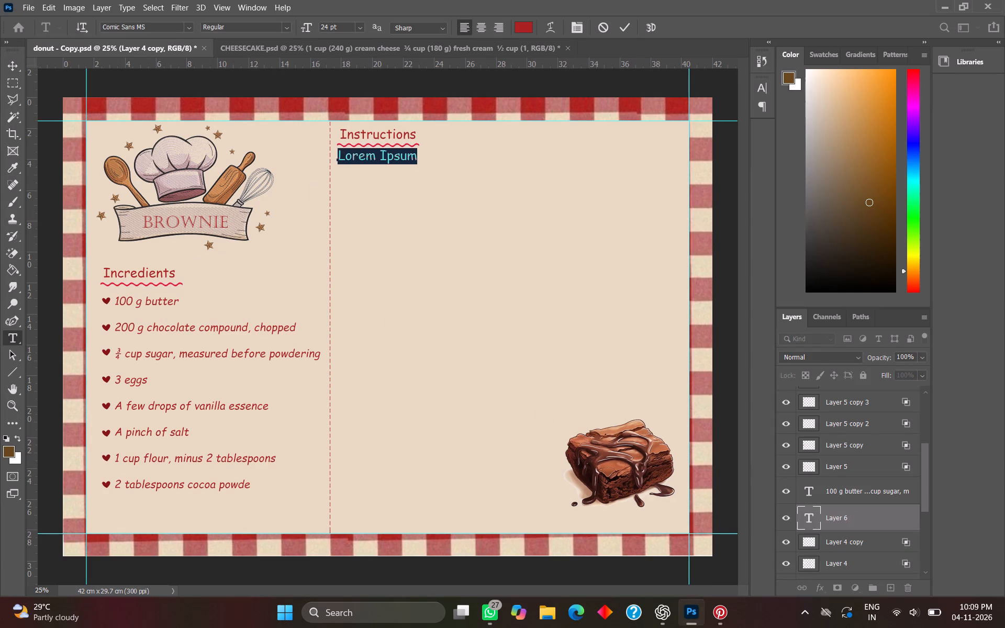
pyautogui.click(327, 26)
pyautogui.press('BackSpace')
pyautogui.press('BackSpace')
pyautogui.press('BackSpace')
pyautogui.write('20')
pyautogui.press('Return')
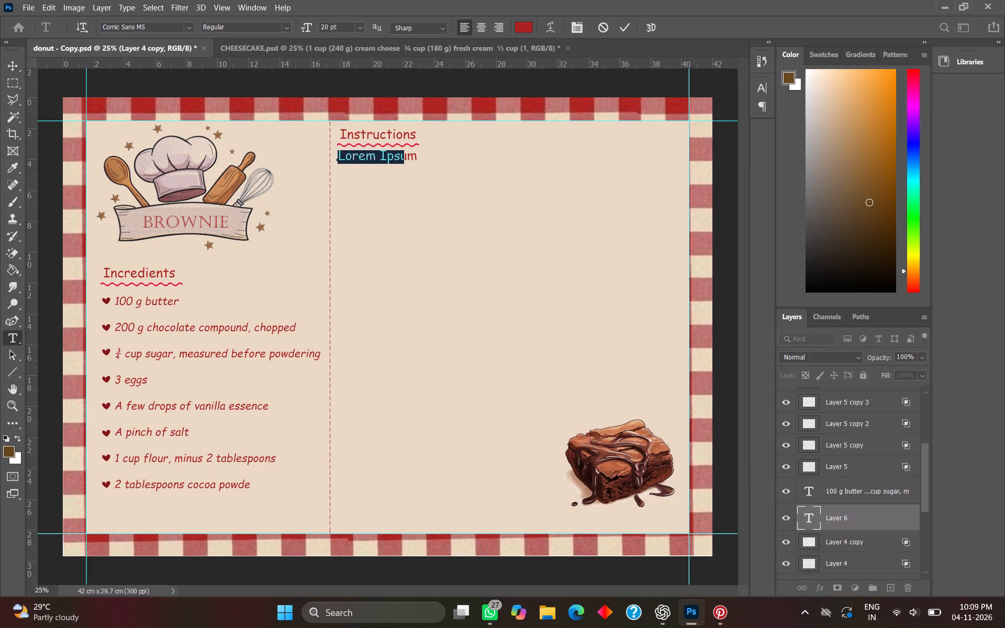
pyautogui.click(286, 27)
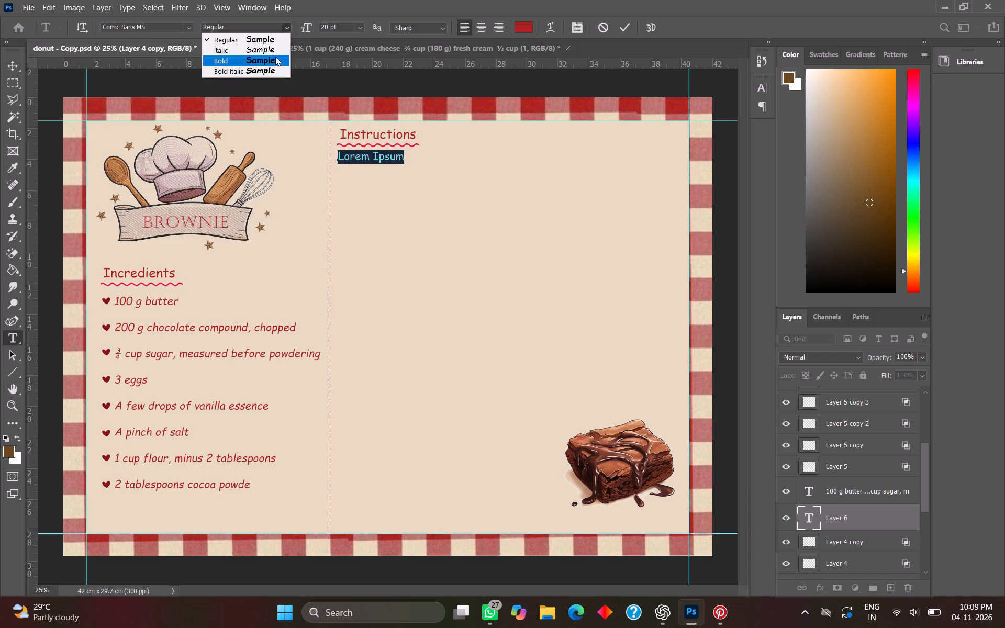
pyautogui.click(275, 53)
pyautogui.press('BackSpace')
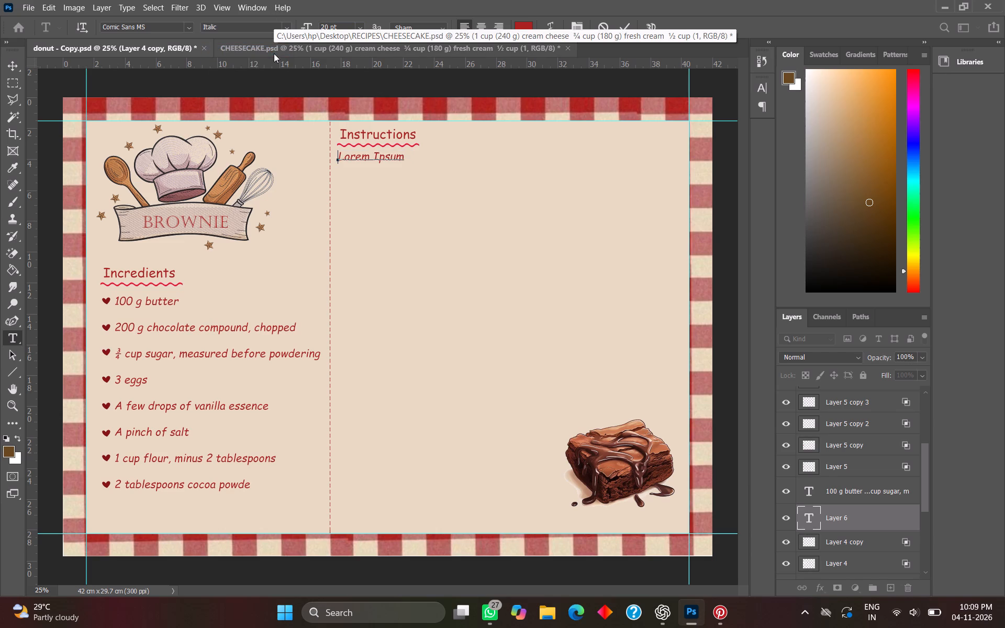
pyautogui.hotkey('ctrl', 'v')
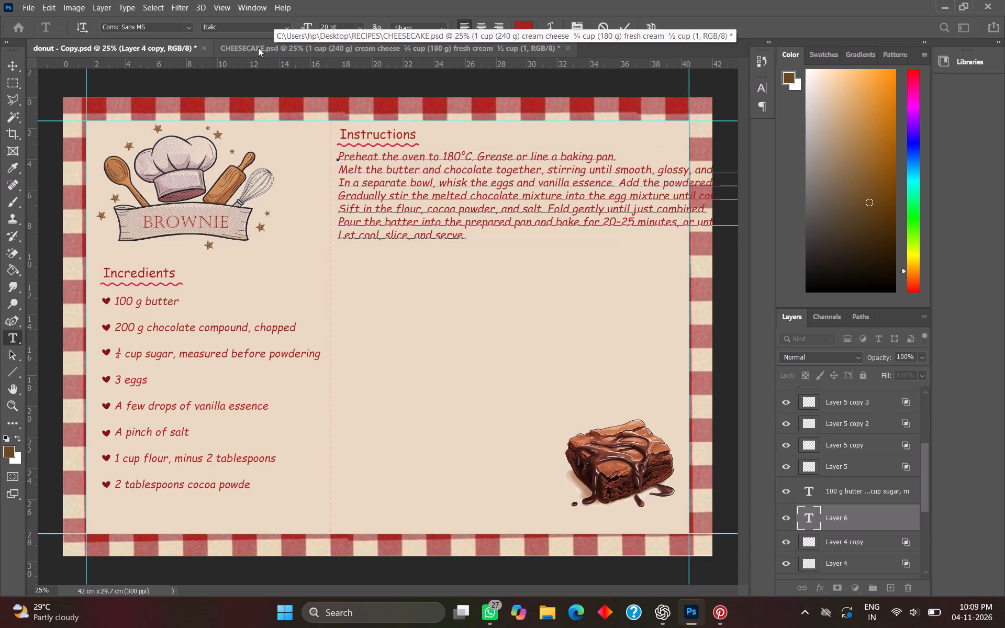
# Add a blank line after each of the first three instructions, wrapping the second after "smooth," and the third after "Add the".
pyautogui.click(614, 158)
pyautogui.press('Return')
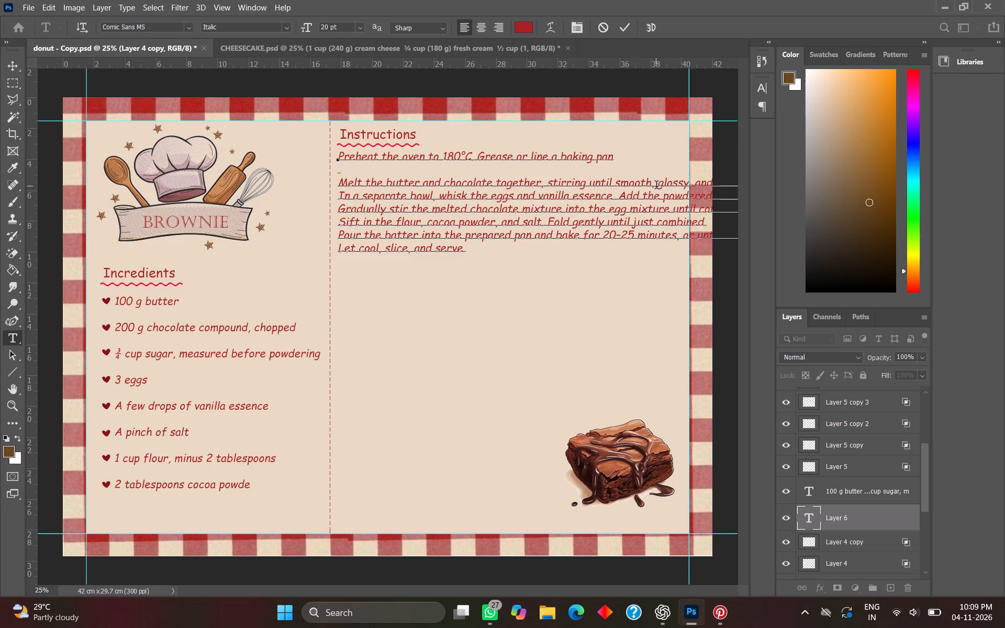
pyautogui.click(656, 186)
pyautogui.press('Return')
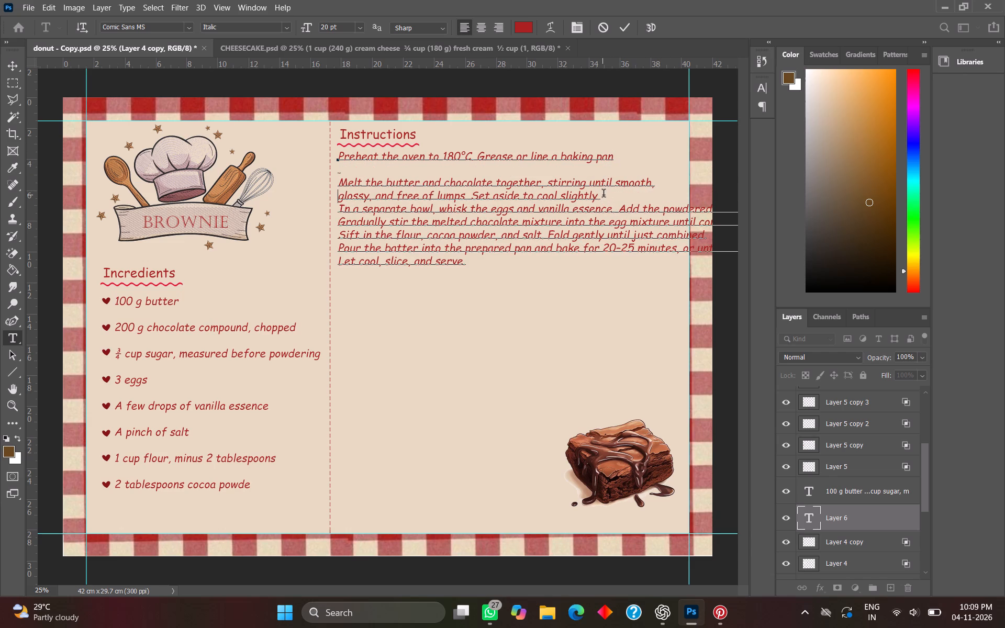
pyautogui.click(604, 195)
pyautogui.press('Return')
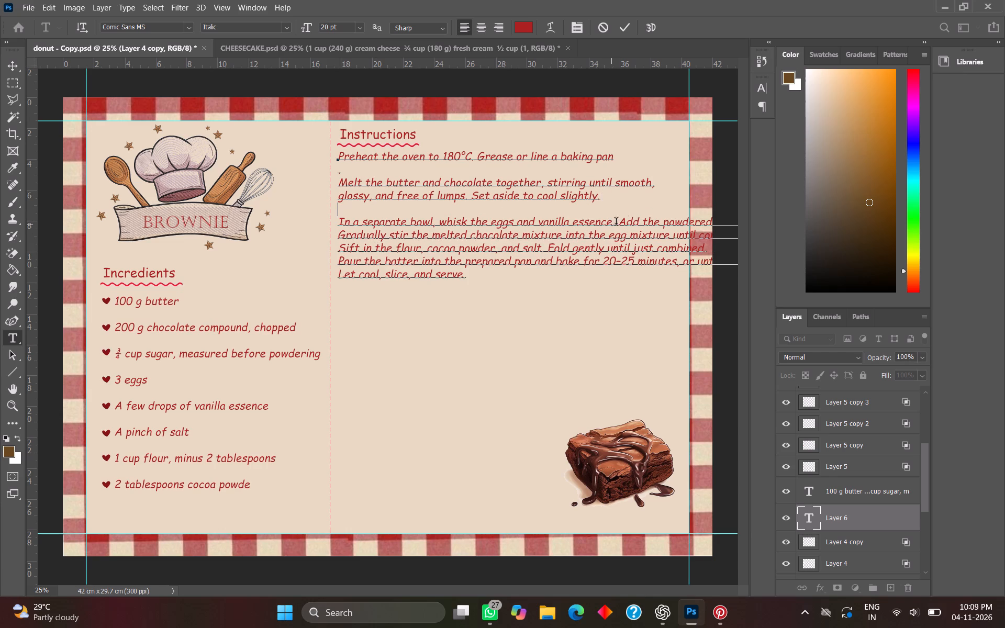
pyautogui.click(661, 225)
pyautogui.press('Return')
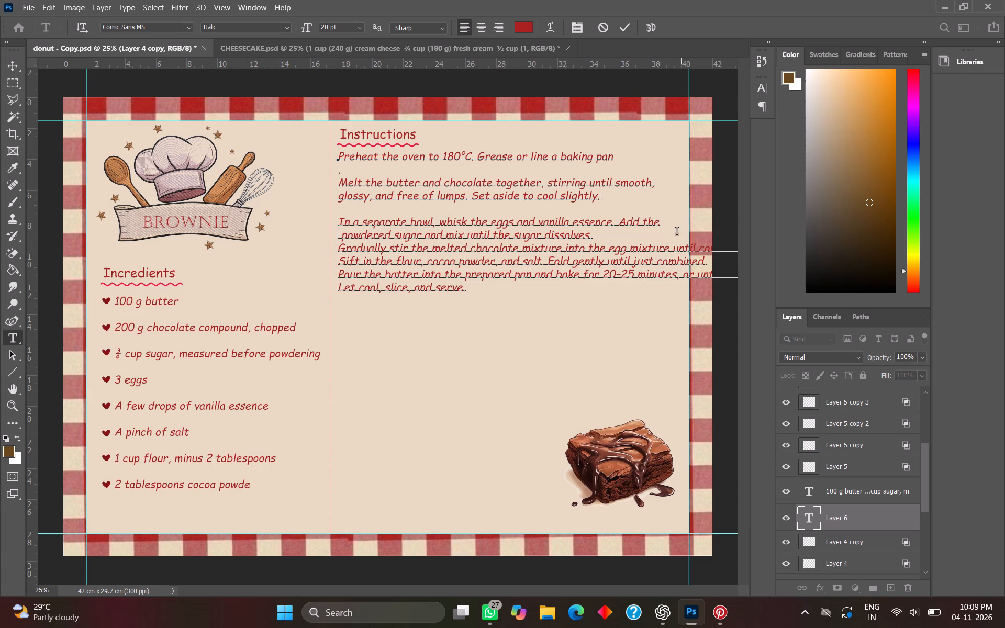
pyautogui.click(596, 238)
pyautogui.press('Return')
# Wrap instructions four to six after "egg mixture", "until just" and "20–25 minutes,", and add a blank line after each.
pyautogui.click(671, 264)
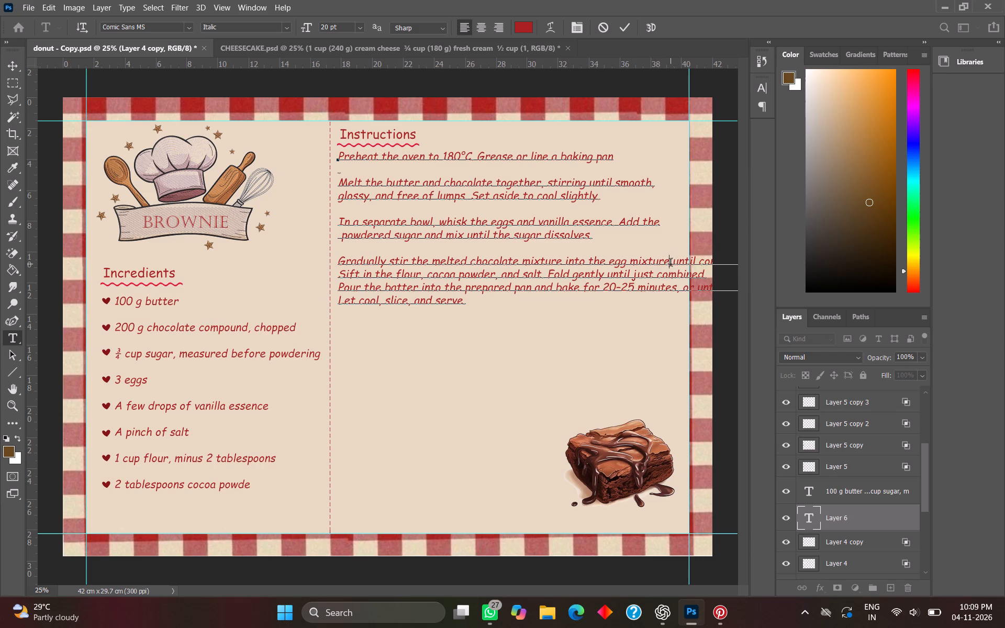
pyautogui.press('Return')
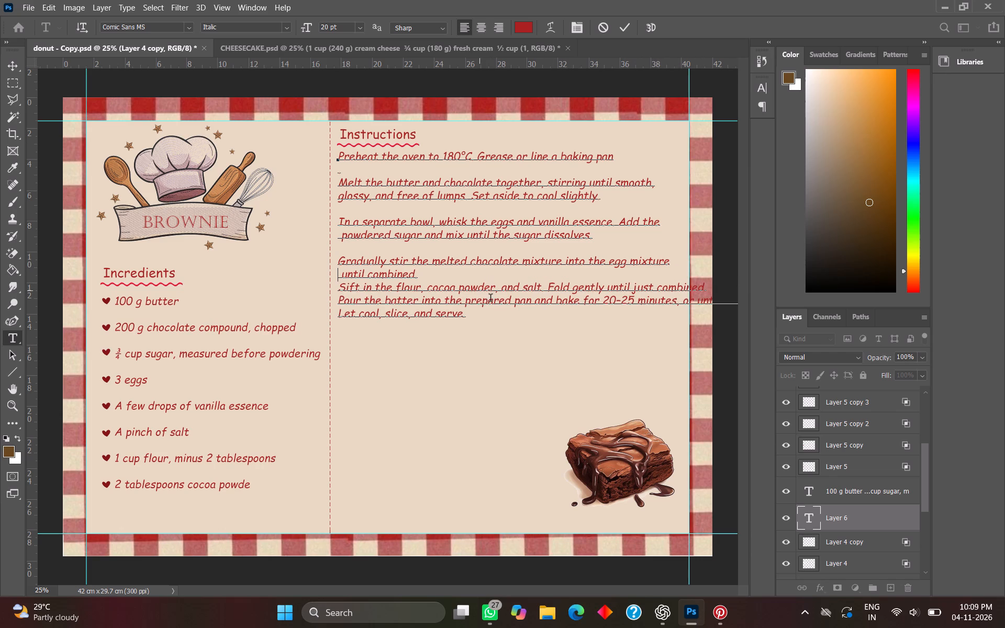
pyautogui.click(422, 272)
pyautogui.press('Return')
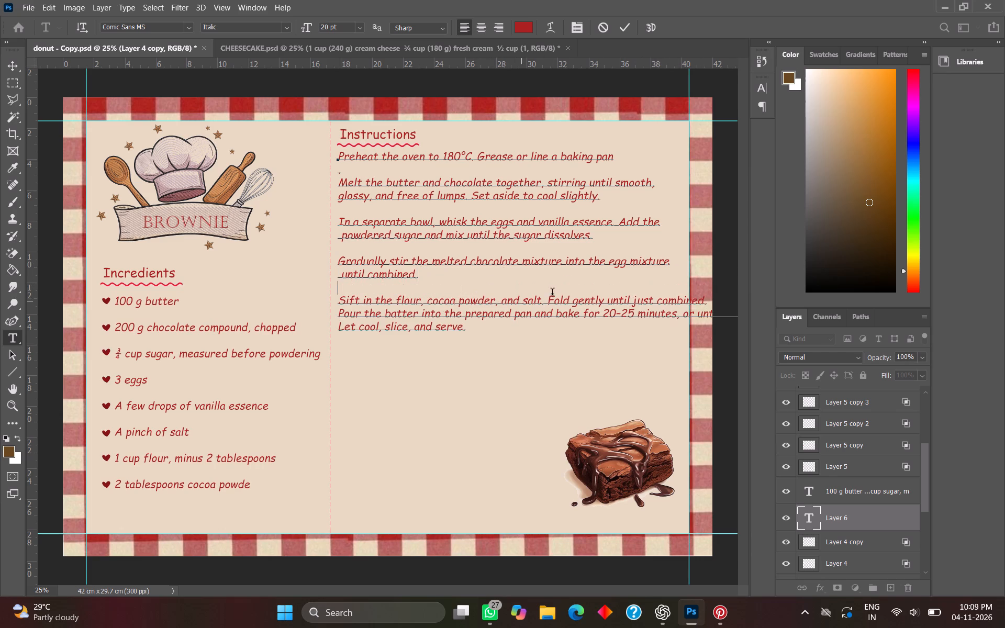
pyautogui.click(654, 301)
pyautogui.press('Return')
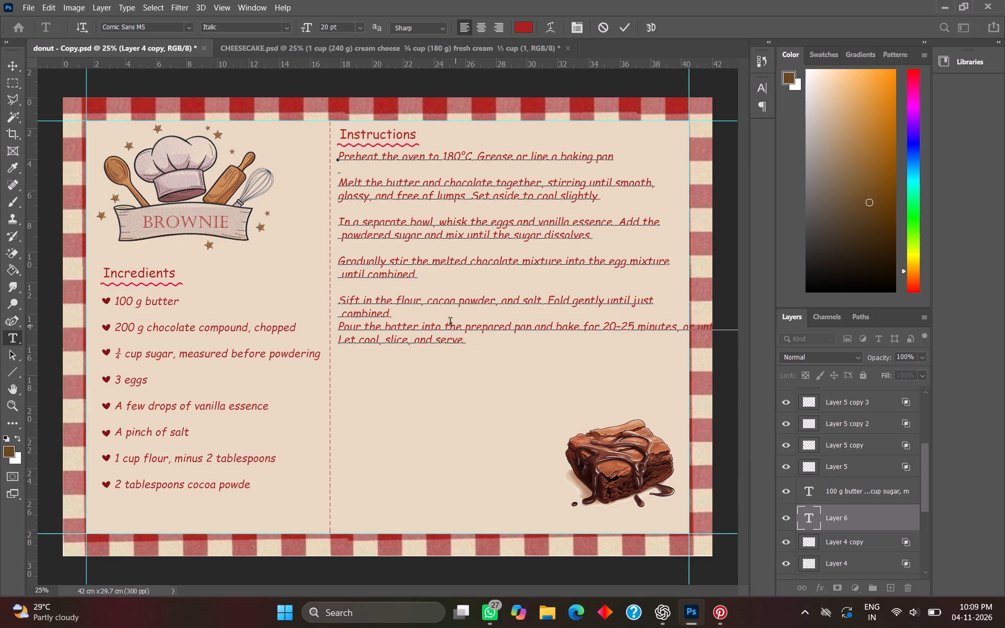
pyautogui.click(425, 315)
pyautogui.press('Return')
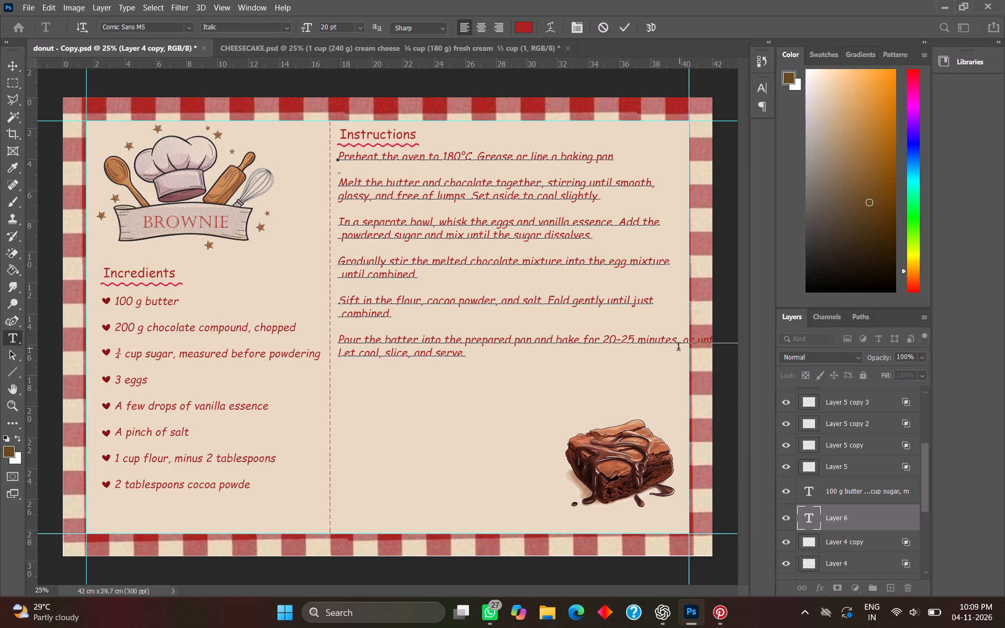
pyautogui.click(680, 343)
pyautogui.press('Return')
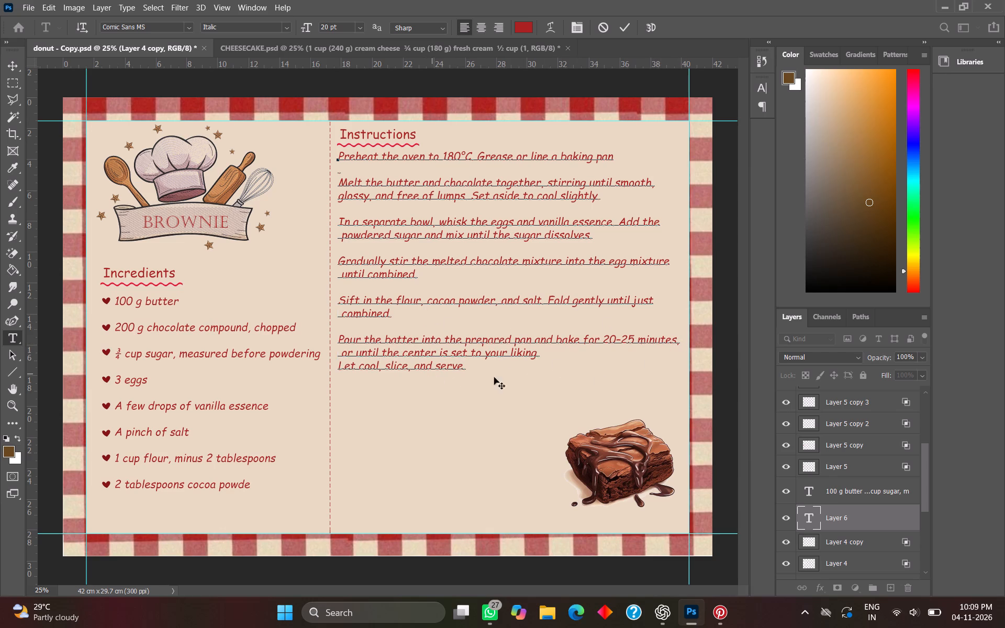
pyautogui.click(544, 351)
pyautogui.press('Return')
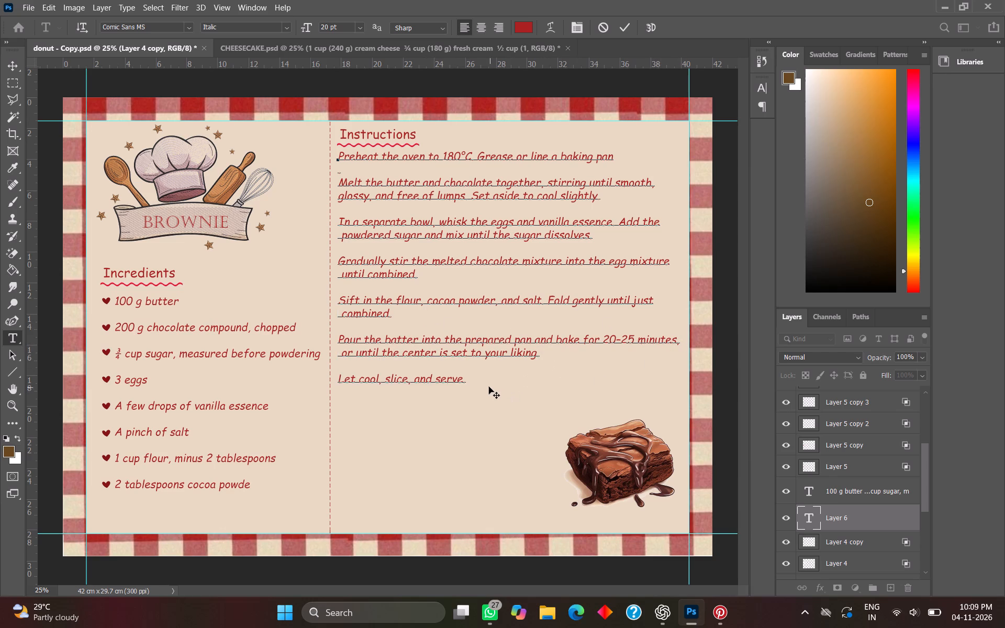
# Check the CHEESECAKE layout and move the brownie instructions text slightly down and away from the dashed divider.
pyautogui.click(431, 50)
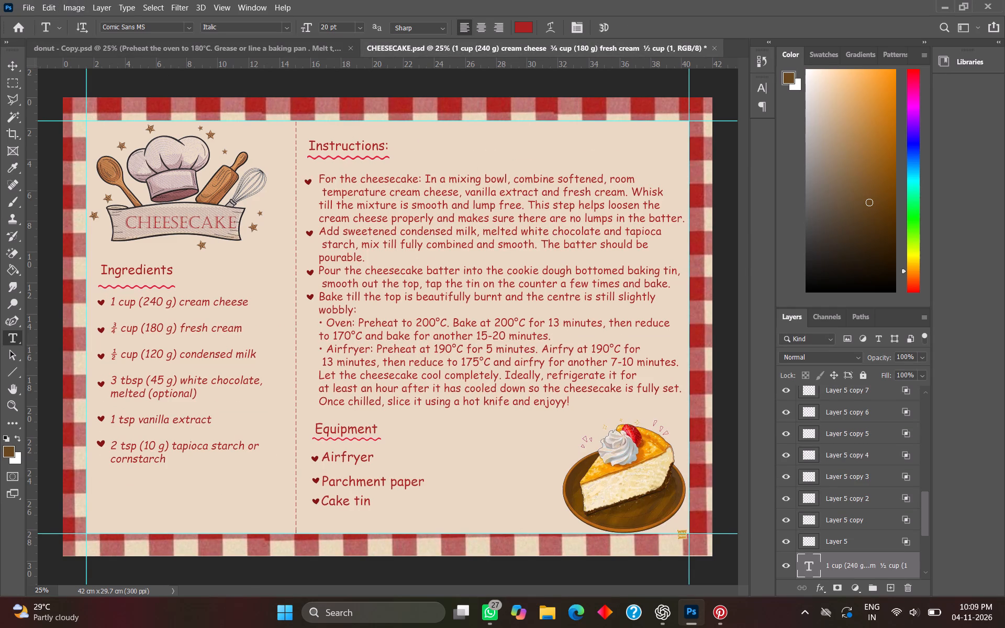
pyautogui.click(135, 42)
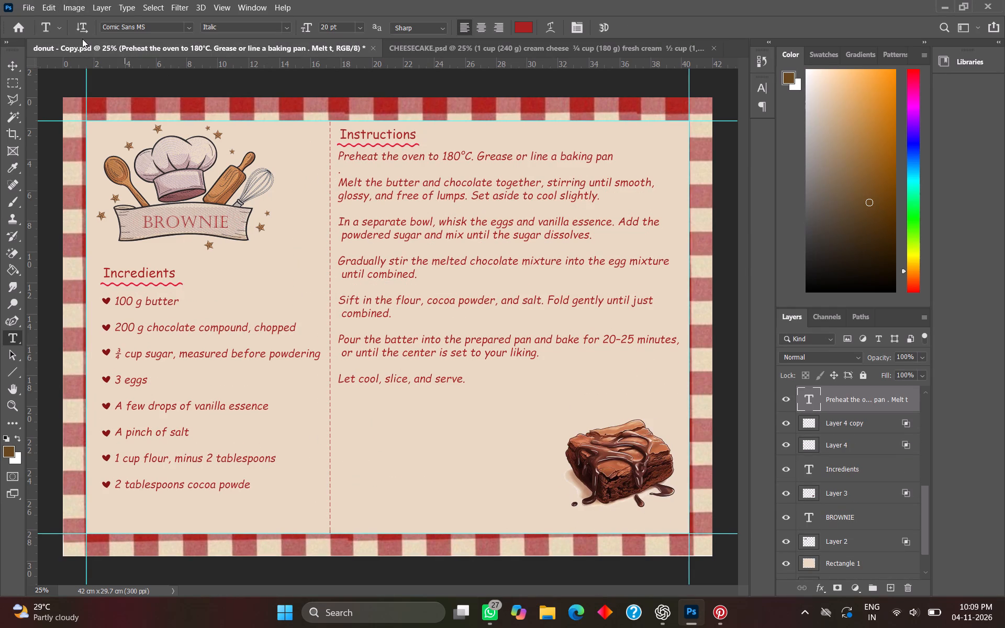
pyautogui.click(18, 70)
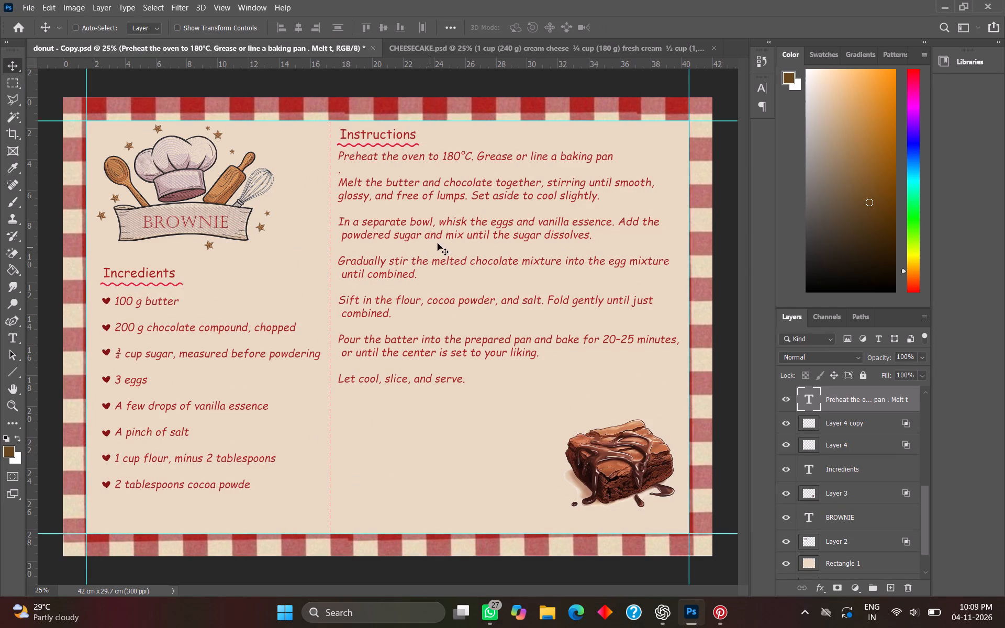
pyautogui.moveTo(438, 243); pyautogui.dragTo(445, 253)
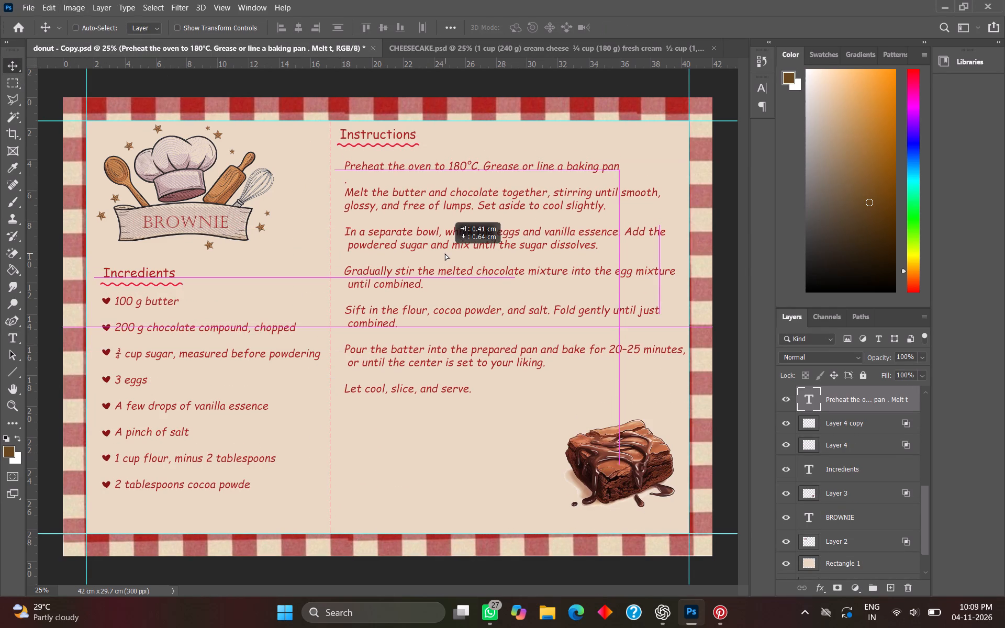
pyautogui.moveTo(445, 253); pyautogui.dragTo(446, 255)
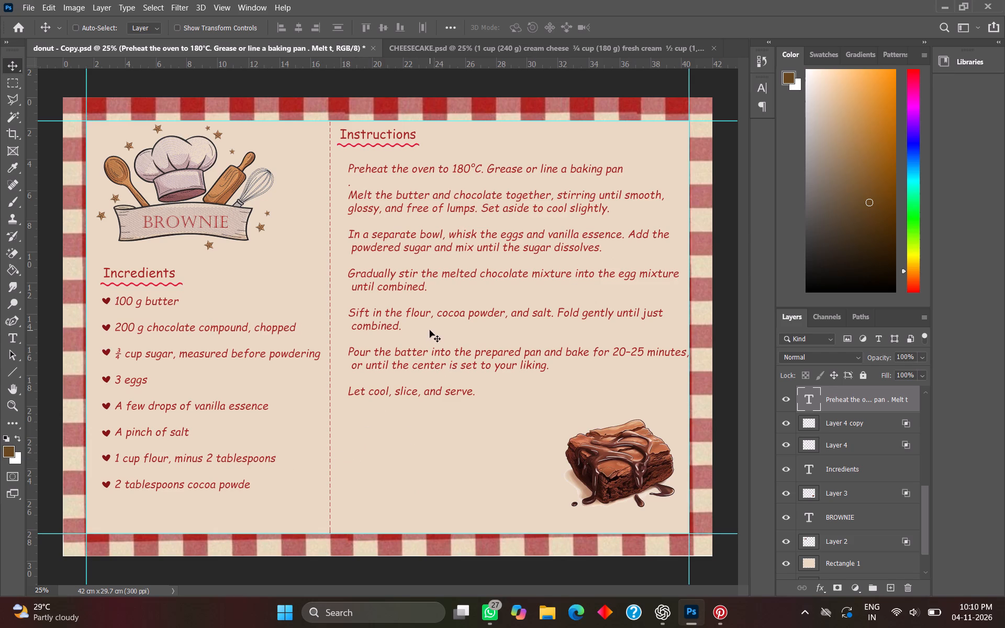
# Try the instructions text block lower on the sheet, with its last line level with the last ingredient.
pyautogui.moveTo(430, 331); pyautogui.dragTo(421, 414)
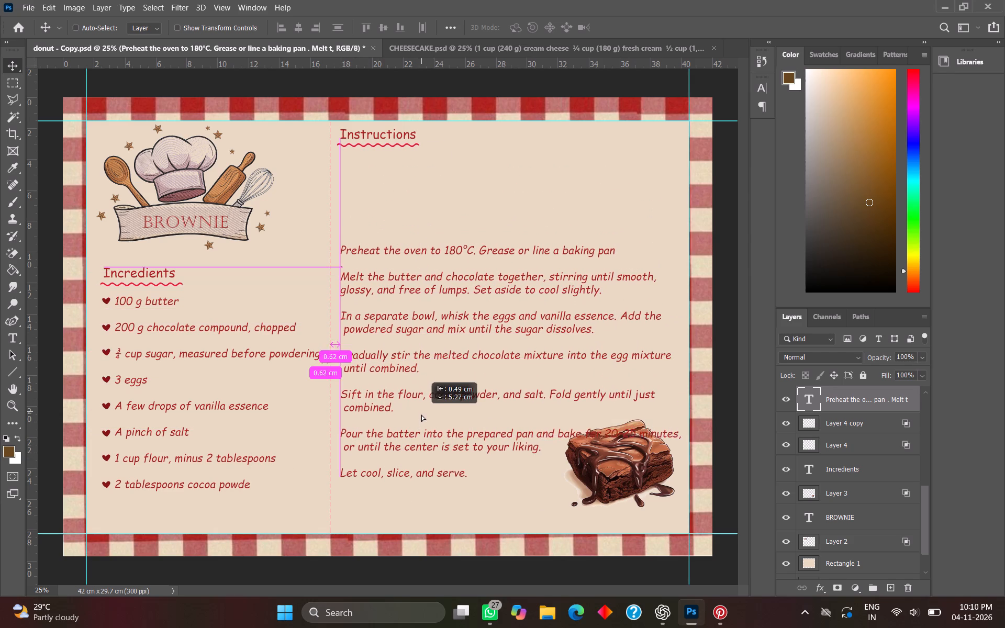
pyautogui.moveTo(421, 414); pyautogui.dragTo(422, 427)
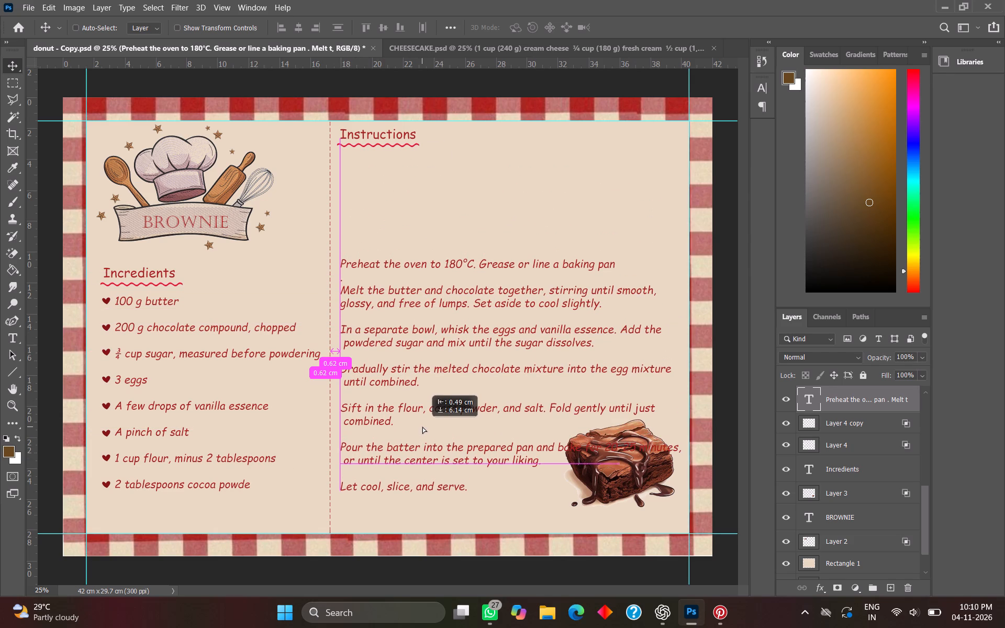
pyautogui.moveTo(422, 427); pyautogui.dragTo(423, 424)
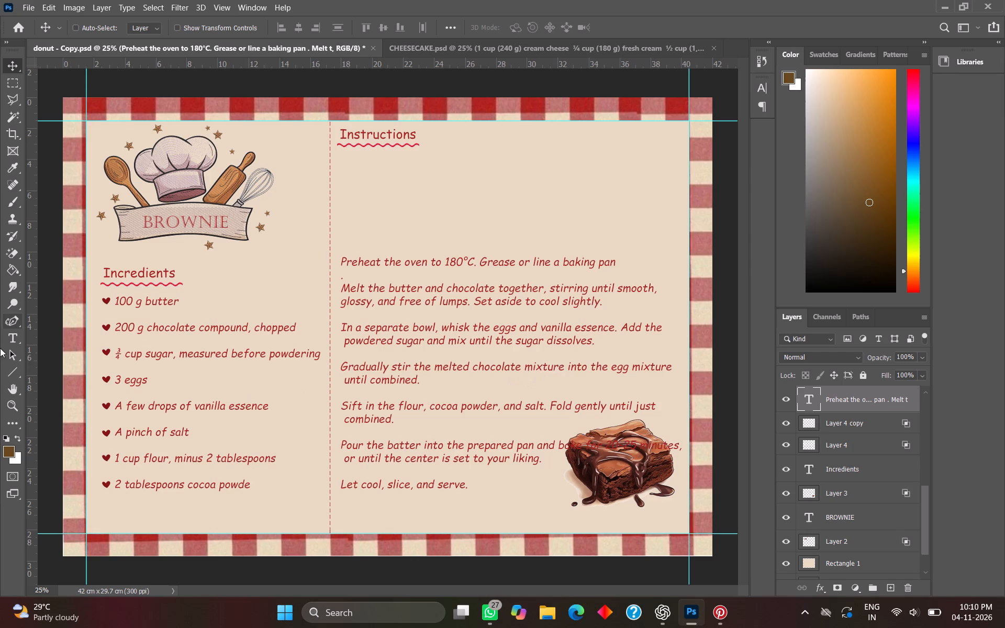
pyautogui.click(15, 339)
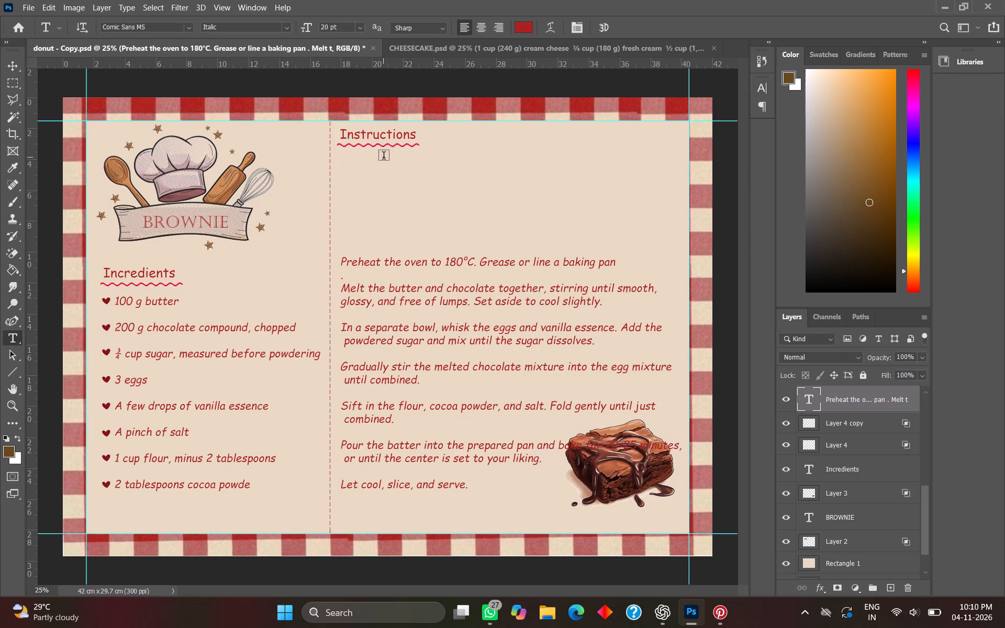
# Move the instructions text block up beneath the Instructions heading, leaving room for bullets between it and the dashed divider.
pyautogui.click(12, 61)
pyautogui.moveTo(407, 342); pyautogui.dragTo(400, 253)
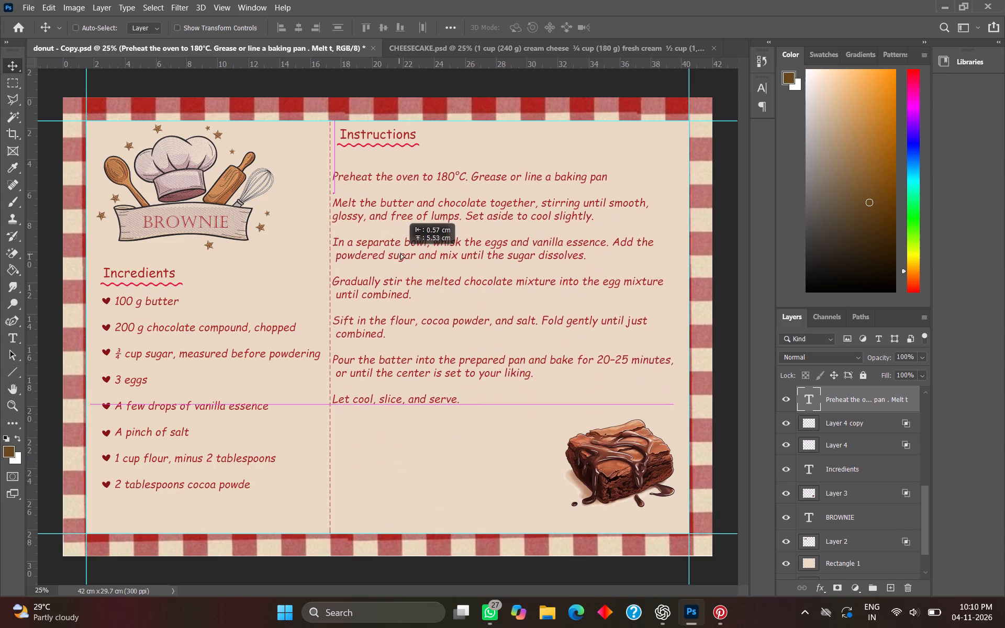
pyautogui.moveTo(400, 253); pyautogui.dragTo(414, 238)
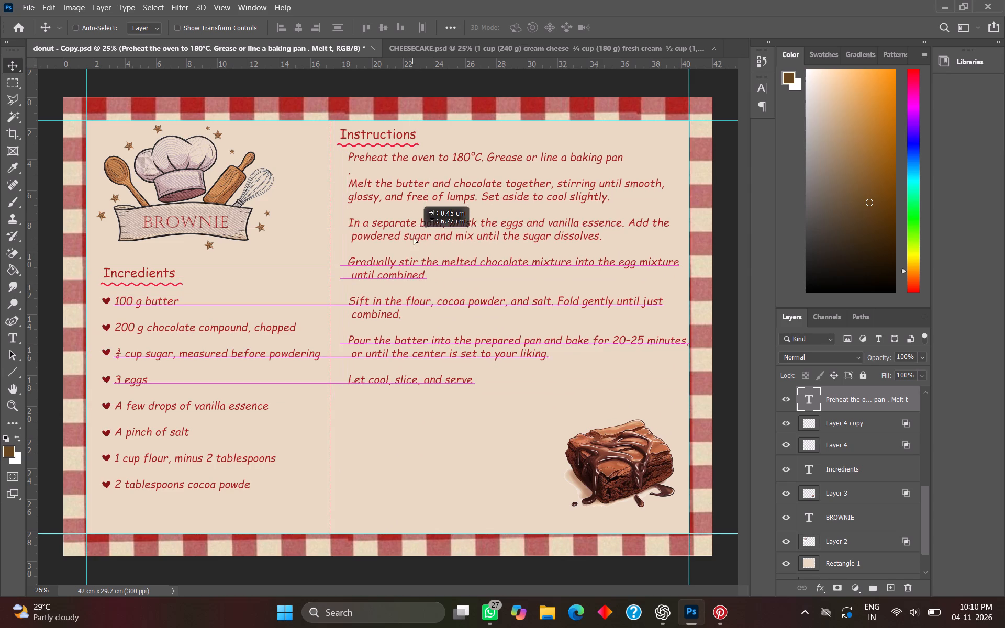
pyautogui.moveTo(414, 238); pyautogui.dragTo(412, 244)
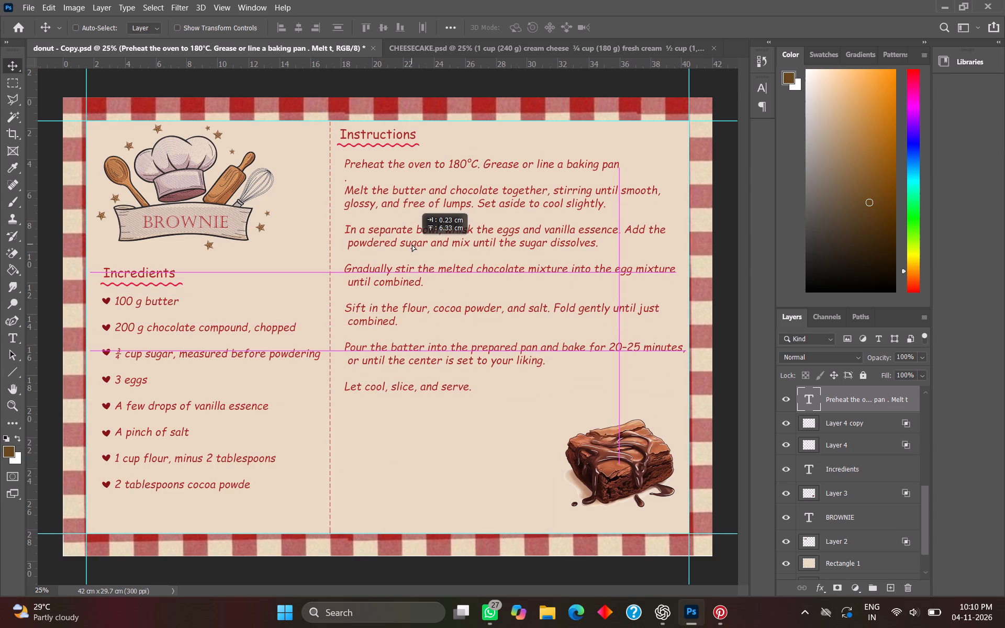
pyautogui.moveTo(412, 244); pyautogui.dragTo(415, 249)
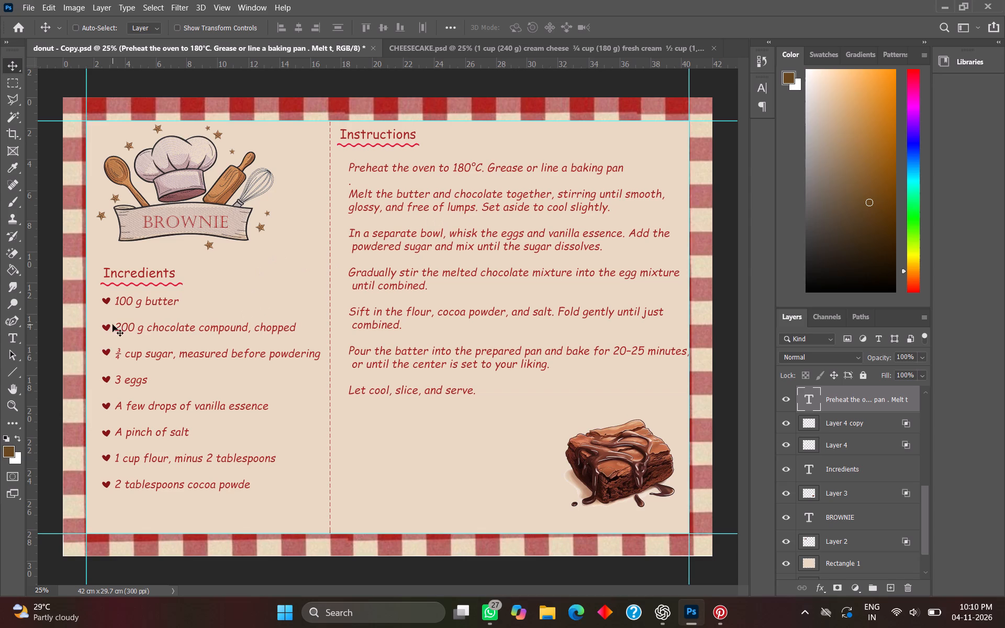
# Duplicate the heart bullet of the last ingredient and place the copy in front of the "Preheat the oven" instruction.
pyautogui.scroll(16, 856, 424)
pyautogui.click(852, 445)
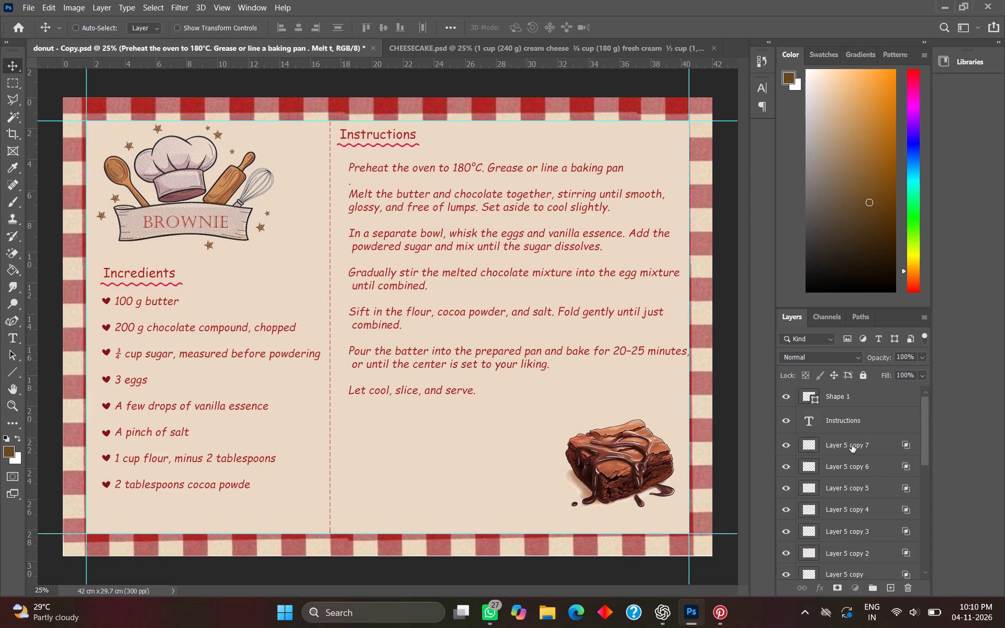
pyautogui.rightClick(852, 445)
pyautogui.click(739, 120)
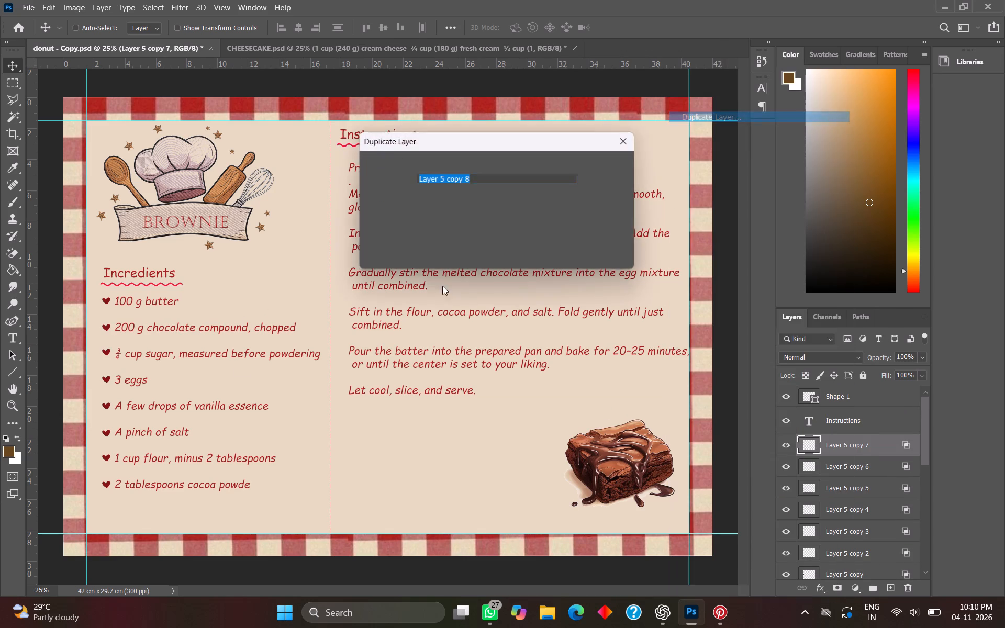
pyautogui.click(611, 162)
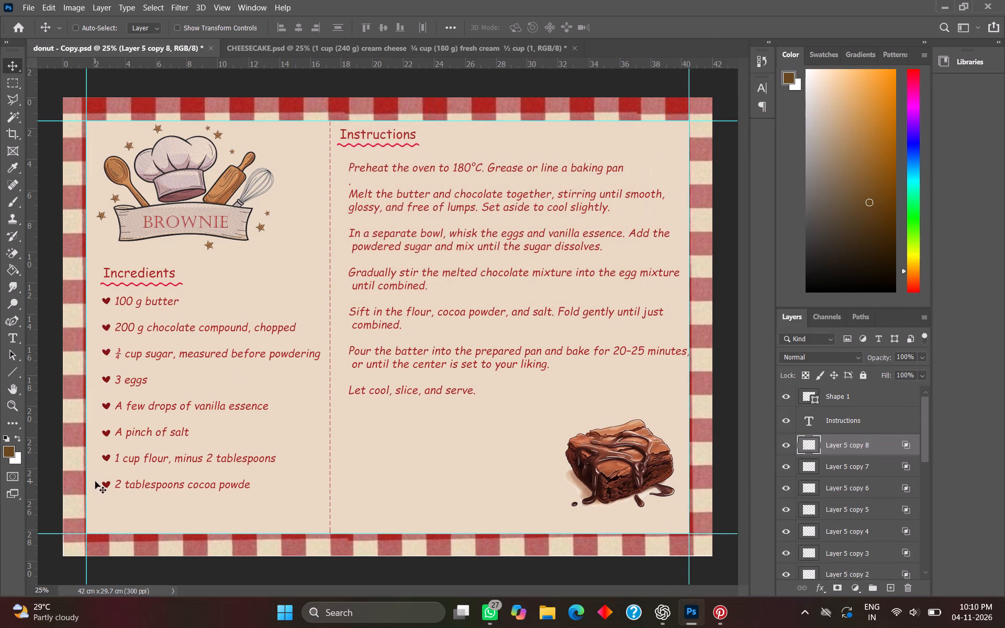
pyautogui.moveTo(106, 485); pyautogui.dragTo(348, 192)
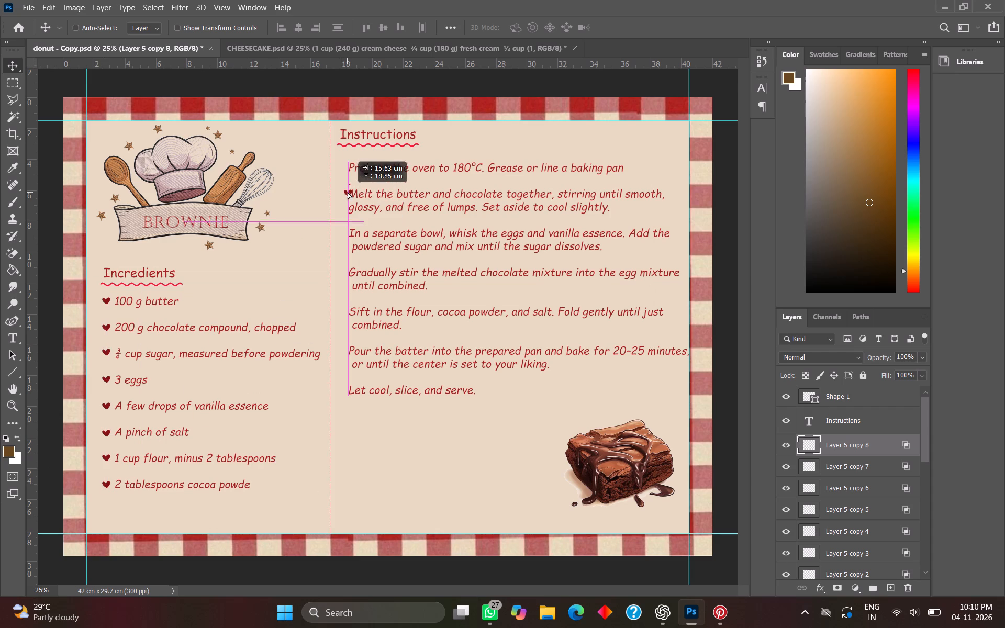
pyautogui.moveTo(348, 192); pyautogui.dragTo(343, 172)
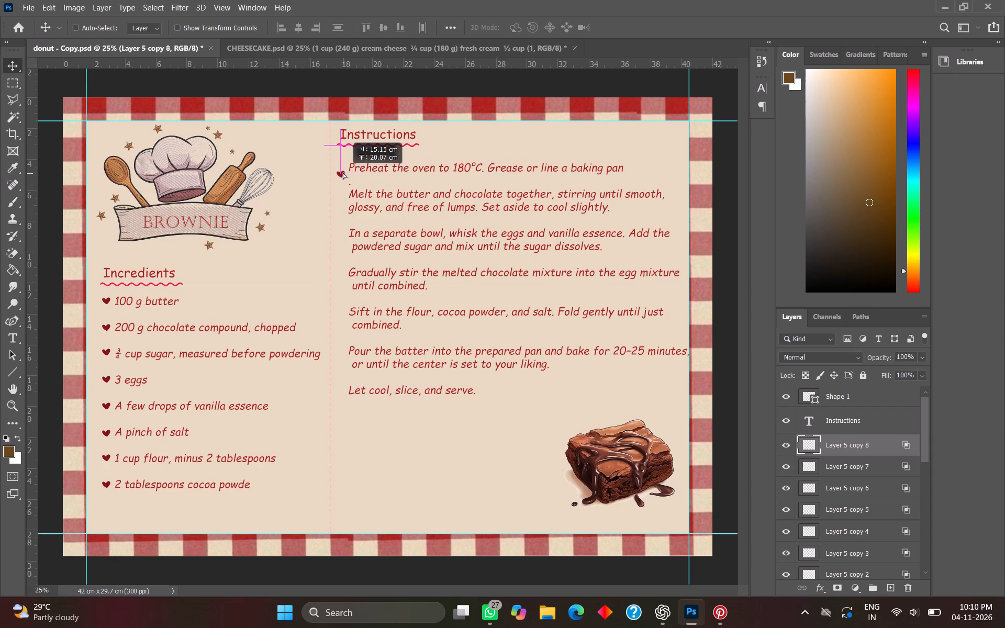
pyautogui.moveTo(343, 172); pyautogui.dragTo(343, 169)
pyautogui.hotkey('ctrl', '+')
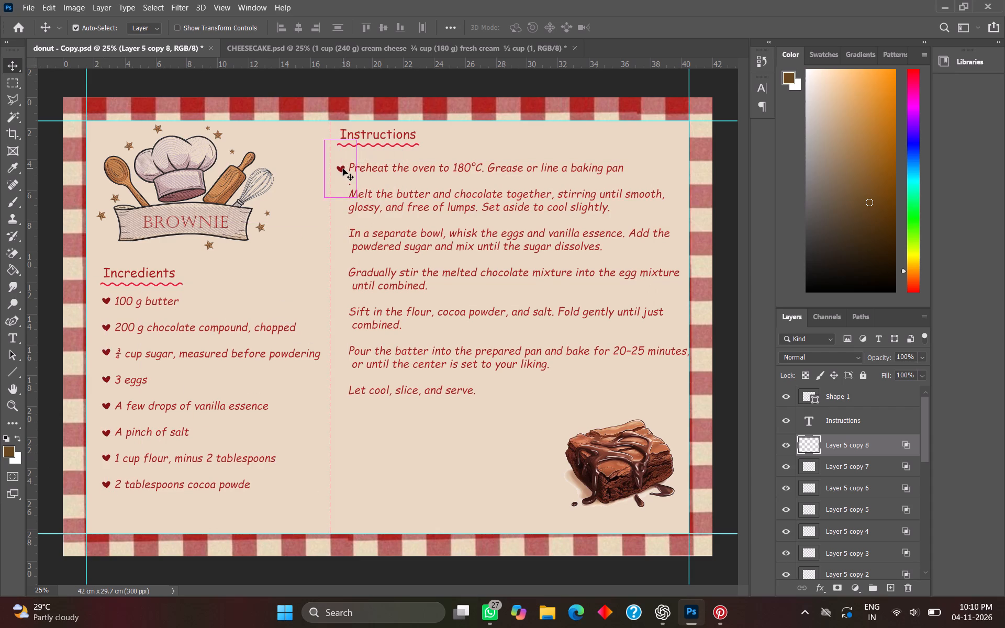
pyautogui.hotkey('ctrl', '+')
pyautogui.hotkey('ctrl', '+')
pyautogui.scroll(14, 358, 158)
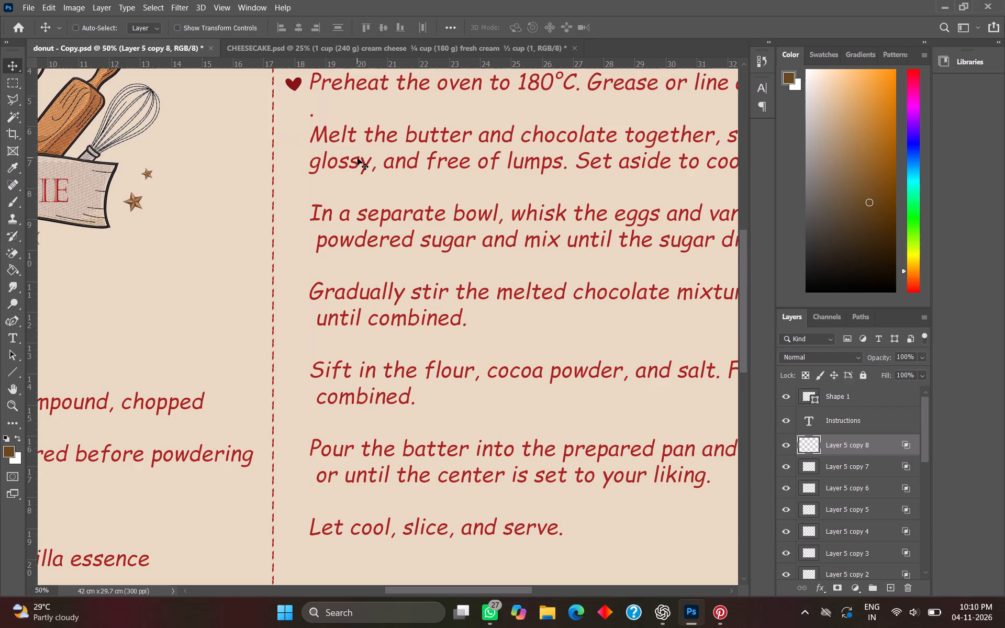
pyautogui.scroll(11, 358, 158)
pyautogui.moveTo(298, 271); pyautogui.dragTo(298, 271)
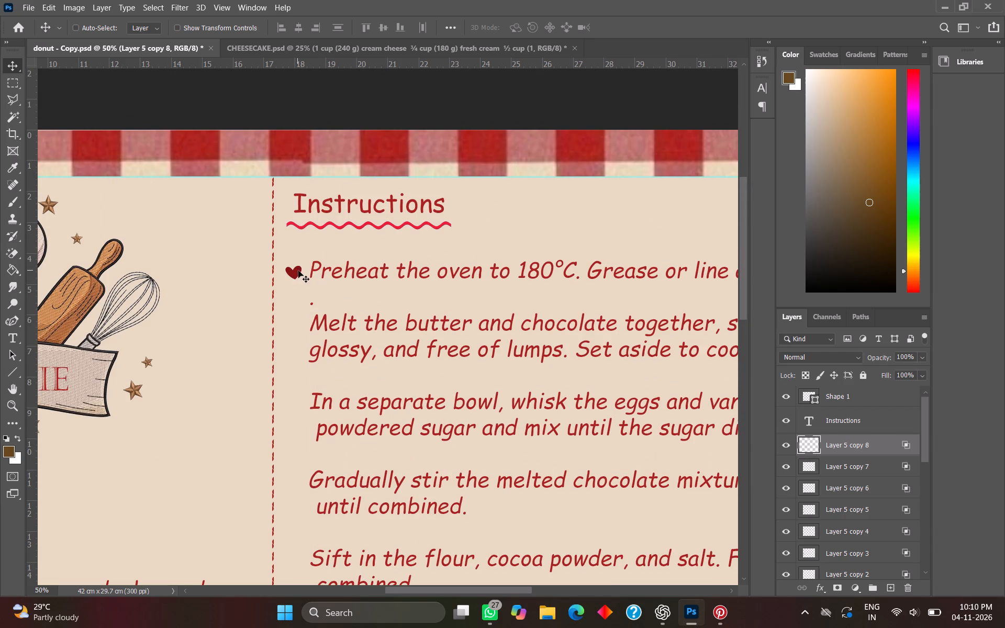
pyautogui.moveTo(298, 271); pyautogui.dragTo(303, 268)
# Duplicate the first instruction's heart and place the copy directly below it, in front of "Melt the butter".
pyautogui.rightClick(846, 442)
pyautogui.click(742, 116)
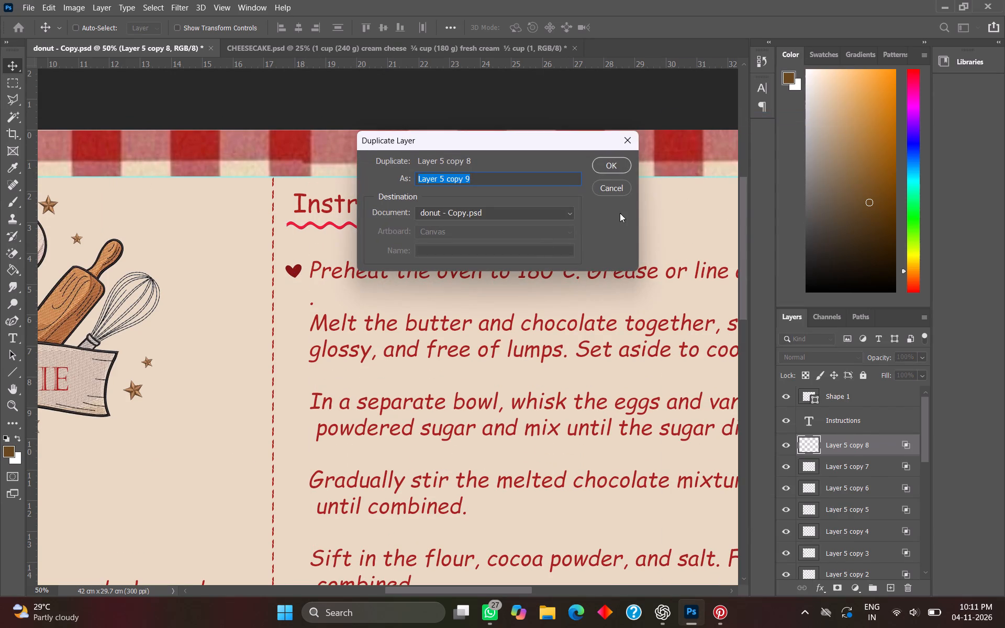
pyautogui.click(611, 169)
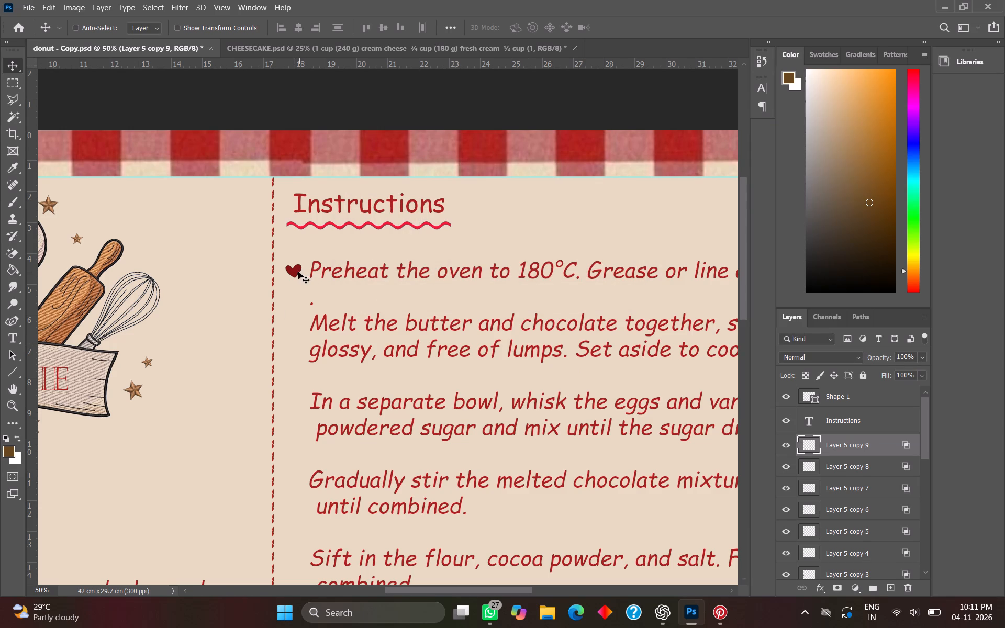
pyautogui.moveTo(298, 272); pyautogui.dragTo(298, 328)
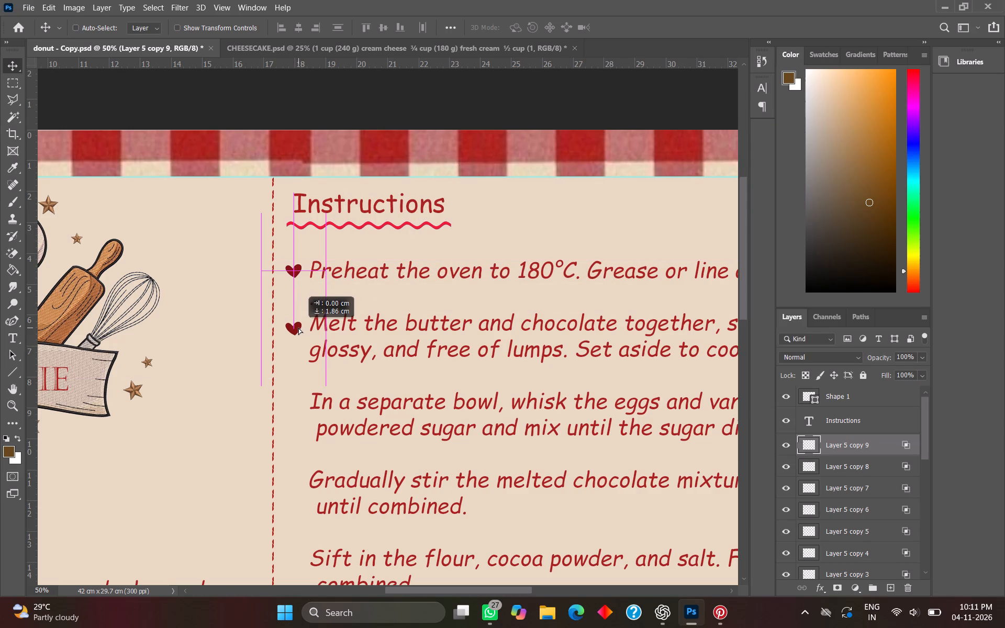
pyautogui.moveTo(298, 328); pyautogui.dragTo(298, 323)
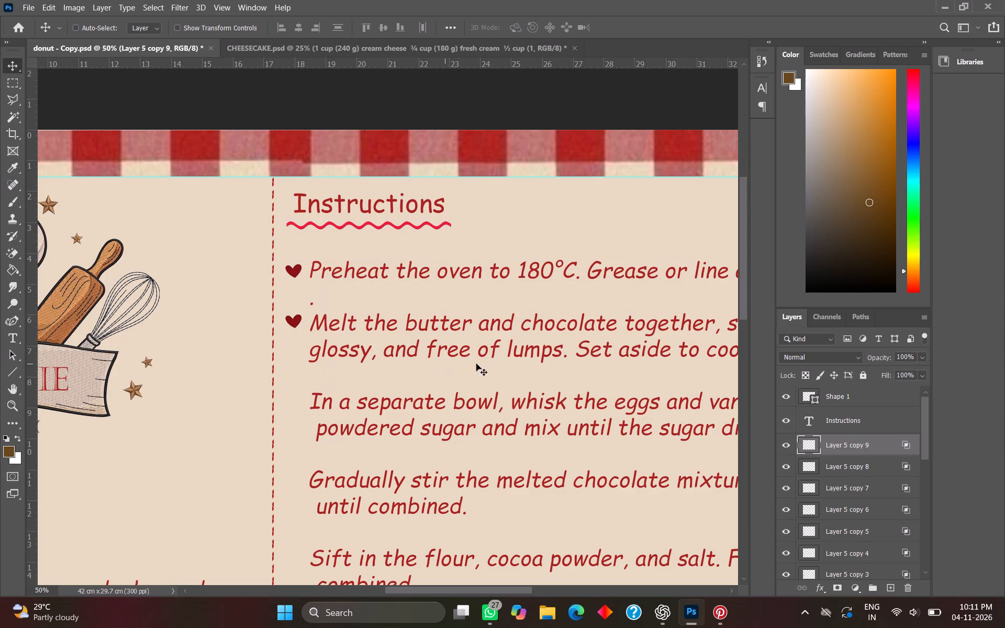
# Duplicate the second instruction's heart and align the copy below it, in front of "In a separate bowl".
pyautogui.rightClick(875, 453)
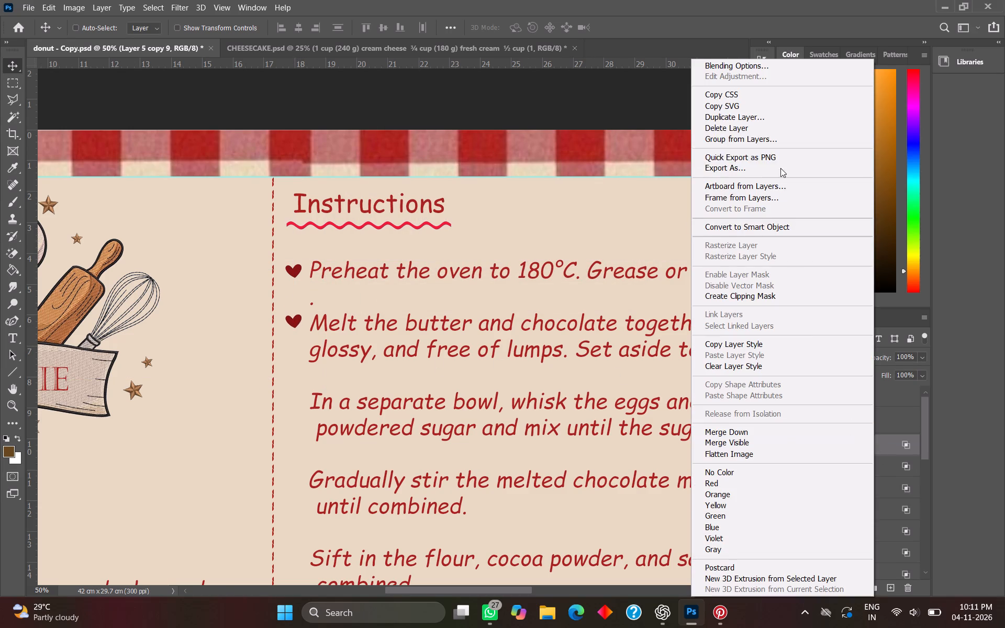
pyautogui.click(765, 118)
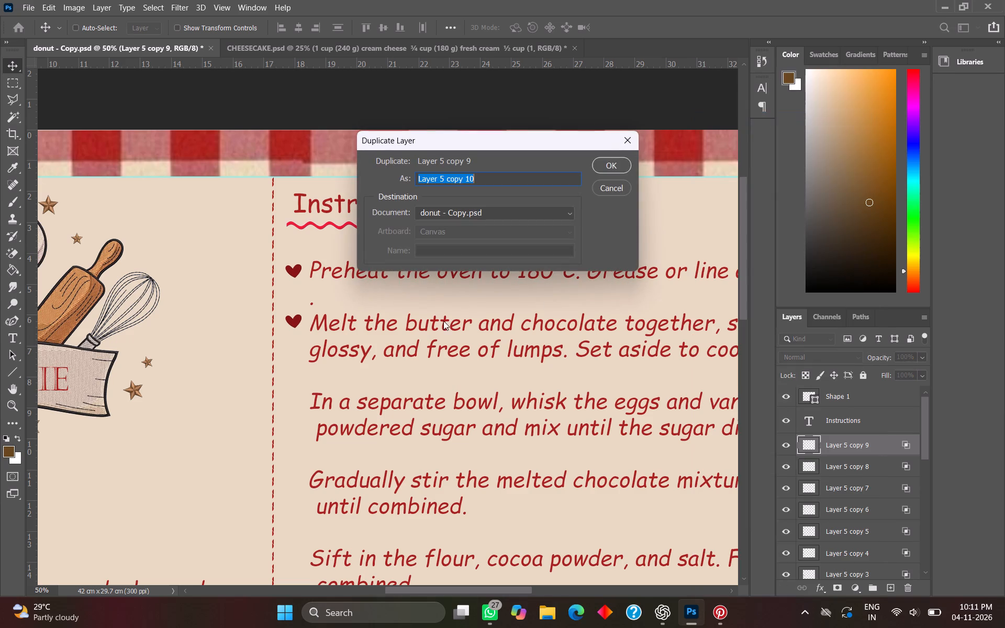
pyautogui.click(613, 165)
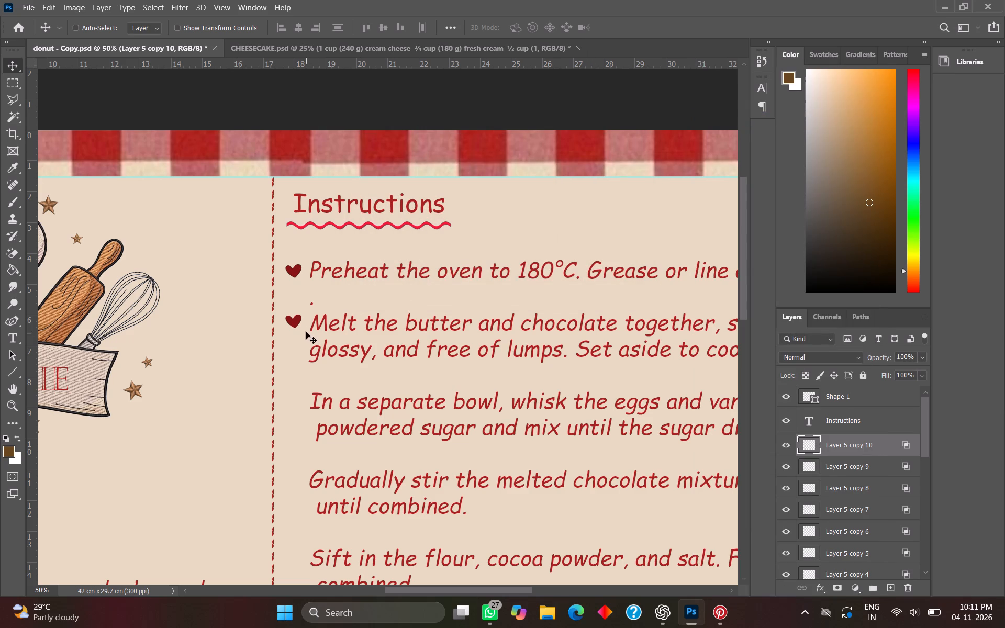
pyautogui.moveTo(295, 323); pyautogui.dragTo(294, 408)
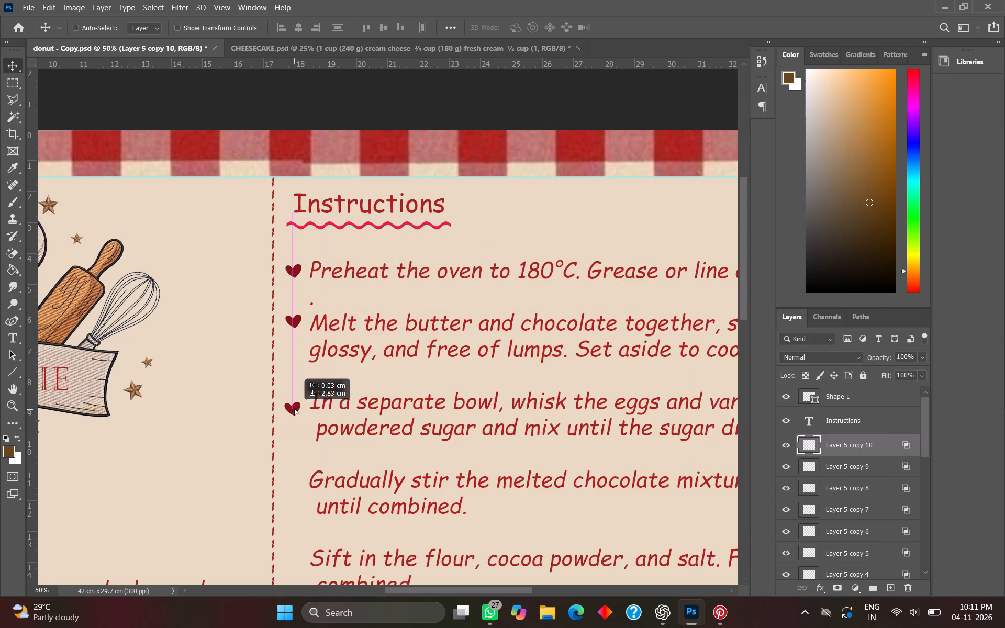
pyautogui.moveTo(294, 408); pyautogui.dragTo(299, 402)
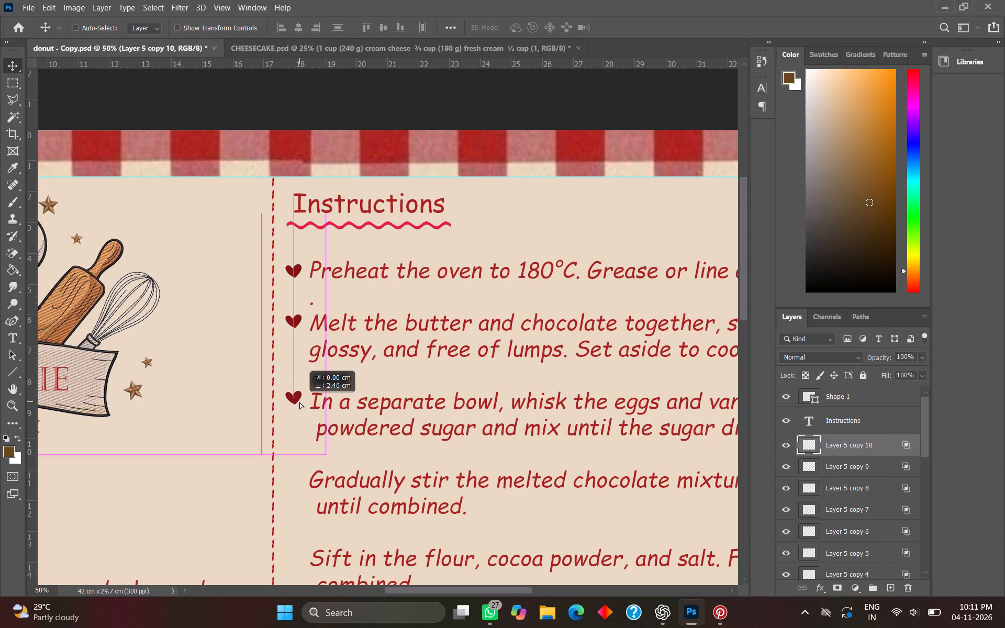
pyautogui.moveTo(299, 402); pyautogui.dragTo(299, 403)
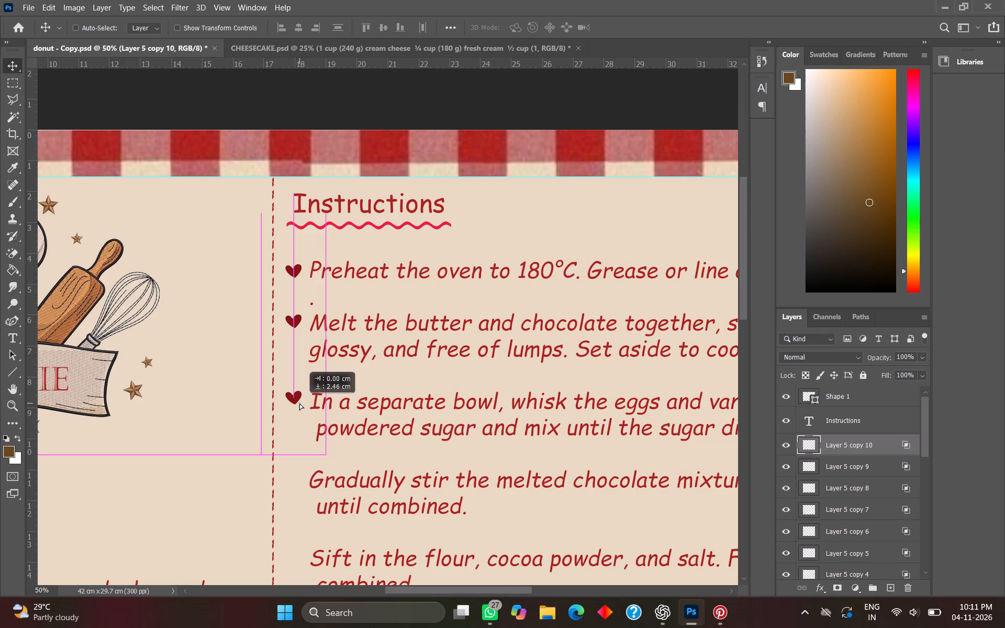
pyautogui.moveTo(299, 403); pyautogui.dragTo(299, 405)
pyautogui.hotkey('ctrl', '+')
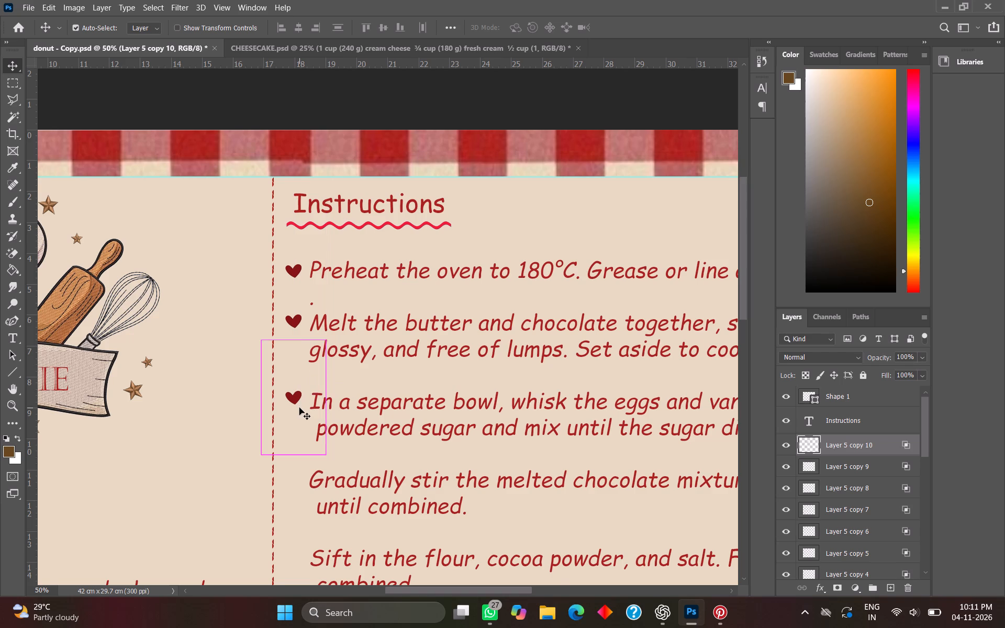
pyautogui.moveTo(263, 423); pyautogui.dragTo(264, 425)
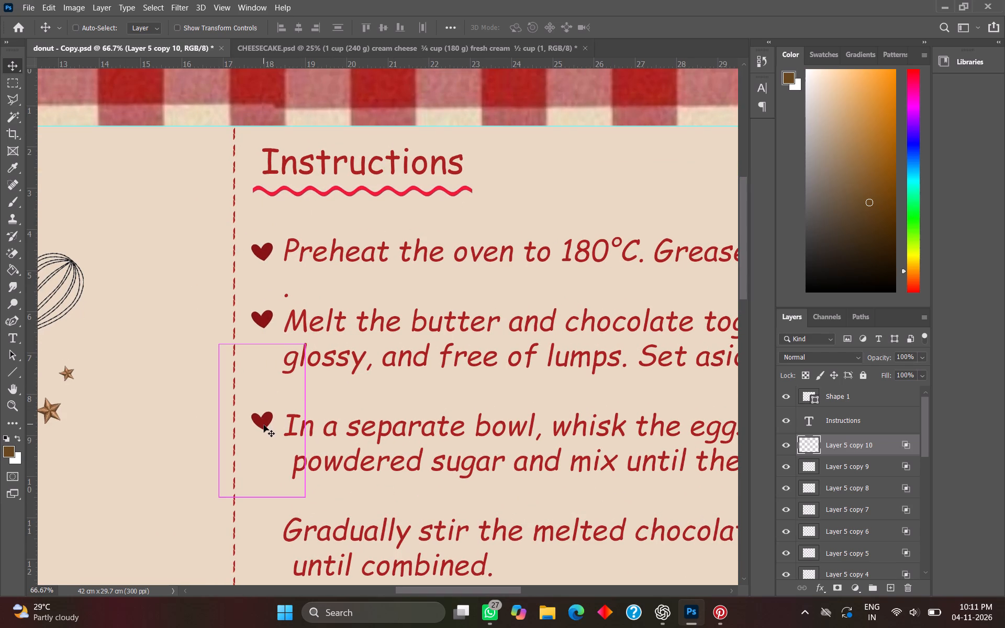
pyautogui.moveTo(264, 425); pyautogui.dragTo(264, 429)
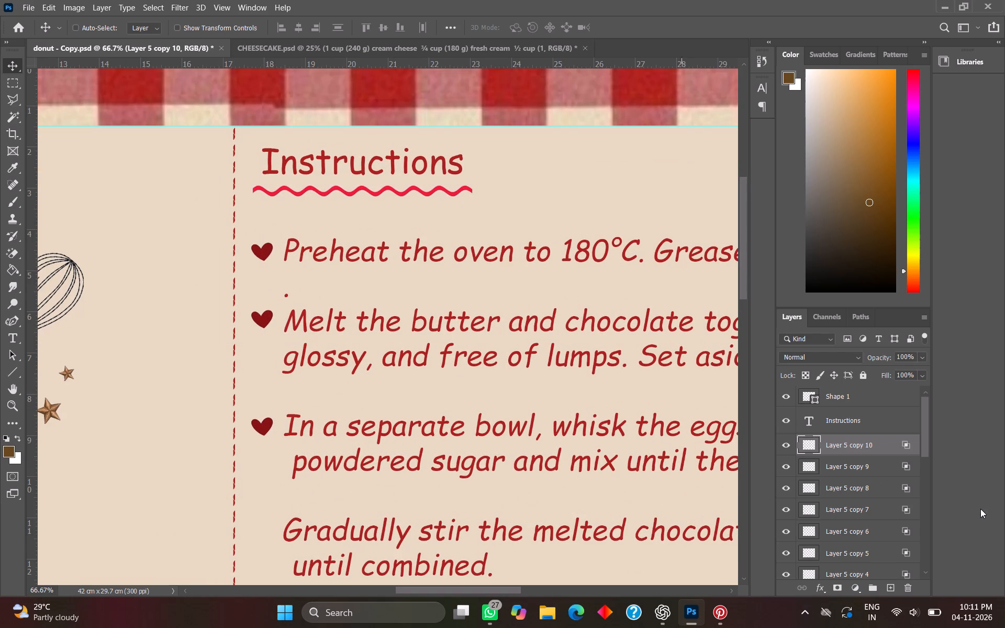
# Duplicate the third instruction's heart and place the copy in front of "Gradually stir the melted chocolate".
pyautogui.rightClick(841, 440)
pyautogui.click(734, 120)
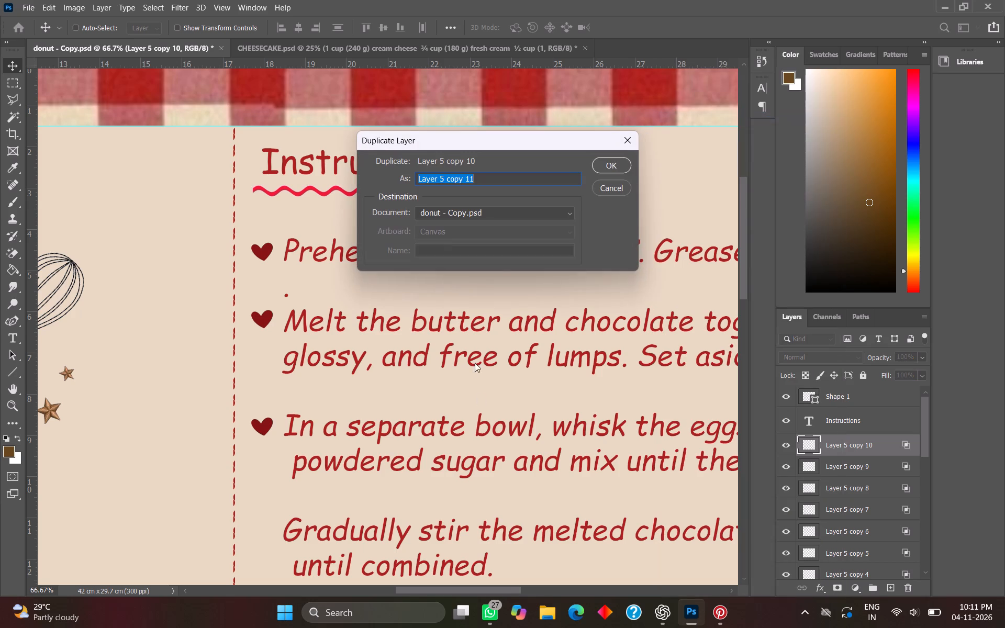
pyautogui.click(623, 169)
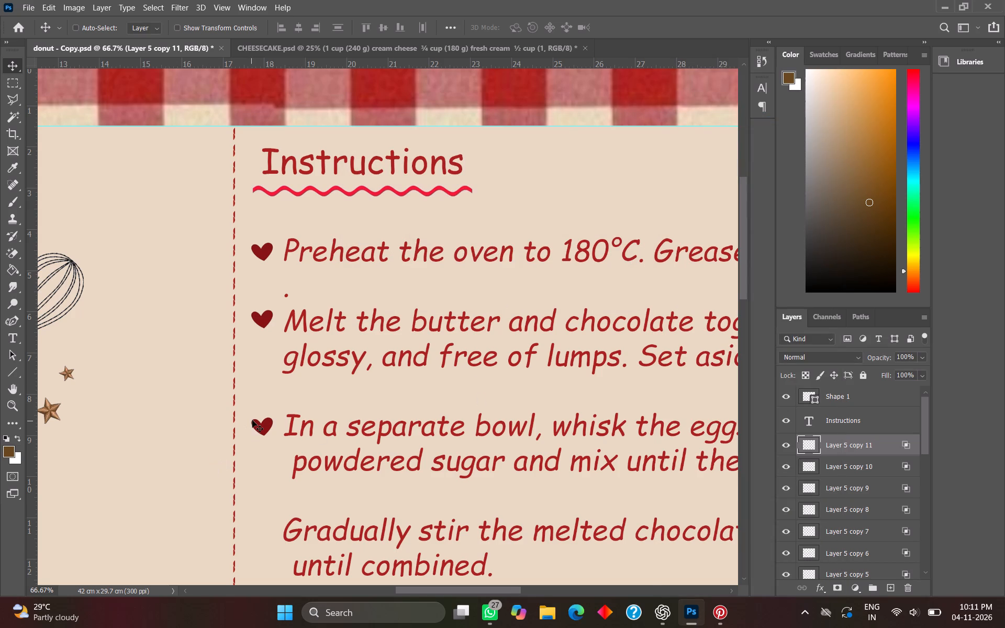
pyautogui.moveTo(254, 420); pyautogui.dragTo(251, 525)
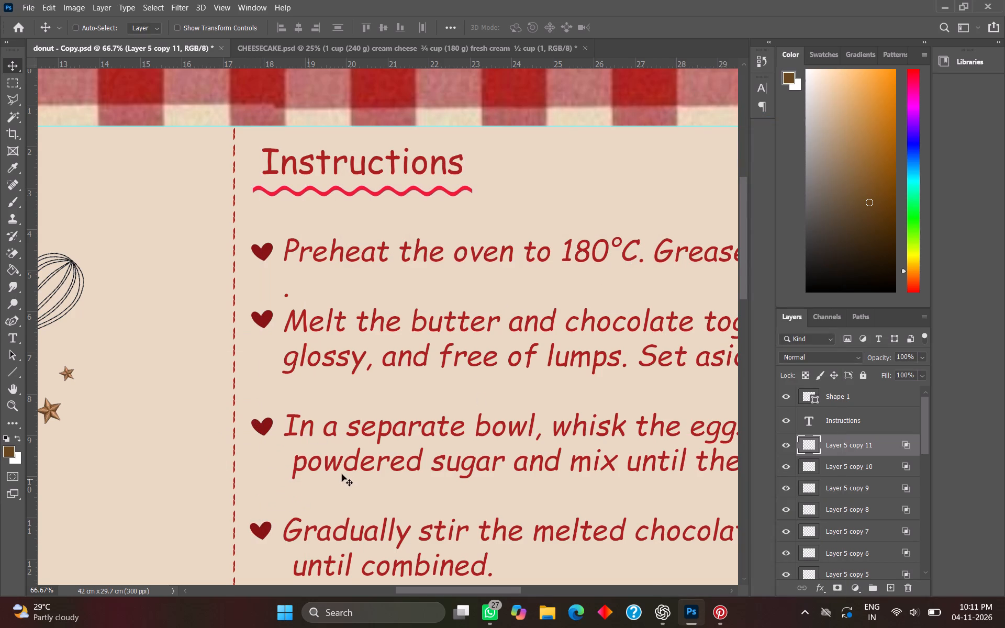
# Duplicate the fourth instruction's heart and place the copy in front of "Sift in the flour", in line with the hearts above.
pyautogui.scroll(-18, 344, 473)
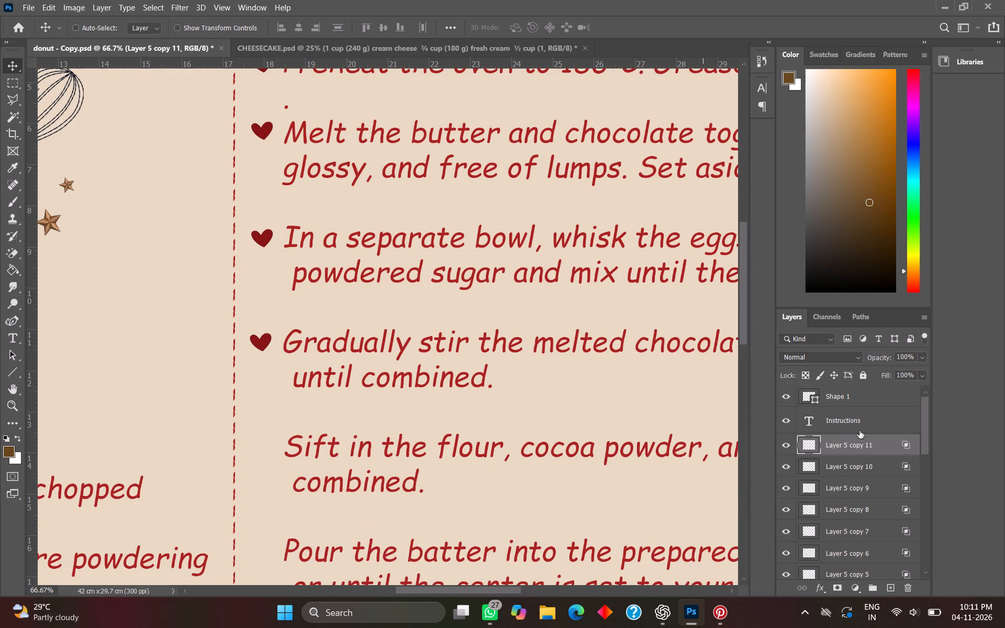
pyautogui.rightClick(850, 449)
pyautogui.click(742, 118)
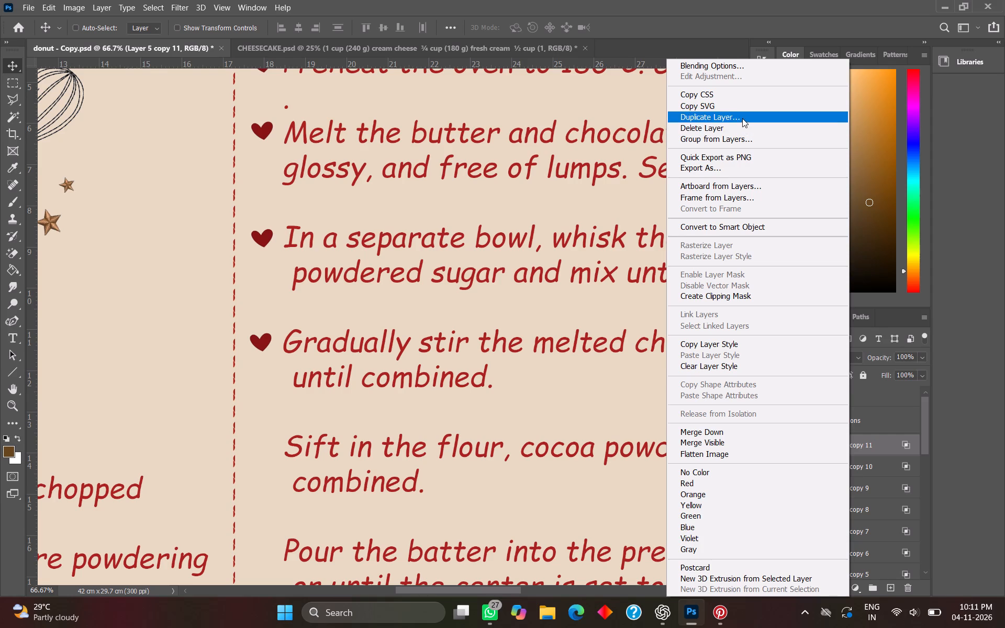
pyautogui.click(618, 166)
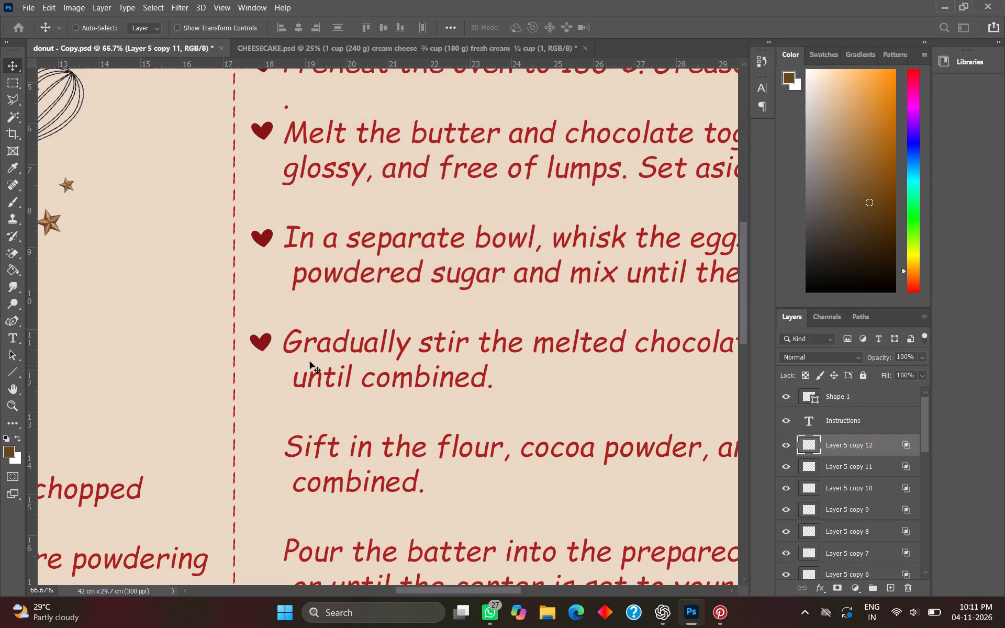
pyautogui.moveTo(264, 342); pyautogui.dragTo(265, 445)
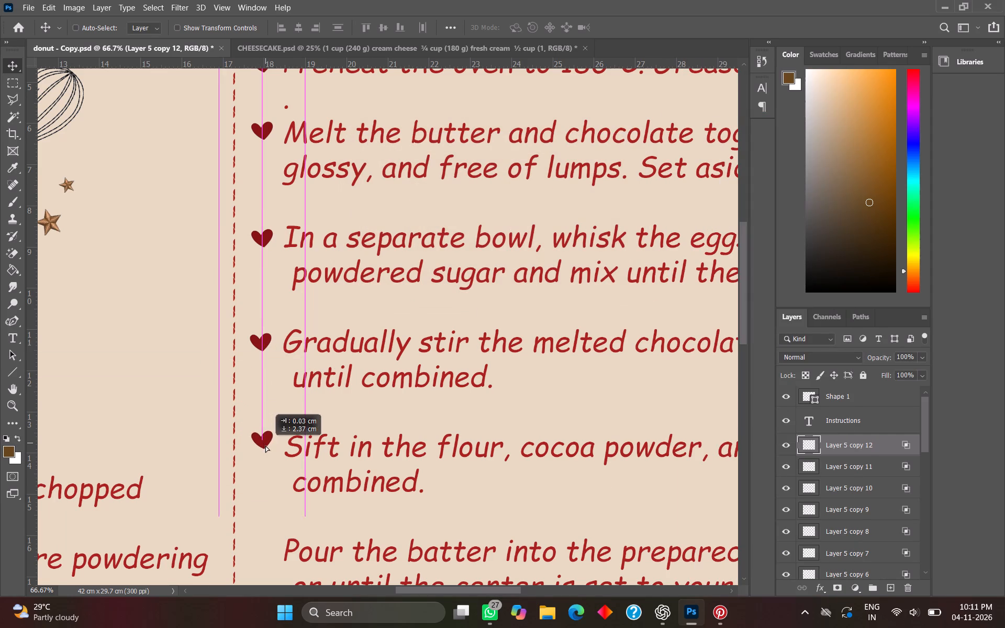
pyautogui.moveTo(265, 445); pyautogui.dragTo(266, 446)
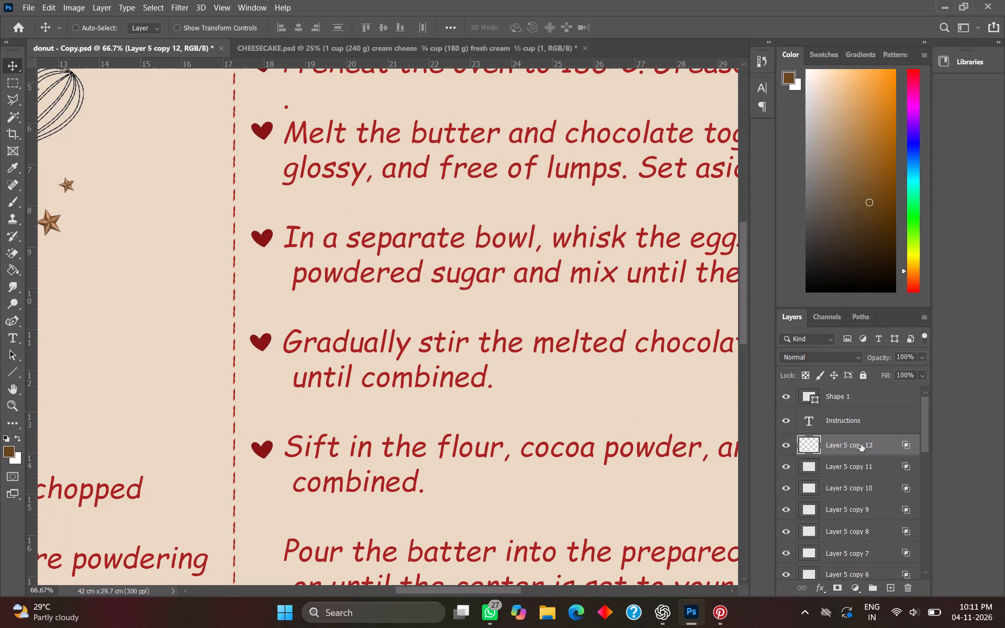
# Duplicate the "Sift in the flour" heart and place the copy in front of "Pour the batter", aligned with the hearts above.
pyautogui.rightClick(861, 444)
pyautogui.click(761, 115)
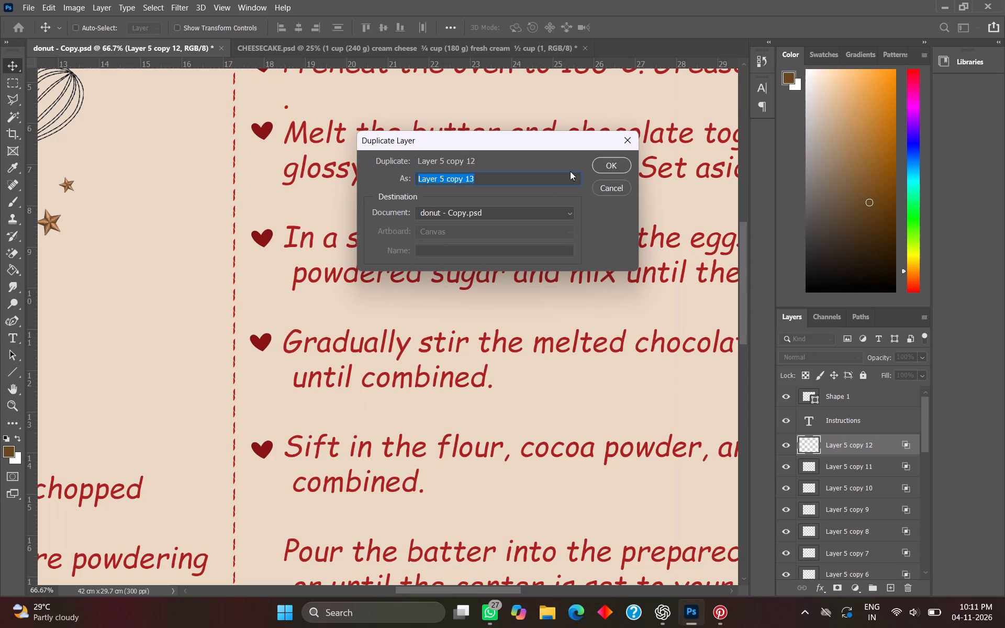
pyautogui.click(601, 162)
pyautogui.moveTo(263, 453); pyautogui.dragTo(258, 552)
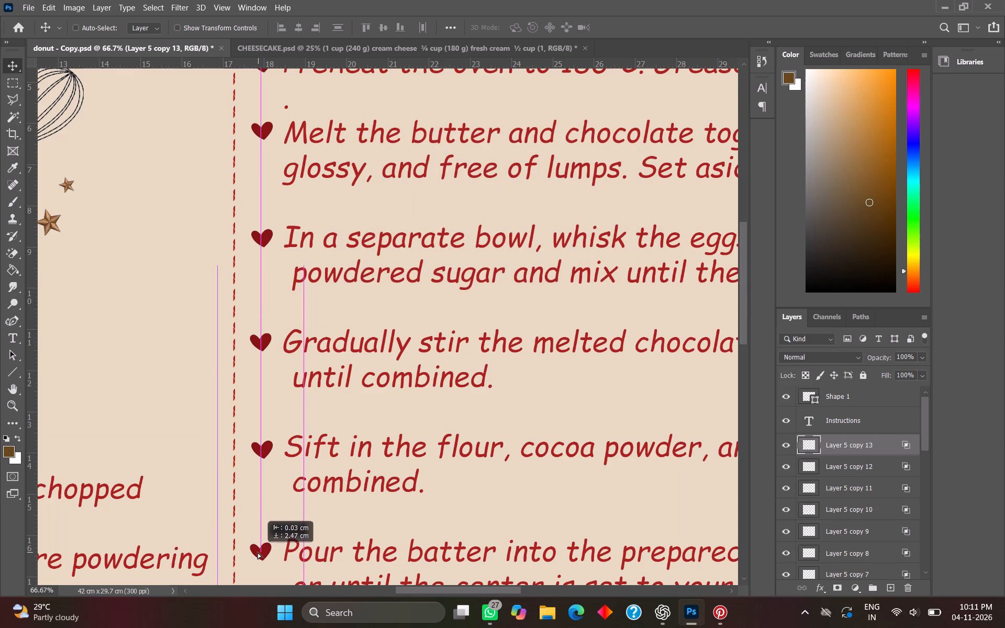
# Duplicate the "Pour the batter" heart and place the copy in front of "Let cool, slice, and serve.", in line with the others.
pyautogui.scroll(-19, 323, 501)
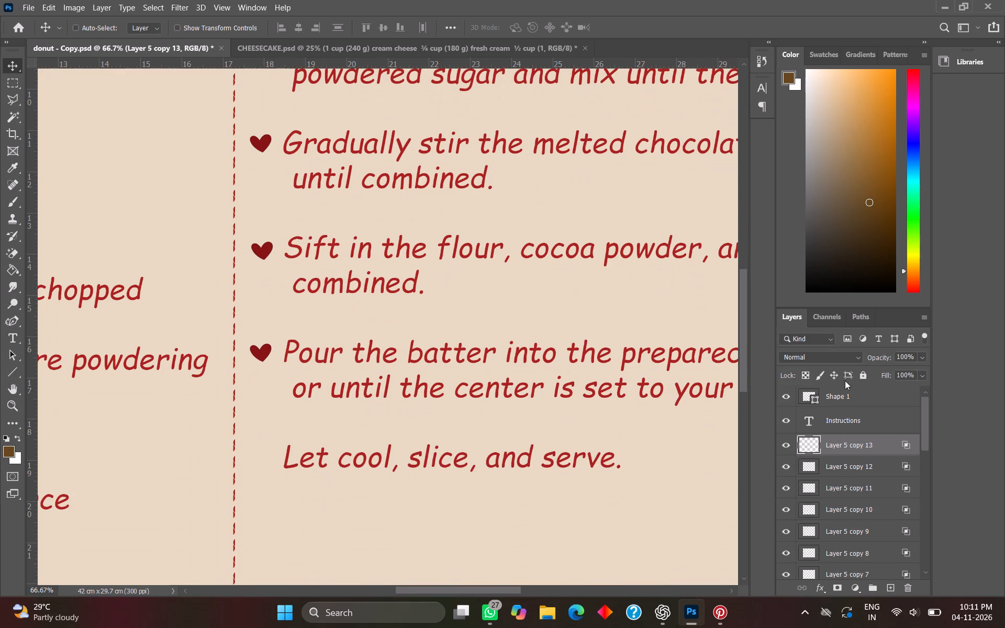
pyautogui.rightClick(852, 448)
pyautogui.click(743, 115)
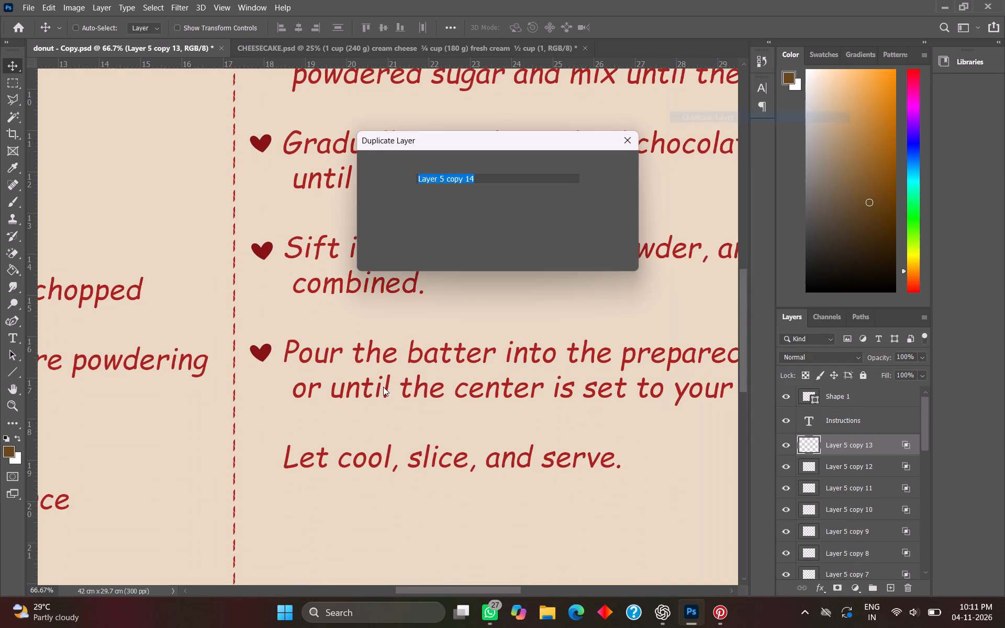
pyautogui.click(620, 167)
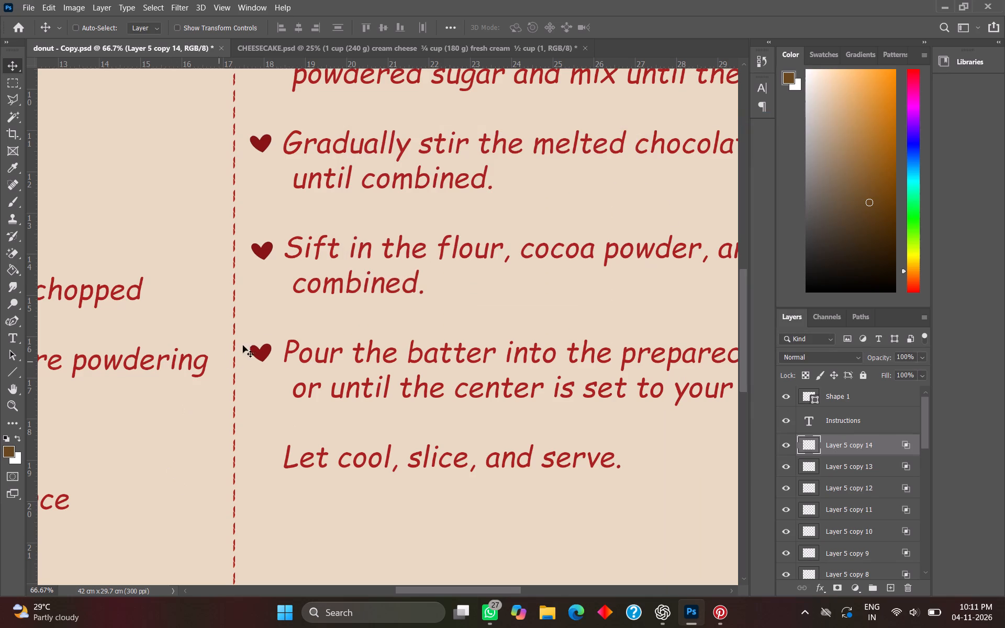
pyautogui.moveTo(258, 354); pyautogui.dragTo(267, 456)
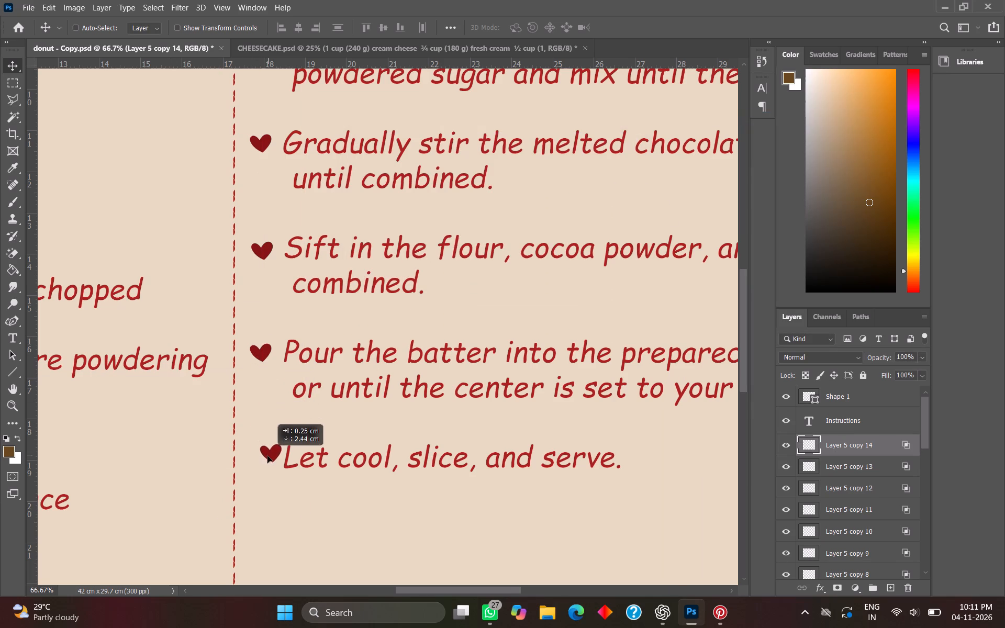
pyautogui.moveTo(267, 456); pyautogui.dragTo(263, 462)
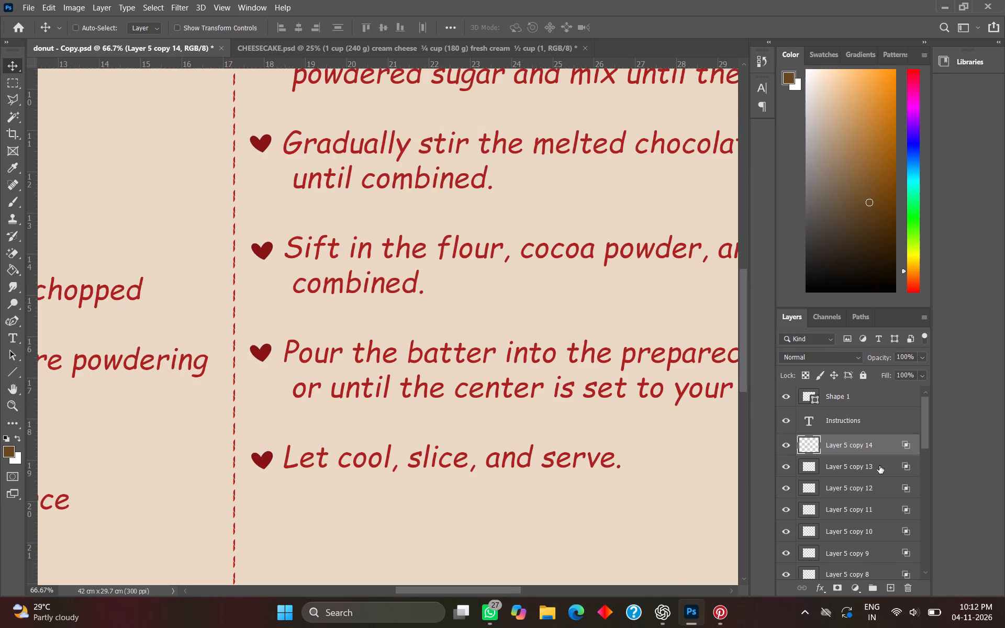
# Save the brownie sheet document.
pyautogui.hotkey('ctrl', '-')
pyautogui.hotkey('ctrl', '-')
pyautogui.hotkey('ctrl', '-')
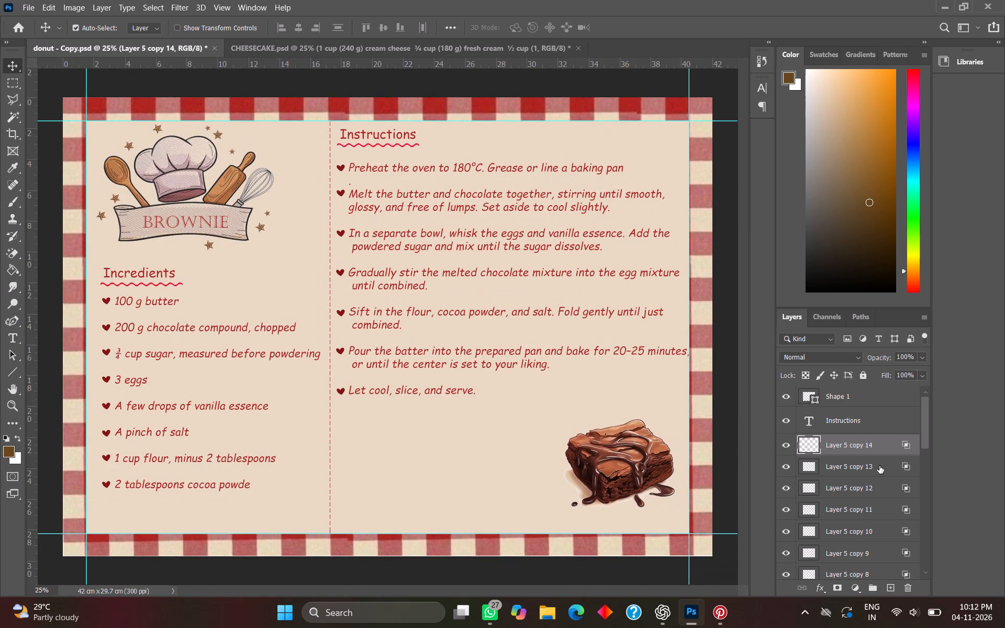
pyautogui.hotkey('ctrl', 's')
pyautogui.hotkey('ctrl', 's')
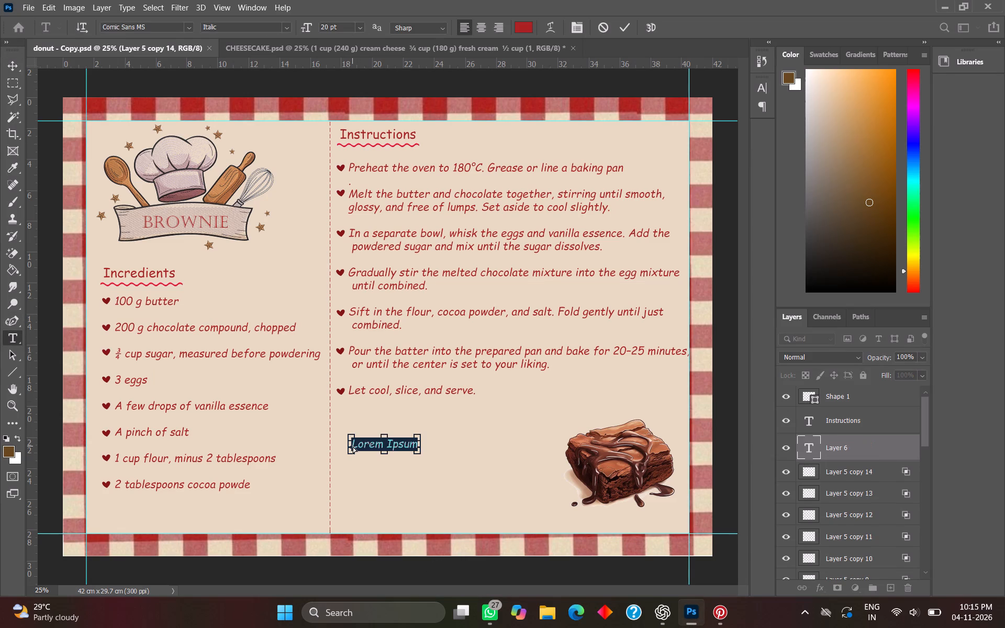
pyautogui.hotkey('ctrl', 'v')
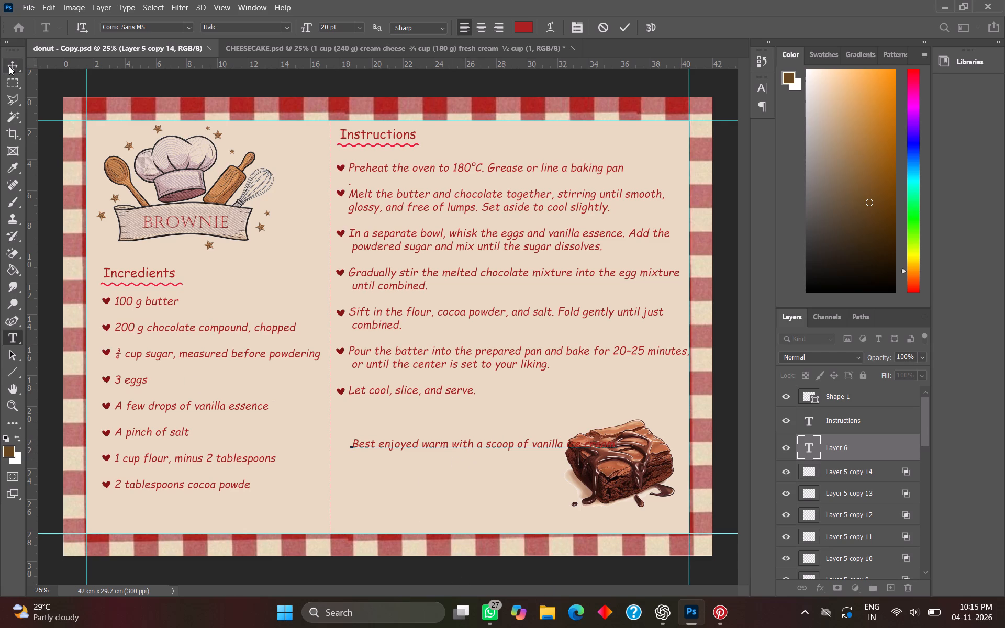
pyautogui.click(532, 447)
pyautogui.press('Return')
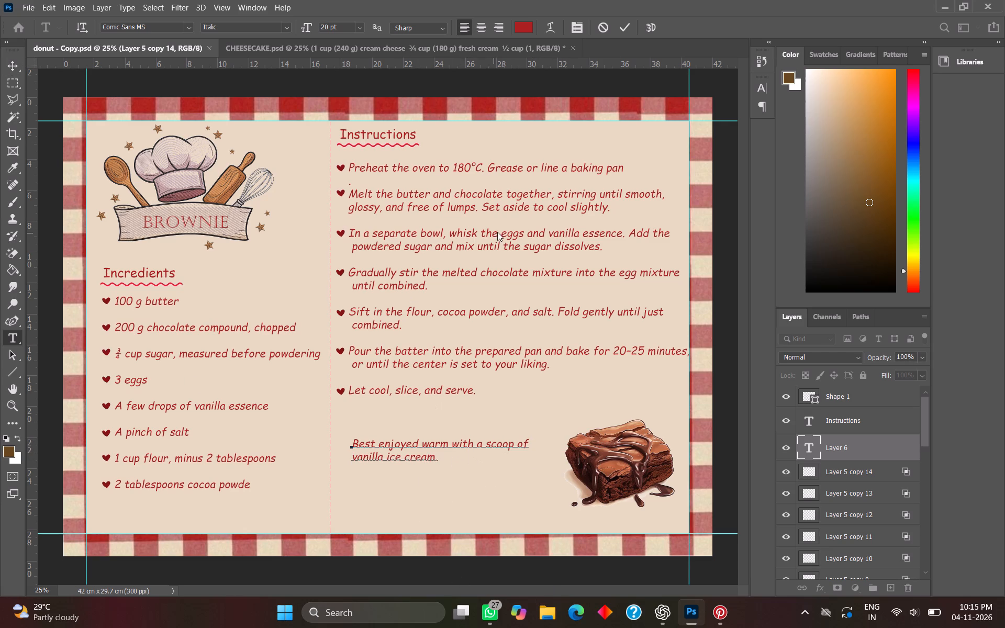
# Centre-align both lines of the serving note.
pyautogui.moveTo(435, 459); pyautogui.dragTo(355, 441)
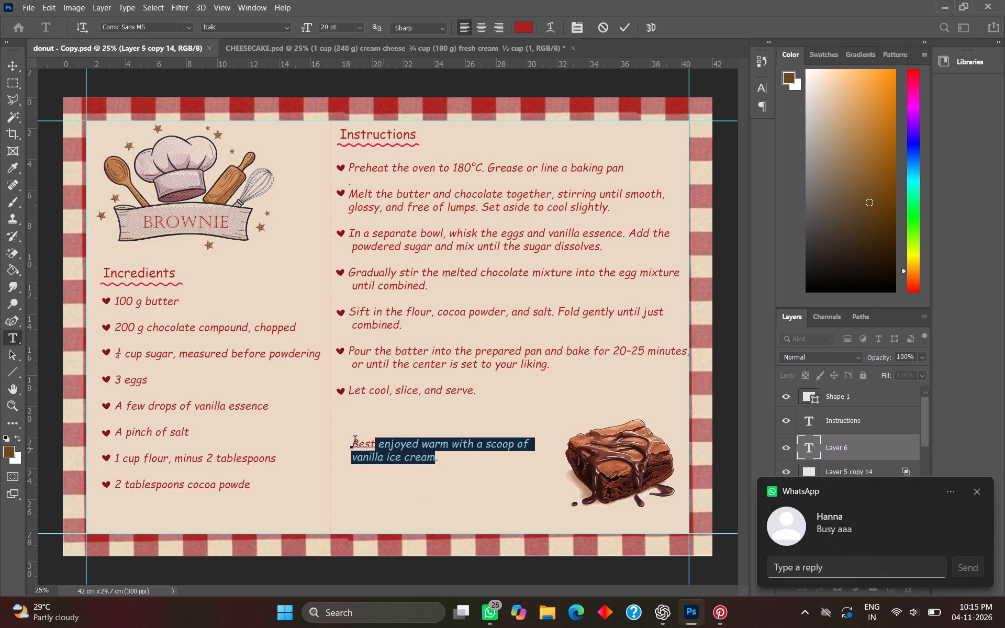
pyautogui.moveTo(355, 441); pyautogui.dragTo(350, 438)
pyautogui.click(482, 34)
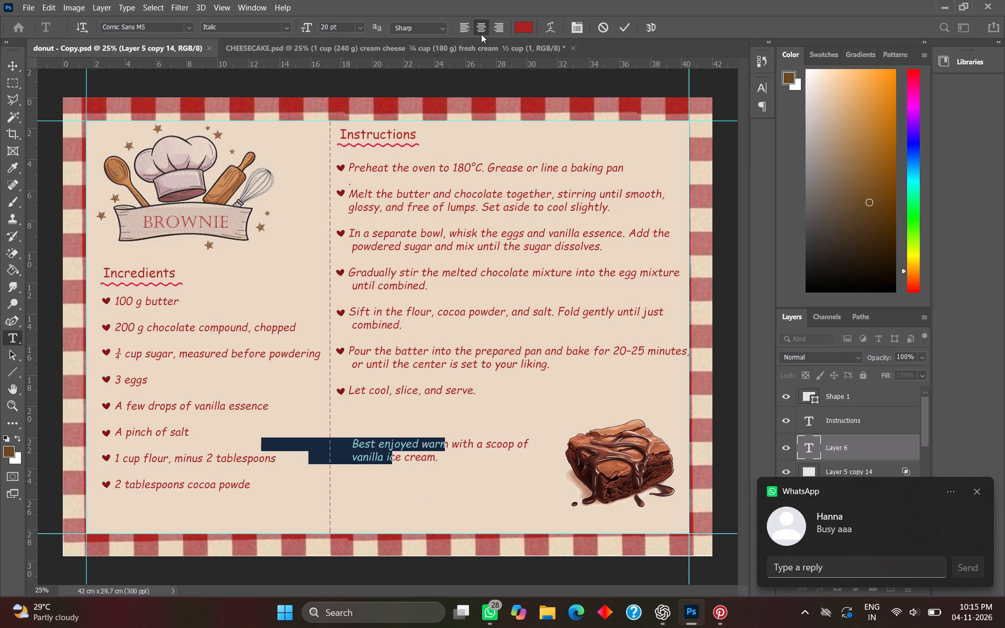
# Move the serving note into the empty space beside the brownie picture, near the bottom of the instructions column.
pyautogui.click(14, 69)
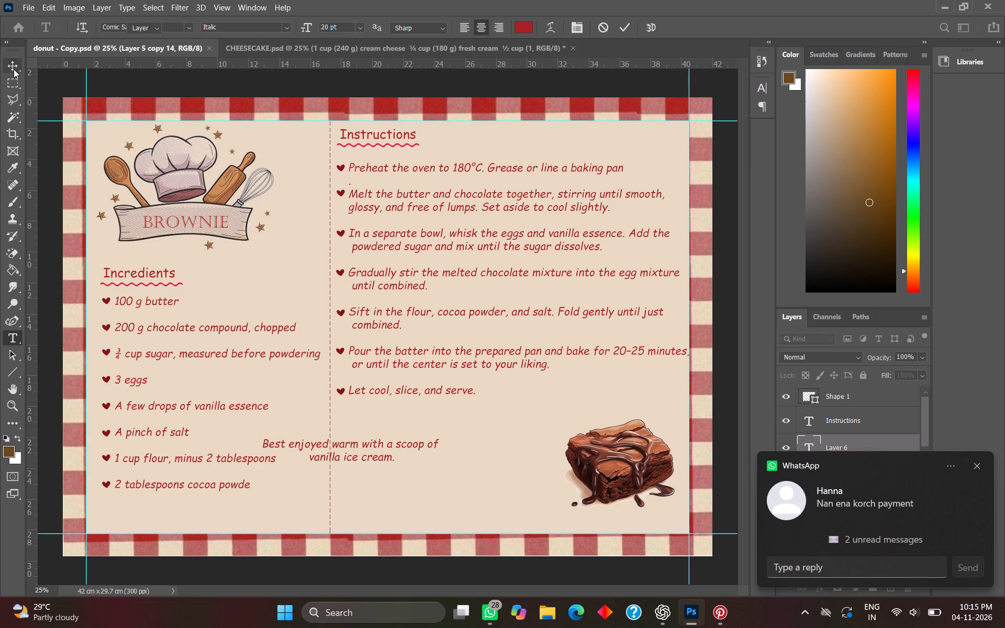
pyautogui.moveTo(361, 448); pyautogui.dragTo(374, 452)
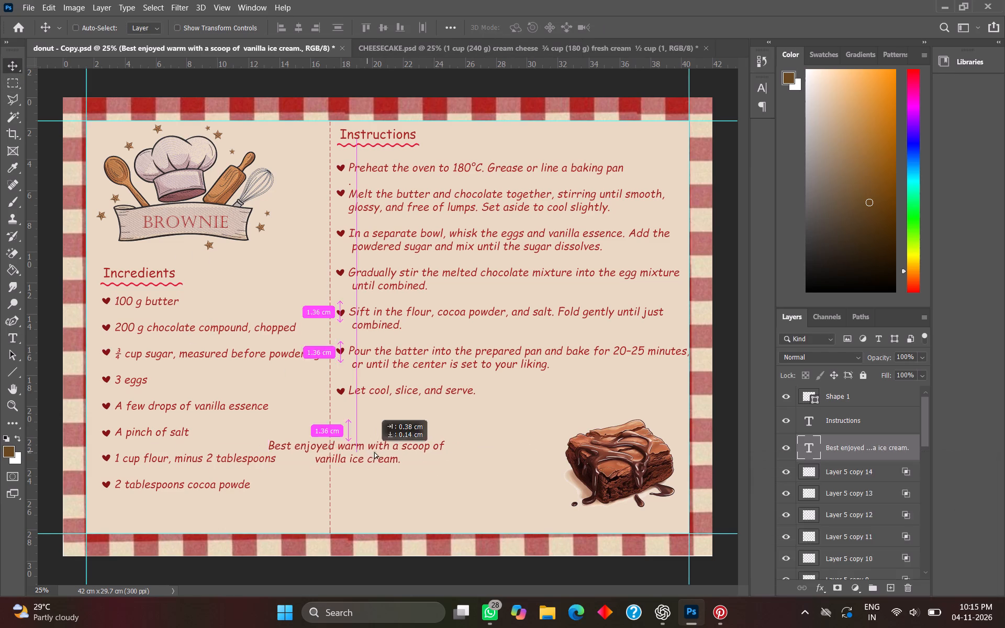
pyautogui.moveTo(374, 452); pyautogui.dragTo(468, 493)
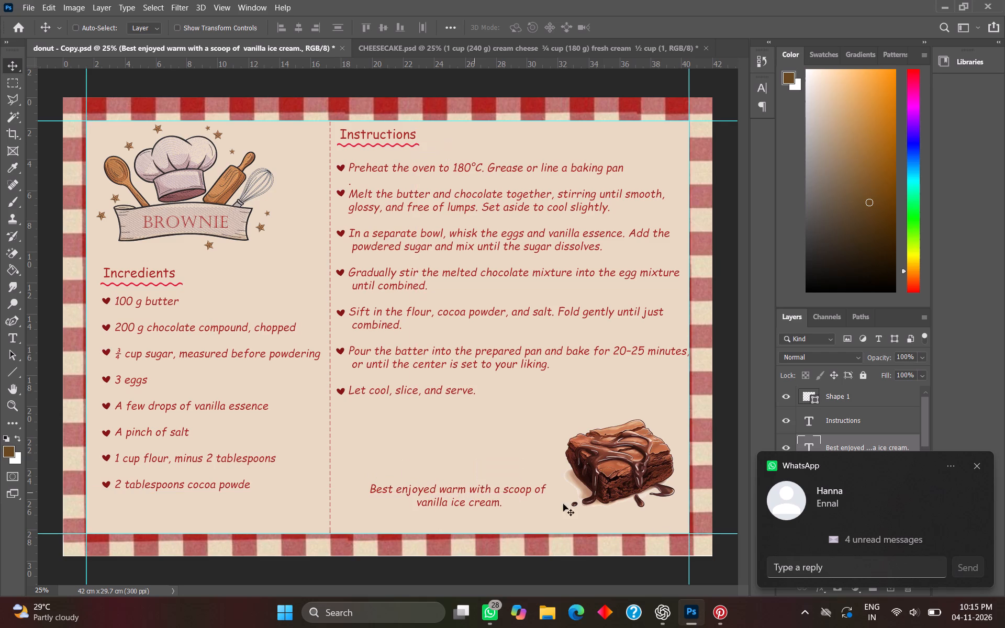
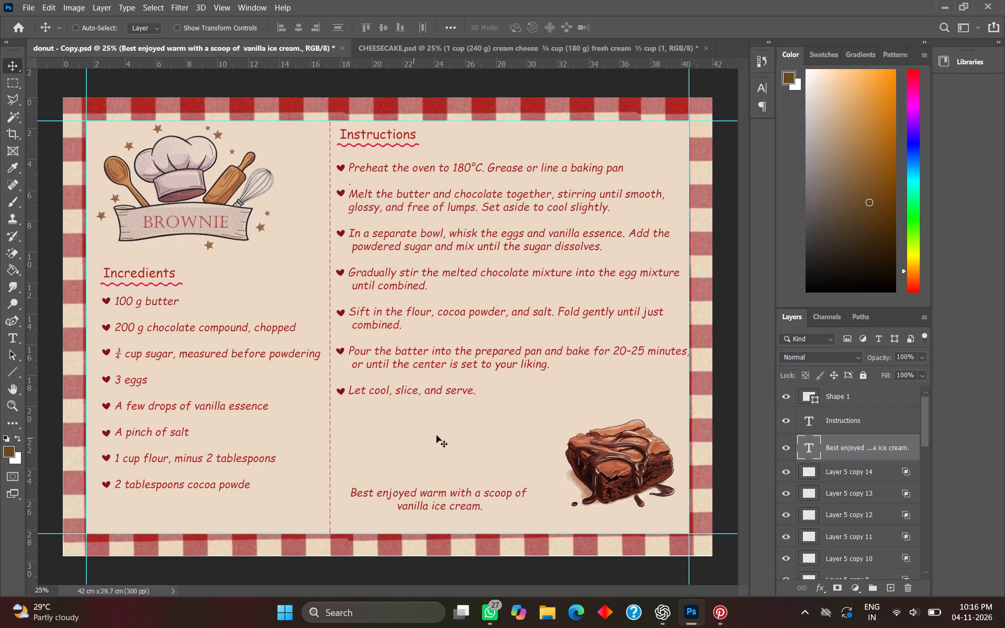
# Switch to Pinterest, search for "brownie animation" and copy the image of the waving brownie character in a chef's hat.
pyautogui.click(720, 620)
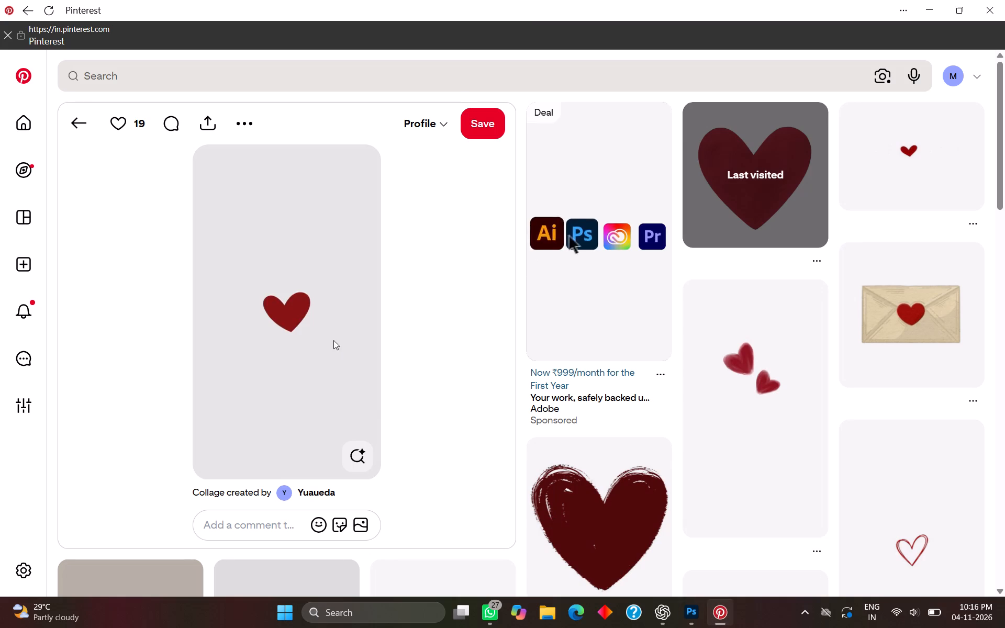
pyautogui.click(76, 120)
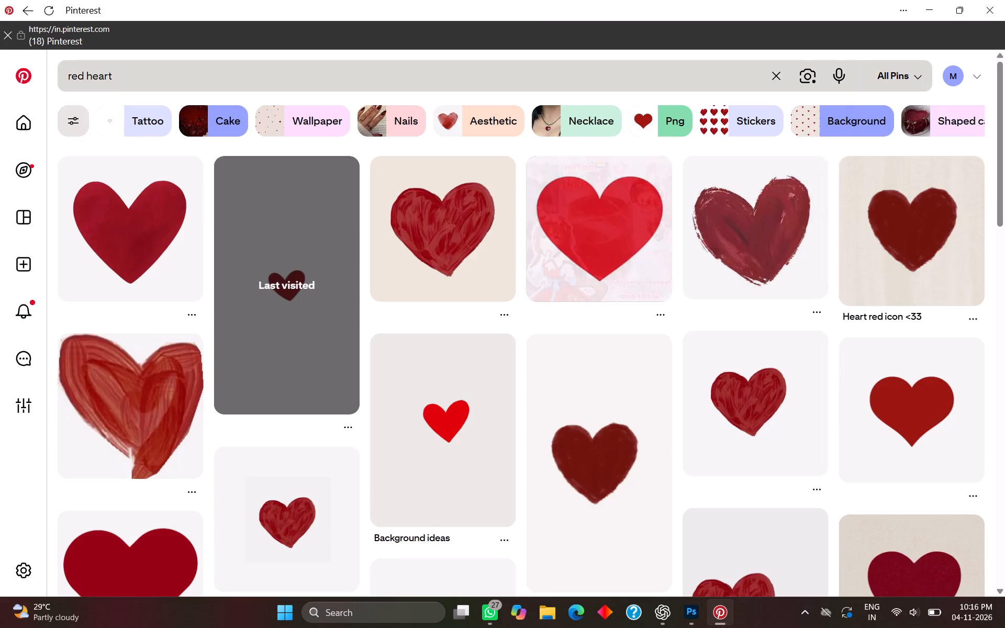
pyautogui.click(141, 74)
pyautogui.click(784, 75)
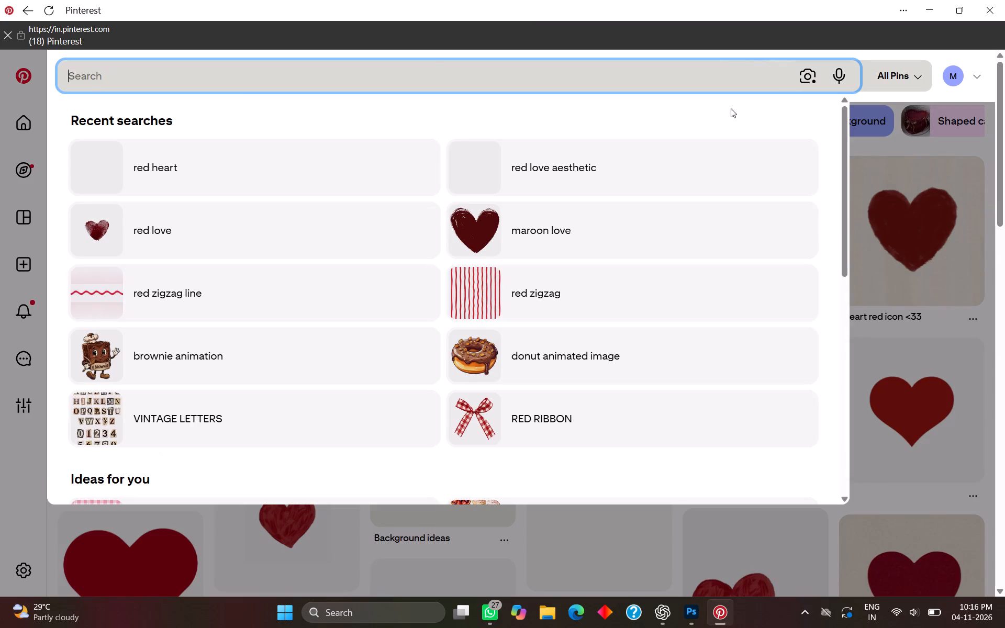
pyautogui.click(349, 362)
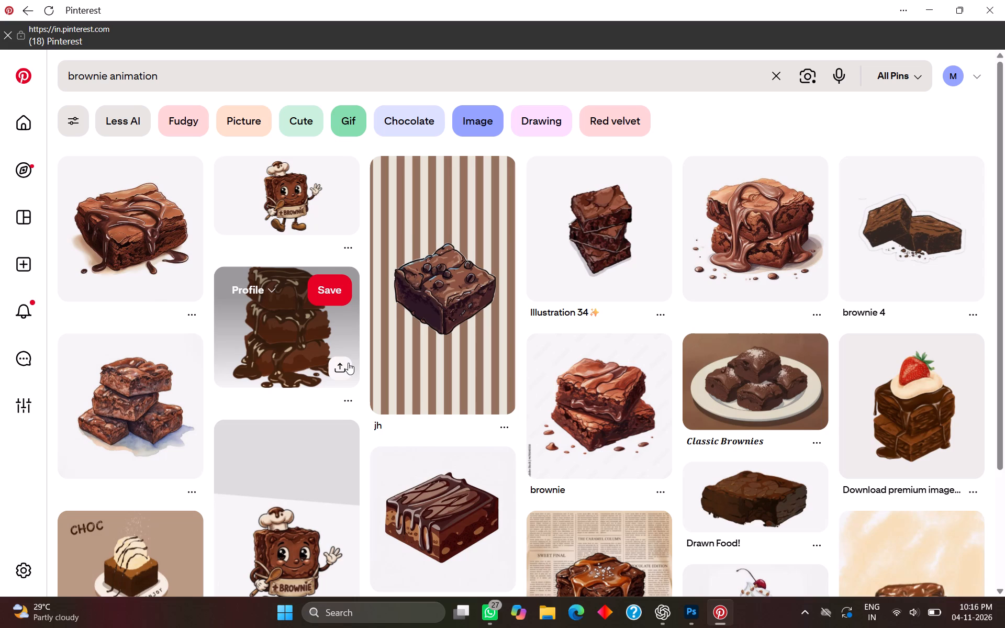
pyautogui.click(301, 198)
pyautogui.rightClick(304, 272)
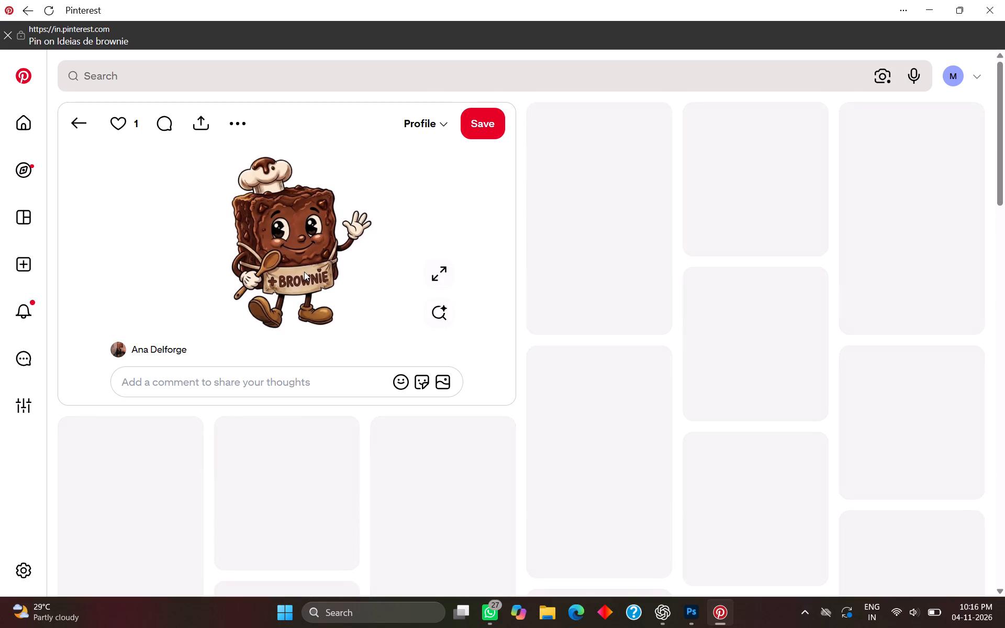
pyautogui.click(367, 330)
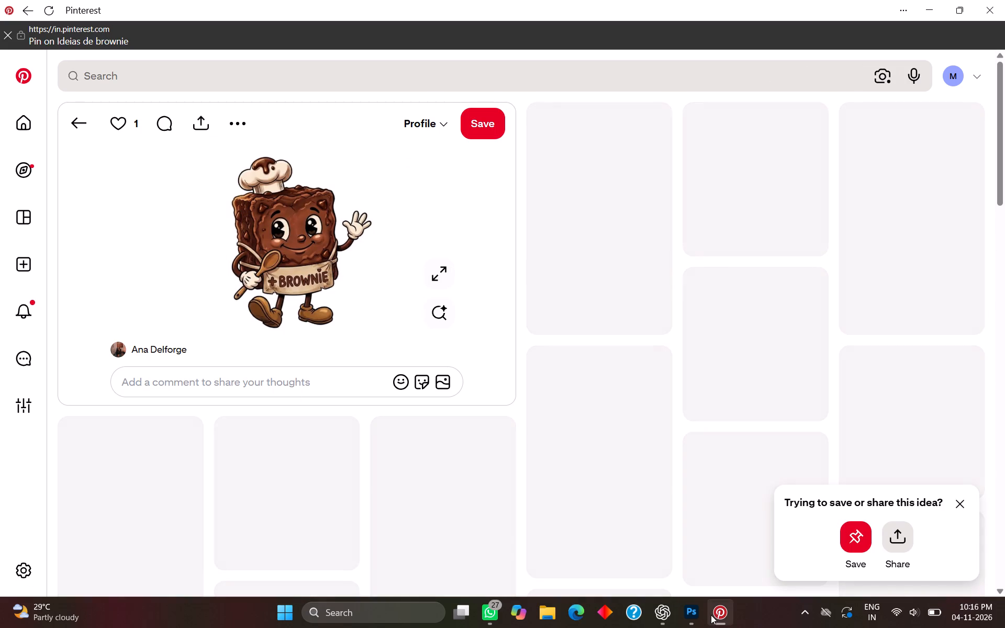
# Switch to Photoshop and paste the copied brownie character into the recipe sheet.
pyautogui.click(702, 615)
pyautogui.hotkey('ctrl', 'v')
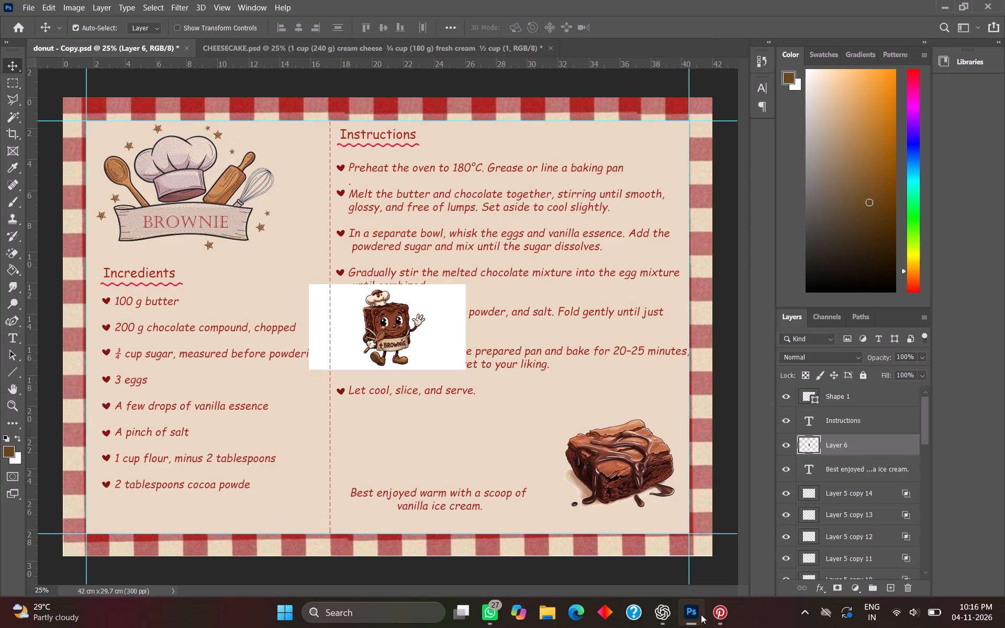
# Remove the brownie character's white background with Blend If, setting this layer's white limit to 212.
pyautogui.doubleClick(895, 444)
pyautogui.moveTo(794, 399); pyautogui.dragTo(785, 401)
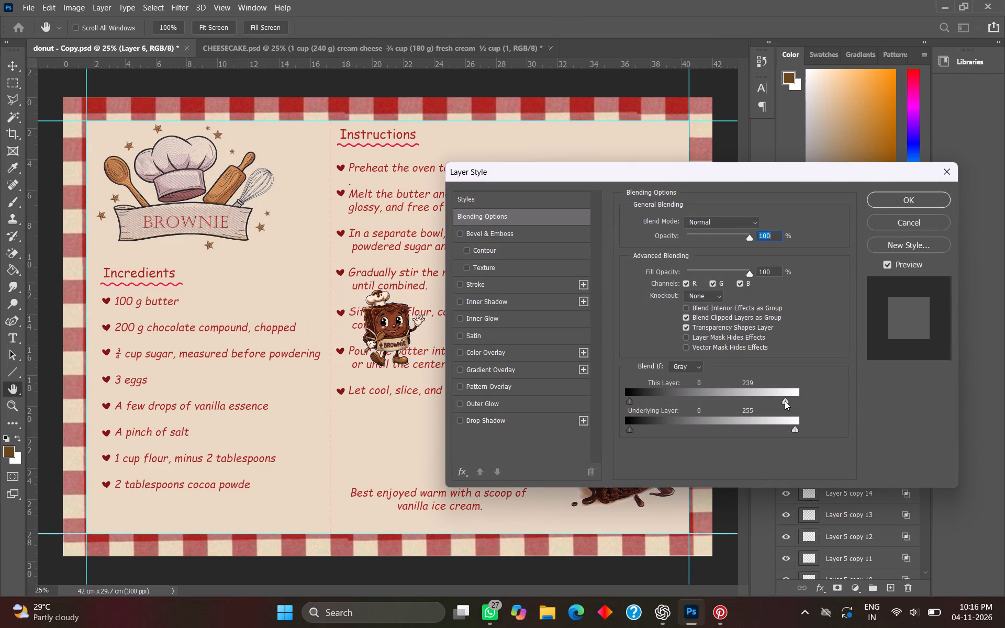
pyautogui.moveTo(785, 401); pyautogui.dragTo(767, 406)
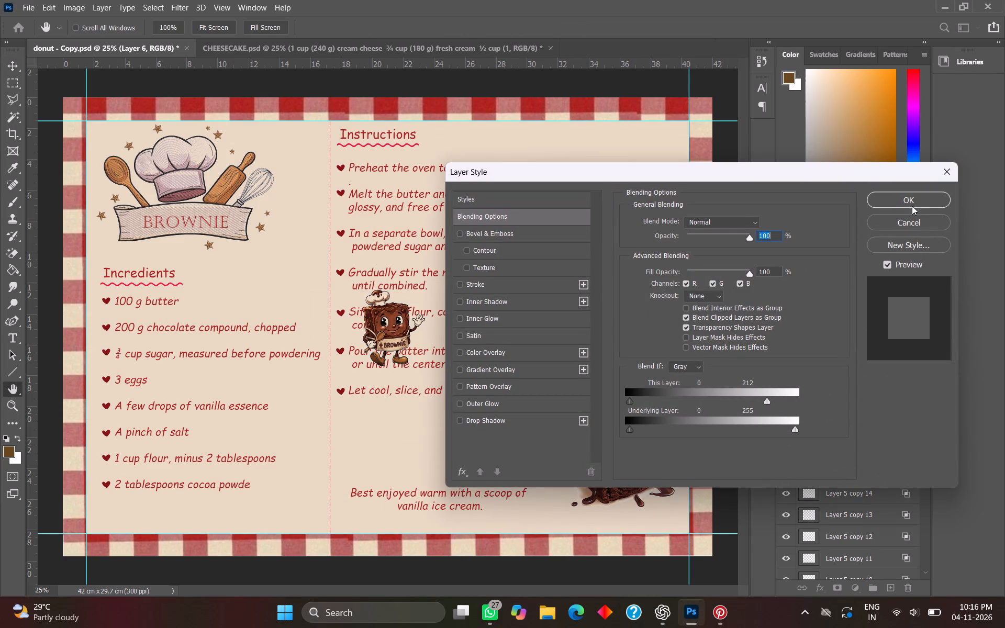
pyautogui.click(911, 205)
# Place the brownie character below the last instruction, beside the dashed divider, and scale it to about 117.5%.
pyautogui.moveTo(392, 332); pyautogui.dragTo(365, 442)
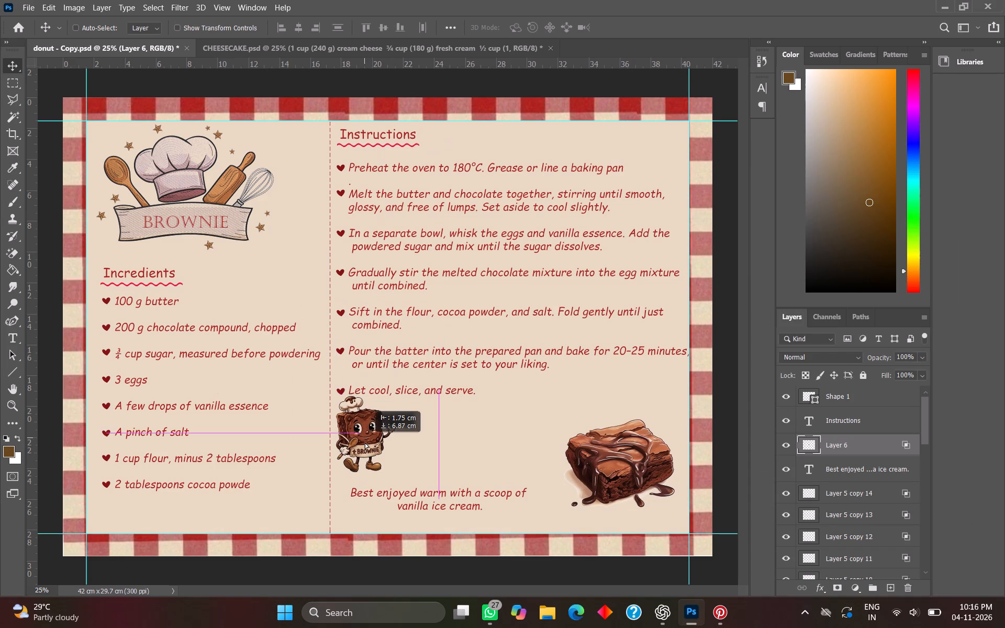
pyautogui.moveTo(365, 442); pyautogui.dragTo(365, 446)
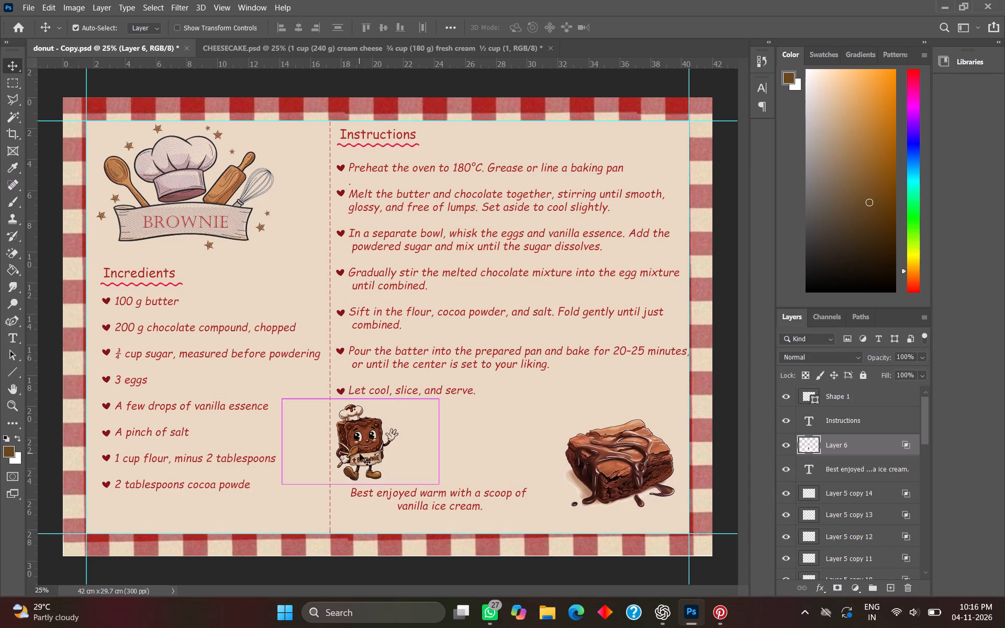
pyautogui.hotkey('ctrl', 't')
pyautogui.moveTo(437, 397); pyautogui.dragTo(463, 378)
pyautogui.moveTo(362, 441); pyautogui.dragTo(353, 461)
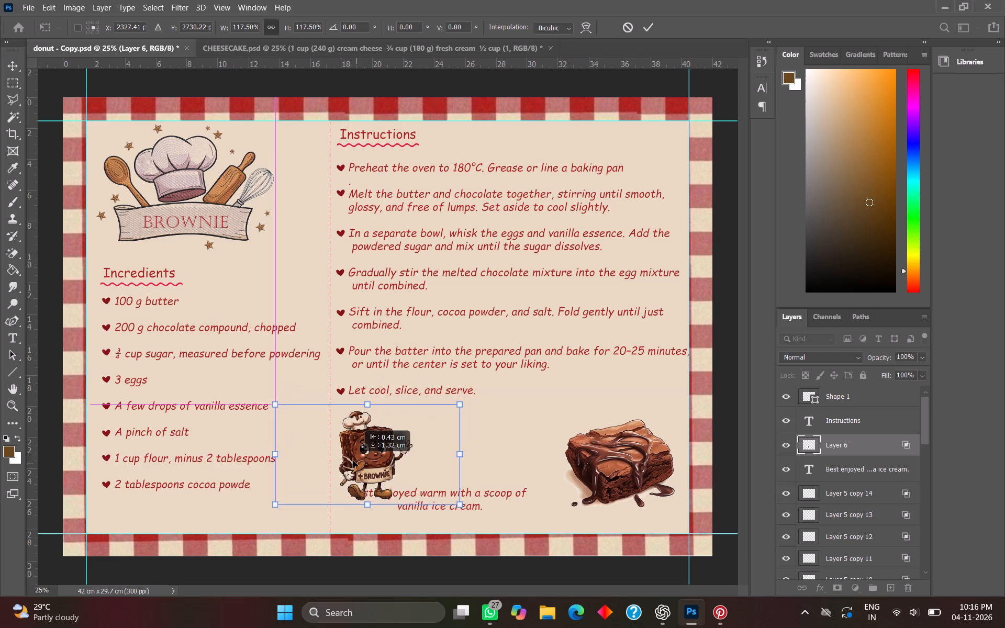
pyautogui.moveTo(353, 461); pyautogui.dragTo(352, 462)
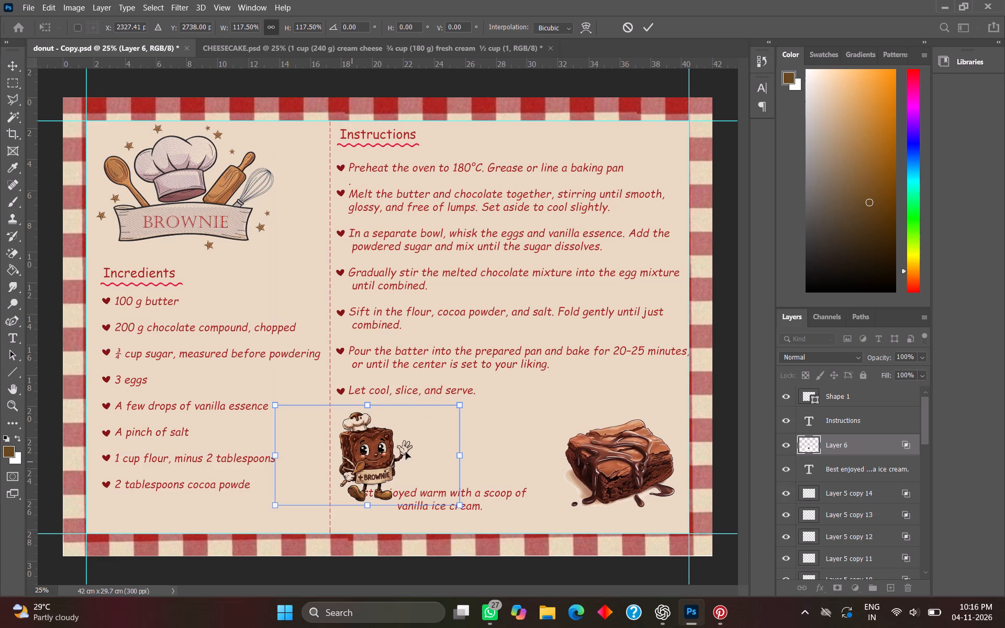
# Move the serving note up into the gap between the brownie character and the brownie picture.
pyautogui.click(861, 468)
pyautogui.moveTo(466, 510); pyautogui.dragTo(511, 473)
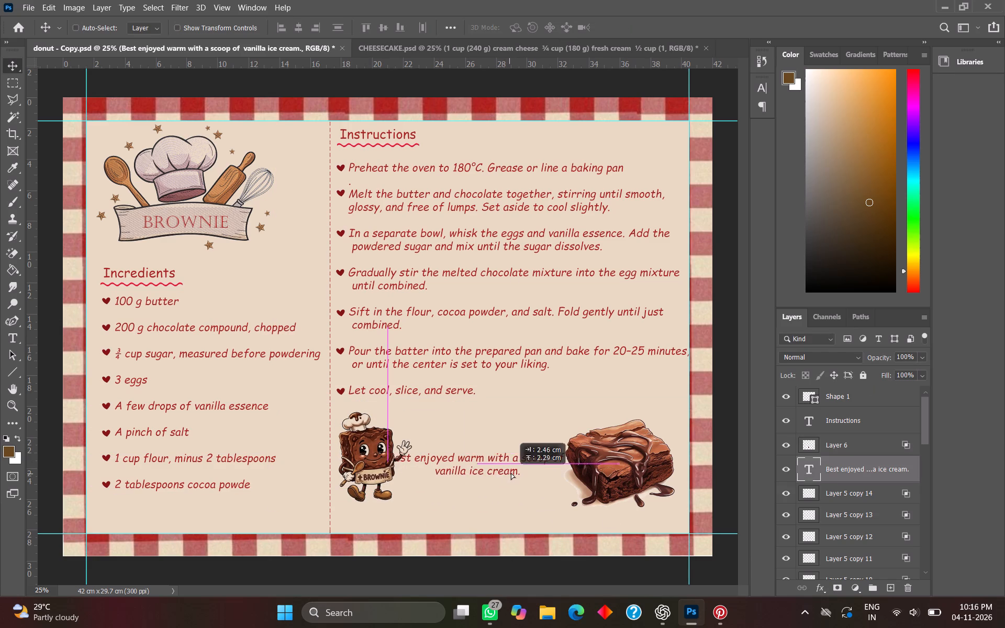
pyautogui.moveTo(511, 473); pyautogui.dragTo(515, 472)
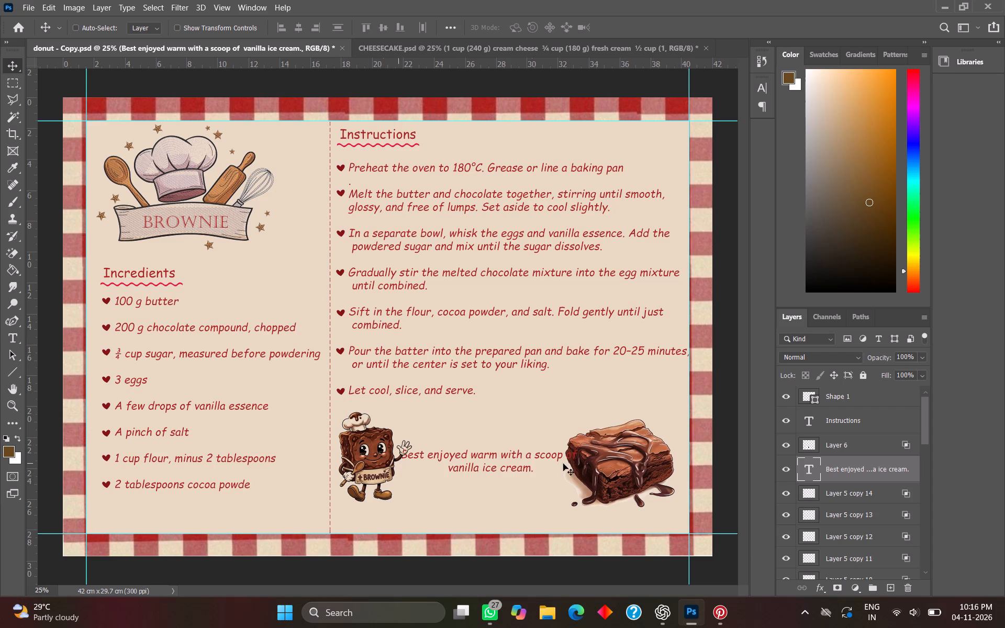
# Enlarge the brownie character to about 109% and shift it slightly down against the dashed divider.
pyautogui.click(855, 445)
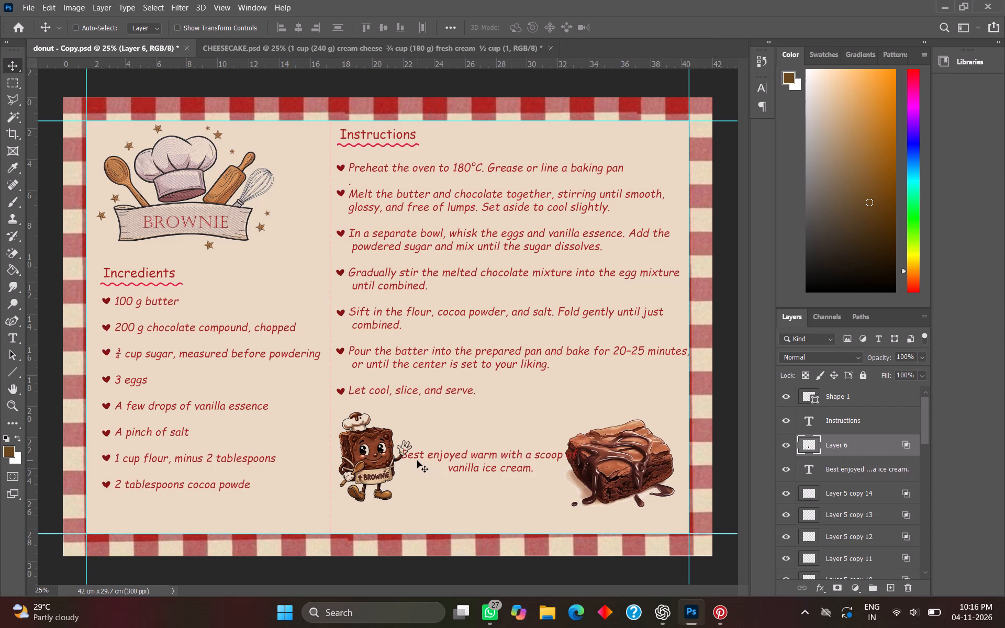
pyautogui.hotkey('ctrl', 't')
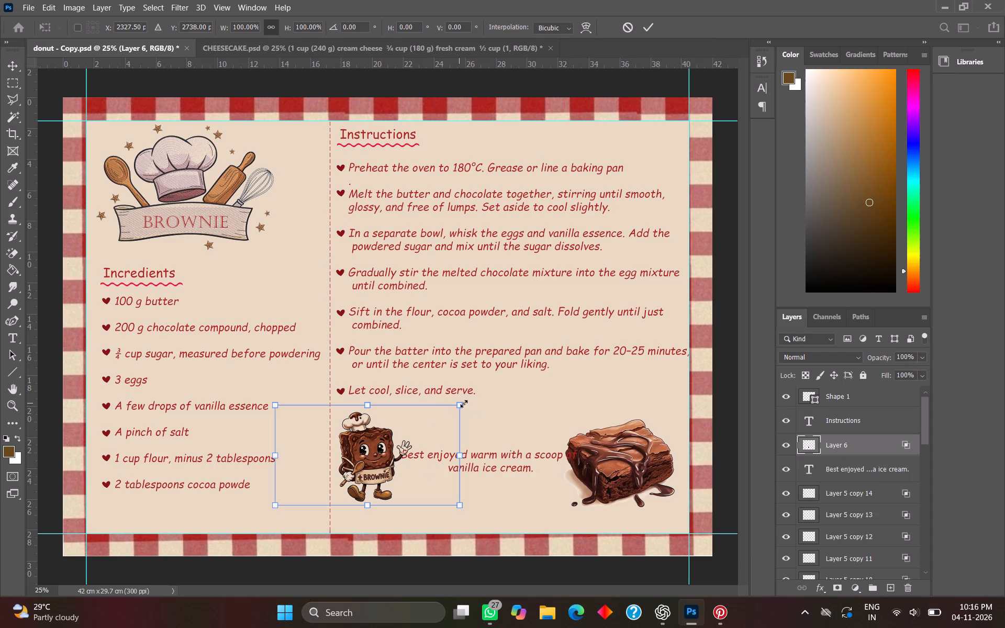
pyautogui.moveTo(464, 403); pyautogui.dragTo(475, 384)
pyautogui.moveTo(363, 445); pyautogui.dragTo(363, 449)
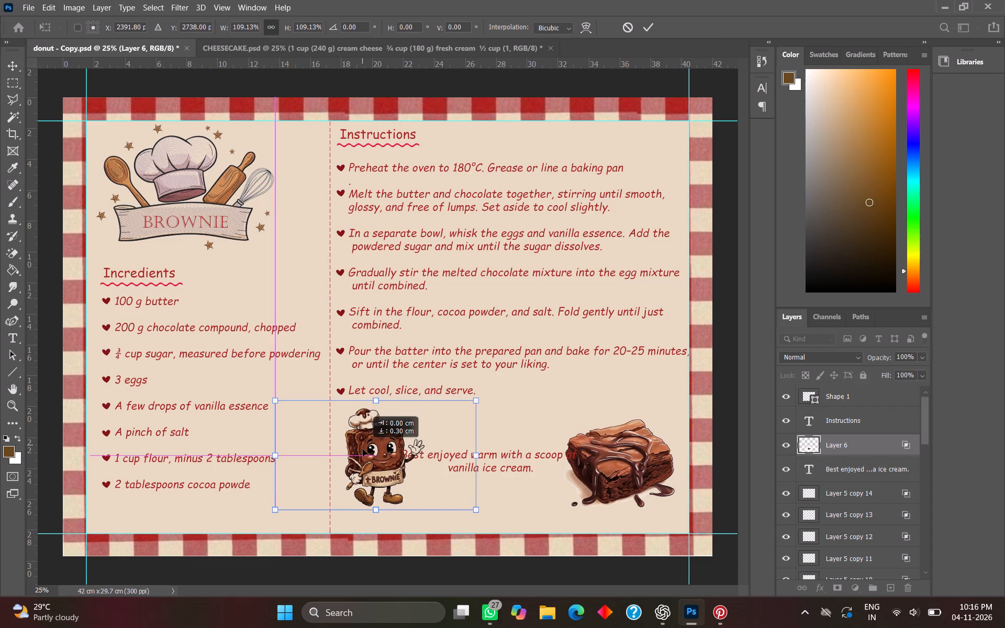
pyautogui.moveTo(363, 449); pyautogui.dragTo(354, 461)
# Re-break the serving note so that its second line reads "of vanilla ice cream.".
pyautogui.click(863, 473)
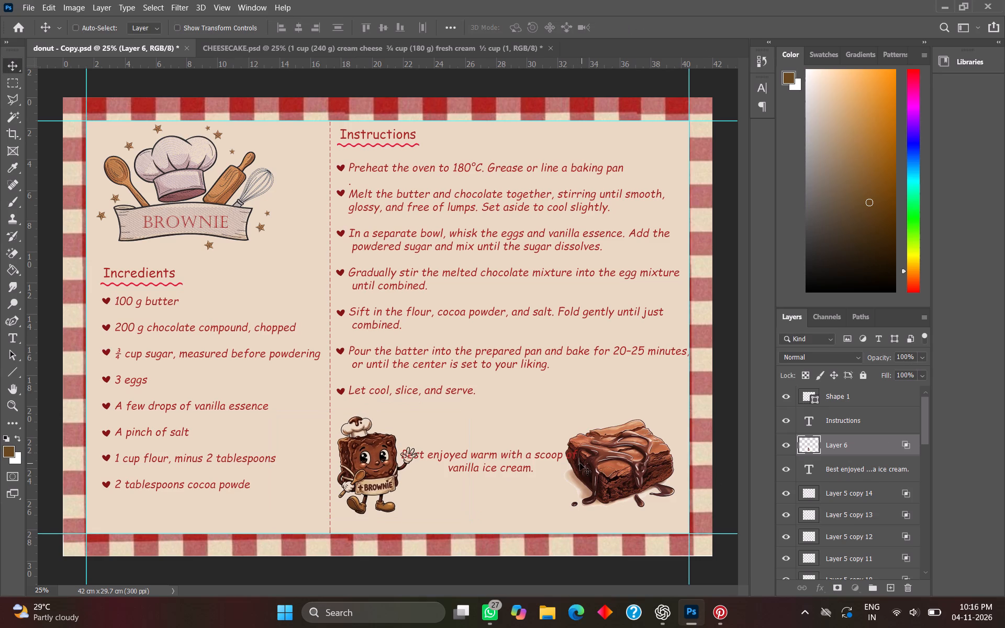
pyautogui.click(15, 342)
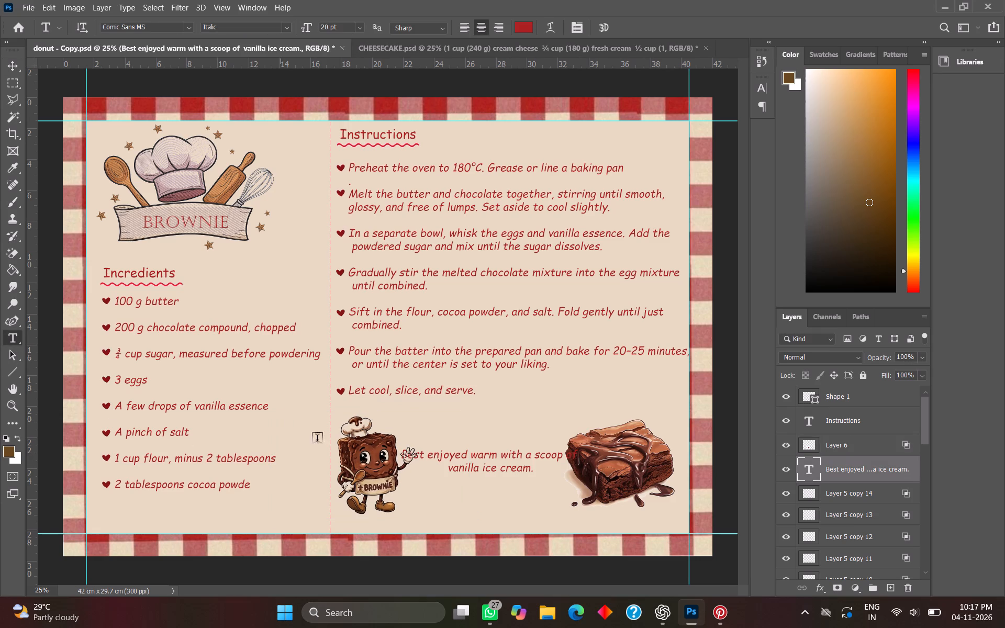
pyautogui.click(562, 455)
pyautogui.press('Return')
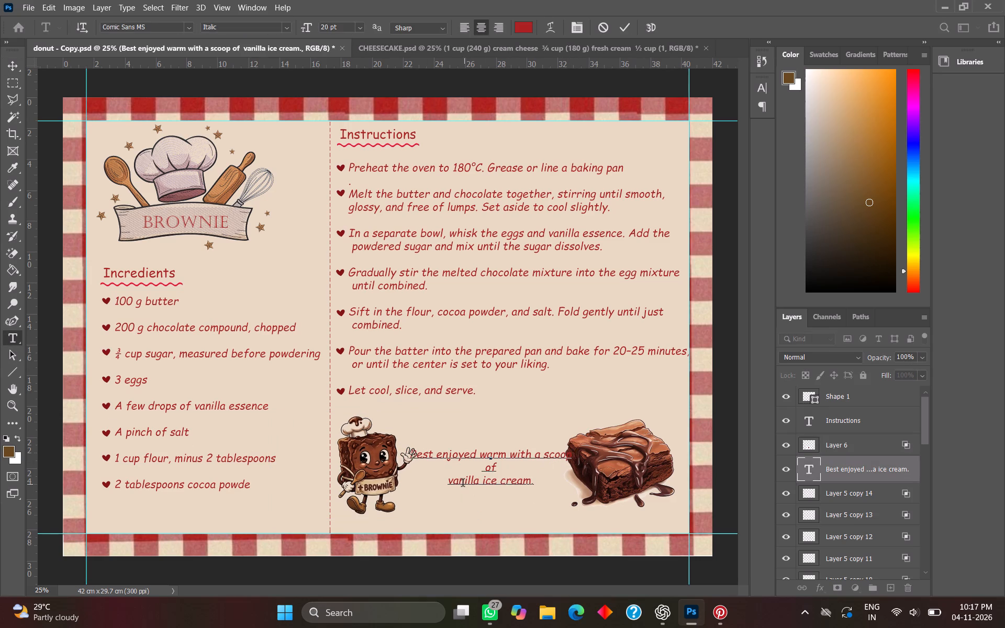
pyautogui.click(448, 482)
pyautogui.press('Return')
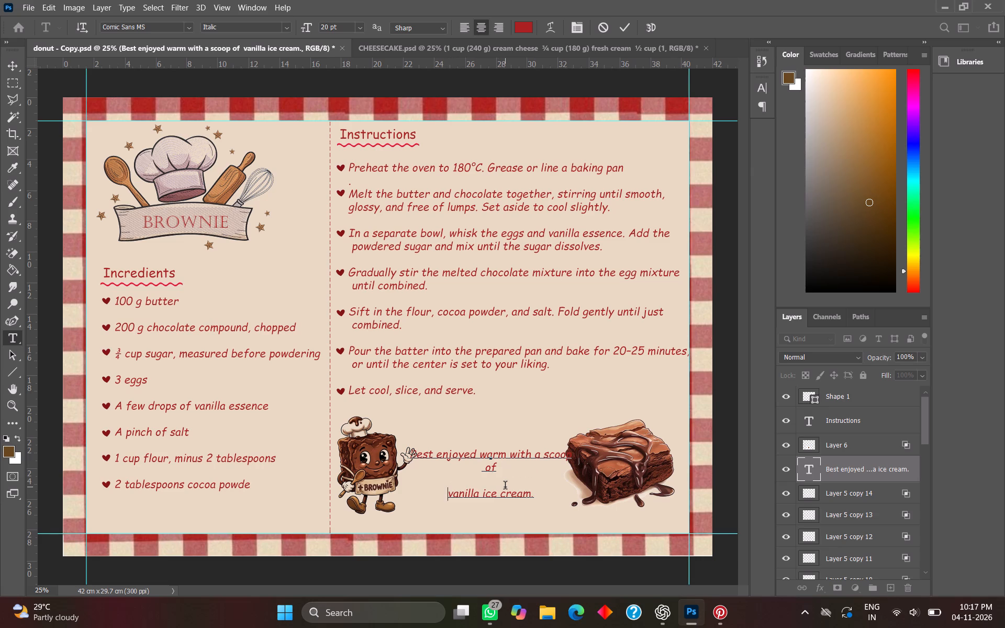
pyautogui.press('BackSpace')
pyautogui.press('BackSpace')
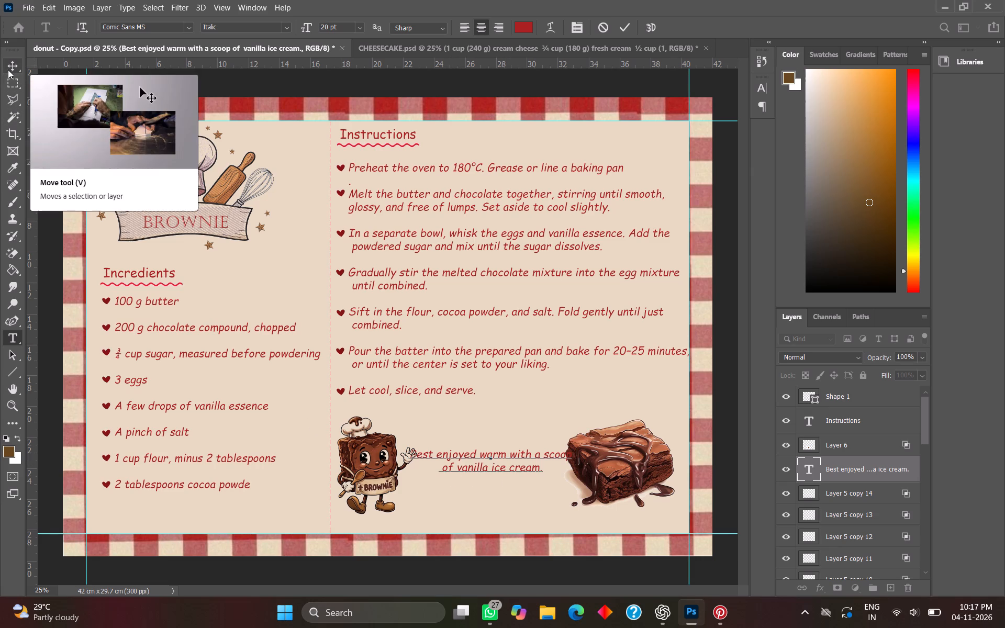
# Move the line break in the serving note so that its second line reads "scoop of vanilla ice cream.".
pyautogui.moveTo(502, 466); pyautogui.dragTo(502, 441)
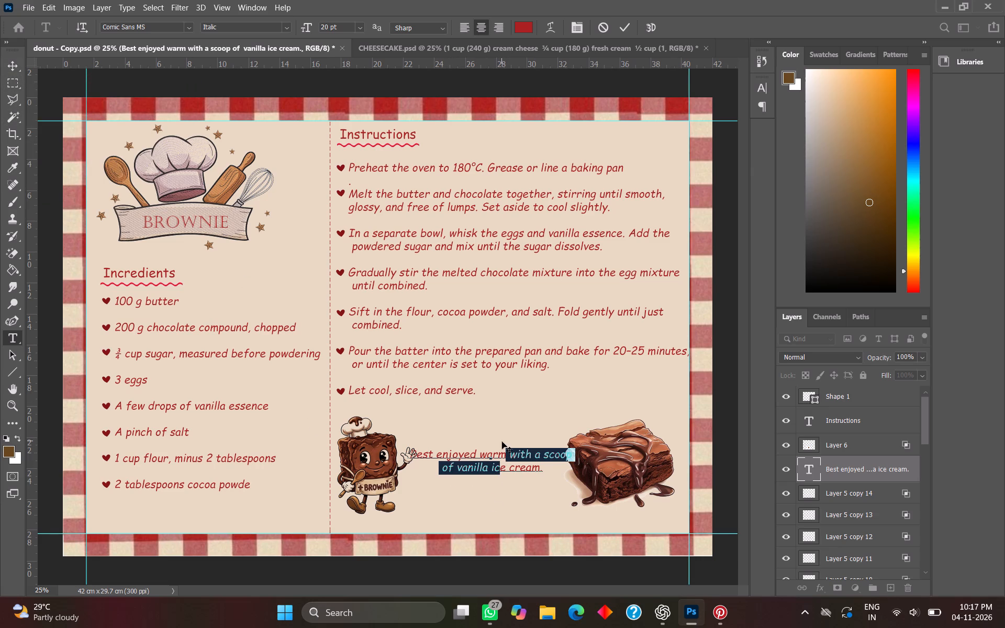
pyautogui.click(546, 472)
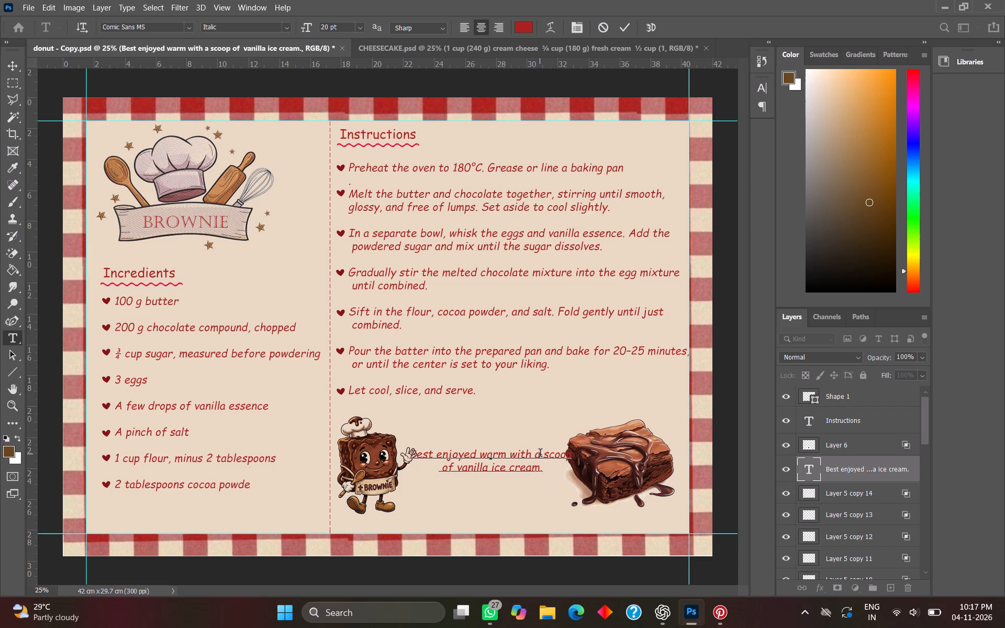
pyautogui.click(541, 454)
pyautogui.press('Return')
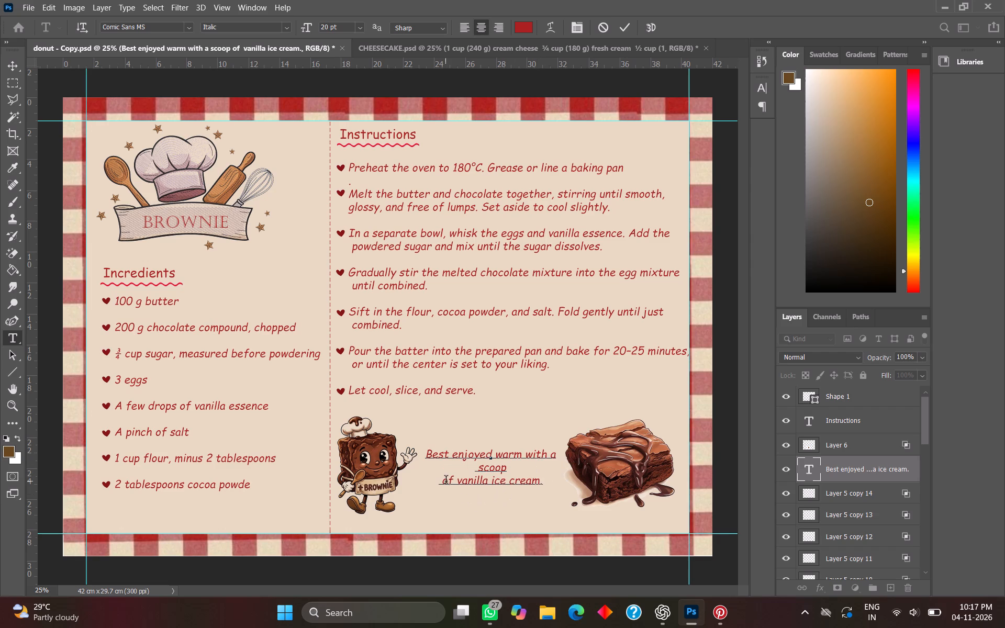
pyautogui.click(442, 482)
pyautogui.press('BackSpace')
pyautogui.press('BackSpace')
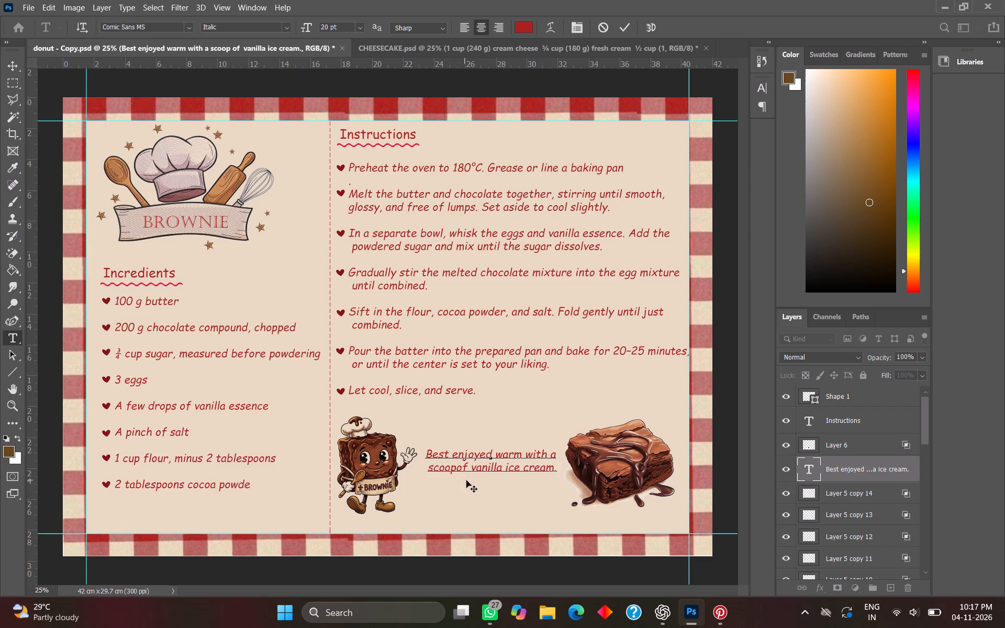
pyautogui.press('space')
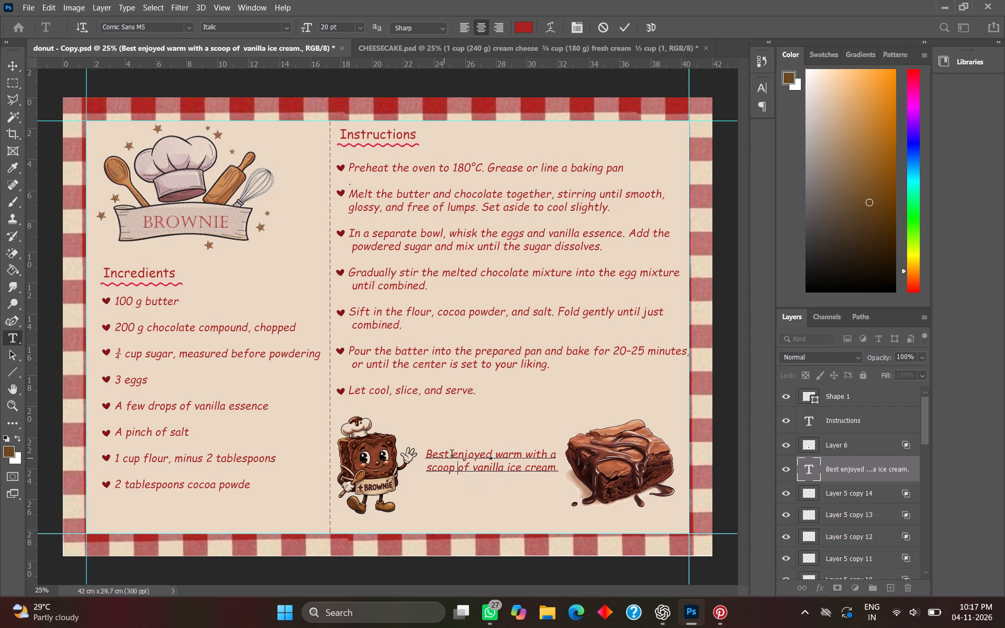
# Re-break the serving note into three lines: "Best enjoyed warm with", "a scoop of" and "vanilla ice cream.".
pyautogui.click(550, 456)
pyautogui.press('Return')
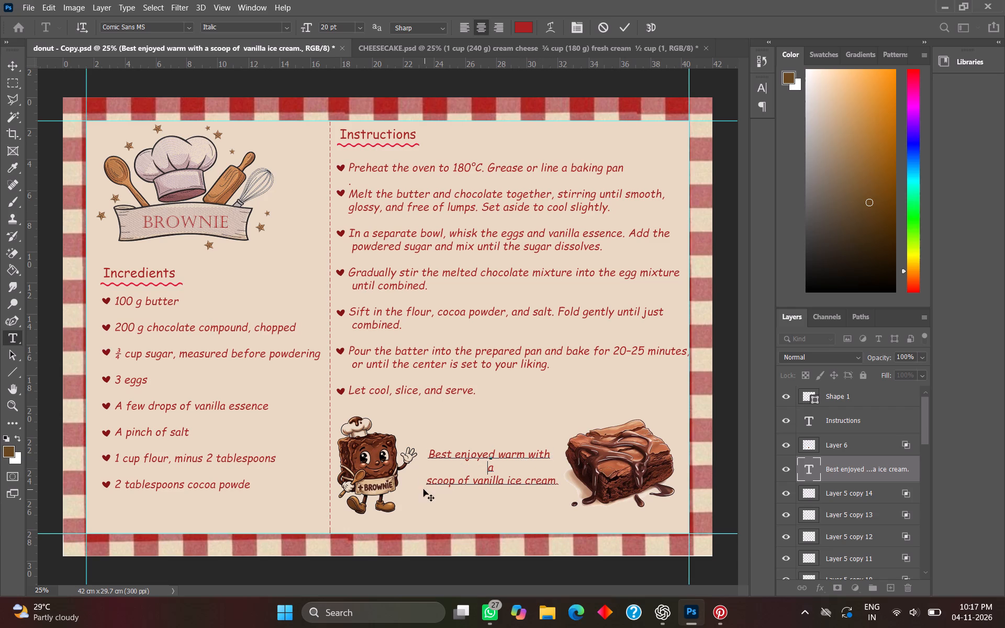
pyautogui.click(428, 481)
pyautogui.press('BackSpace')
pyautogui.press('BackSpace')
pyautogui.press('space')
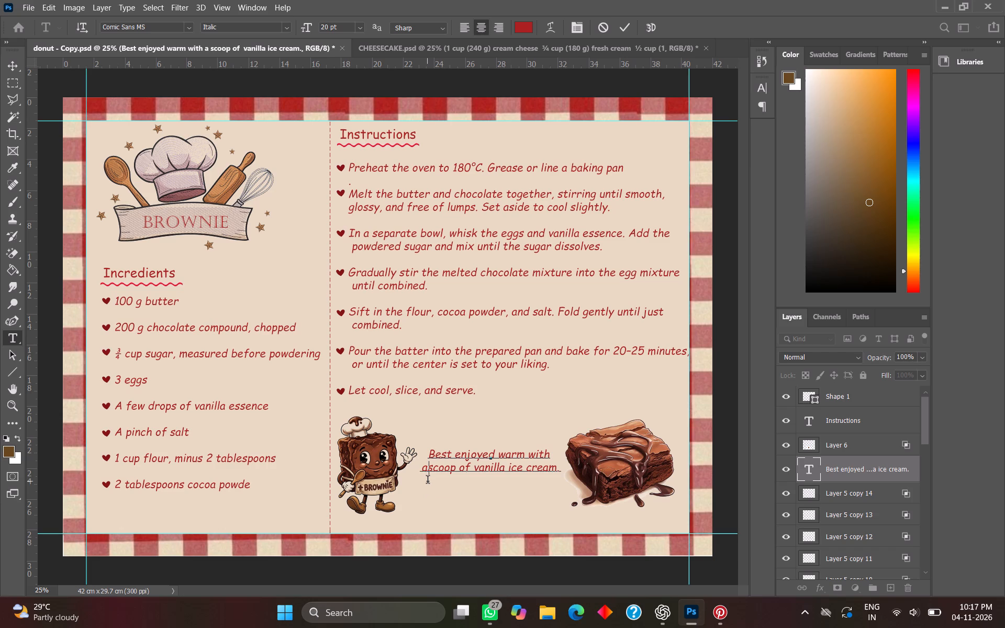
pyautogui.click(475, 468)
pyautogui.press('Return')
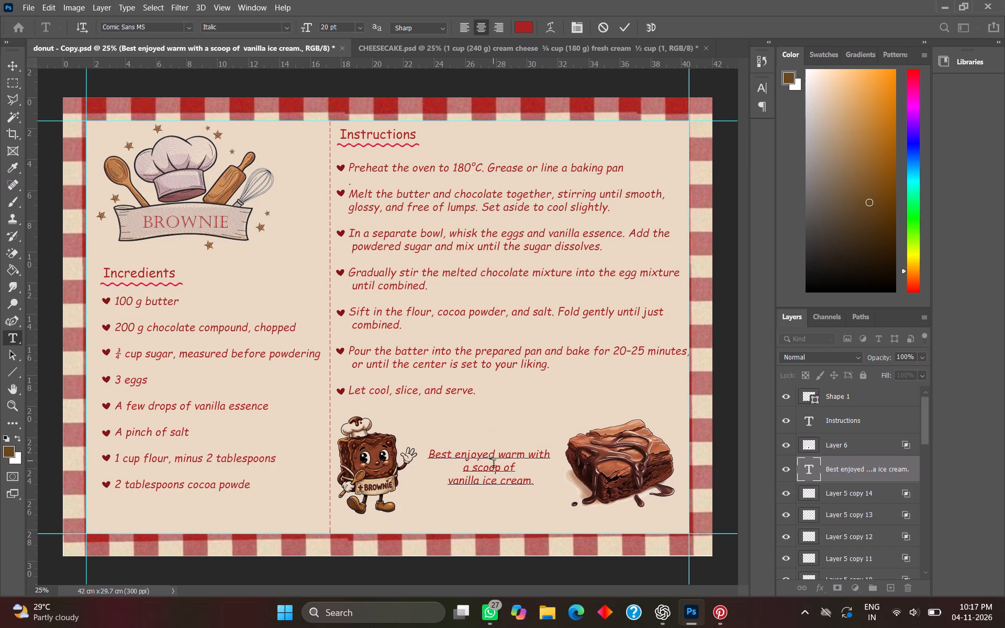
# Nudge the three-line serving note slightly down and toward the brownie photo, between the character and the photo.
pyautogui.click(10, 66)
pyautogui.moveTo(493, 473); pyautogui.dragTo(490, 461)
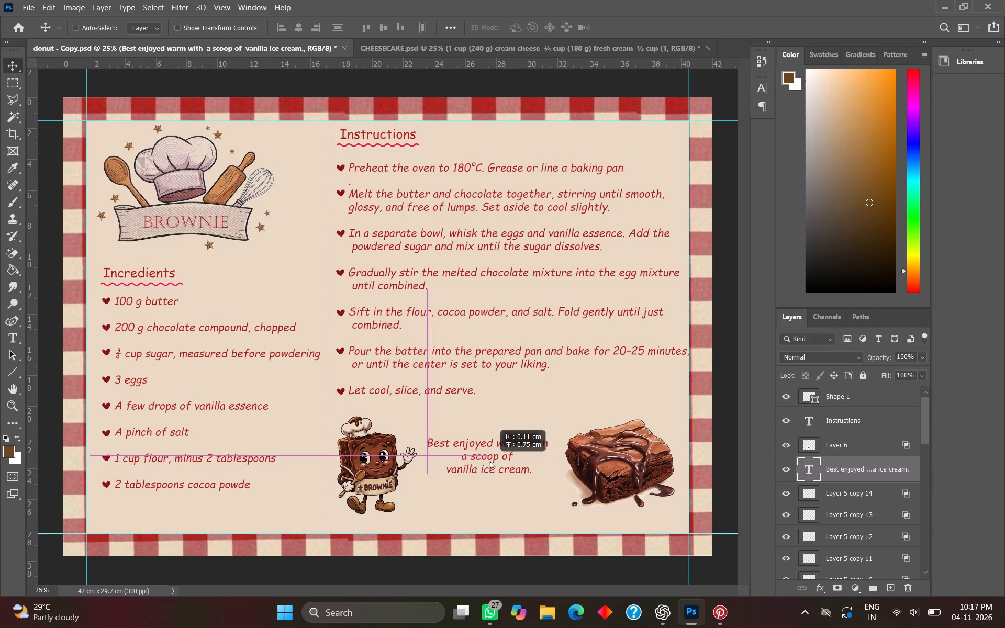
pyautogui.moveTo(490, 461); pyautogui.dragTo(491, 462)
pyautogui.moveTo(490, 466); pyautogui.dragTo(494, 476)
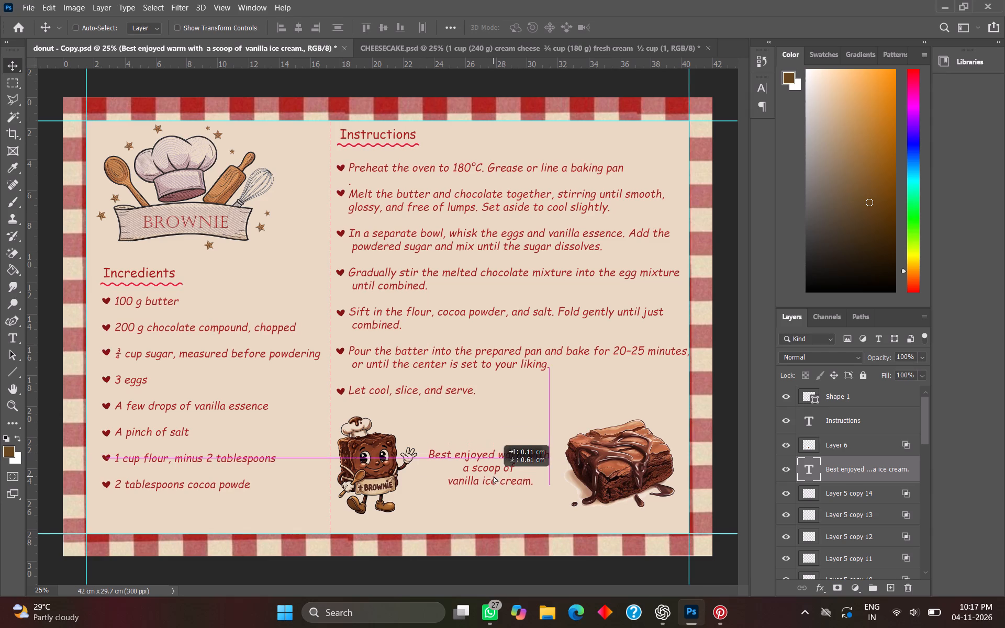
pyautogui.moveTo(494, 476); pyautogui.dragTo(494, 481)
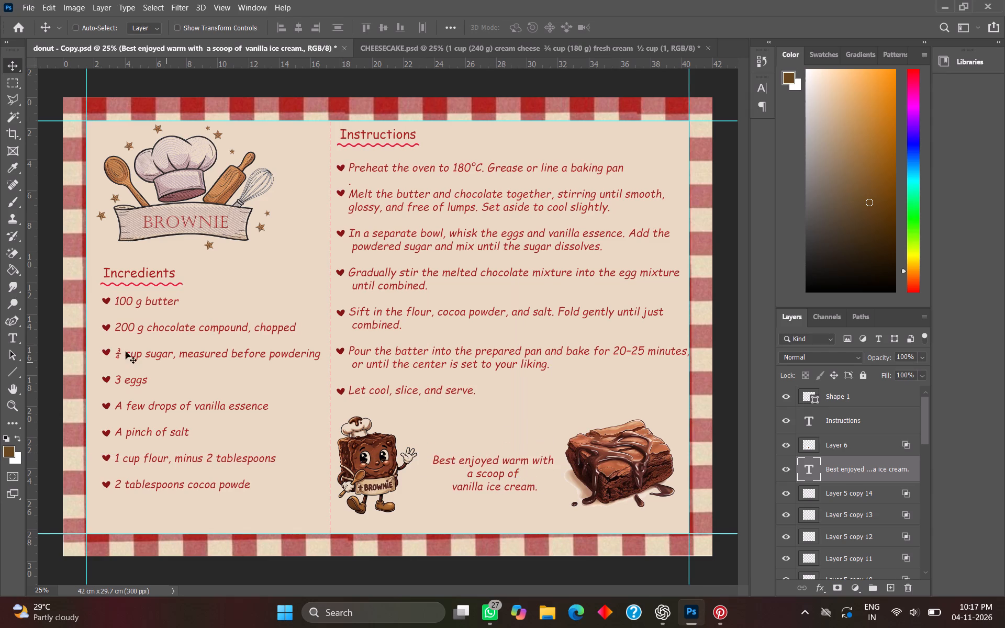
# Select the whole serving note and preview other fonts on it, such as Bell MT and Georgia.
pyautogui.click(13, 337)
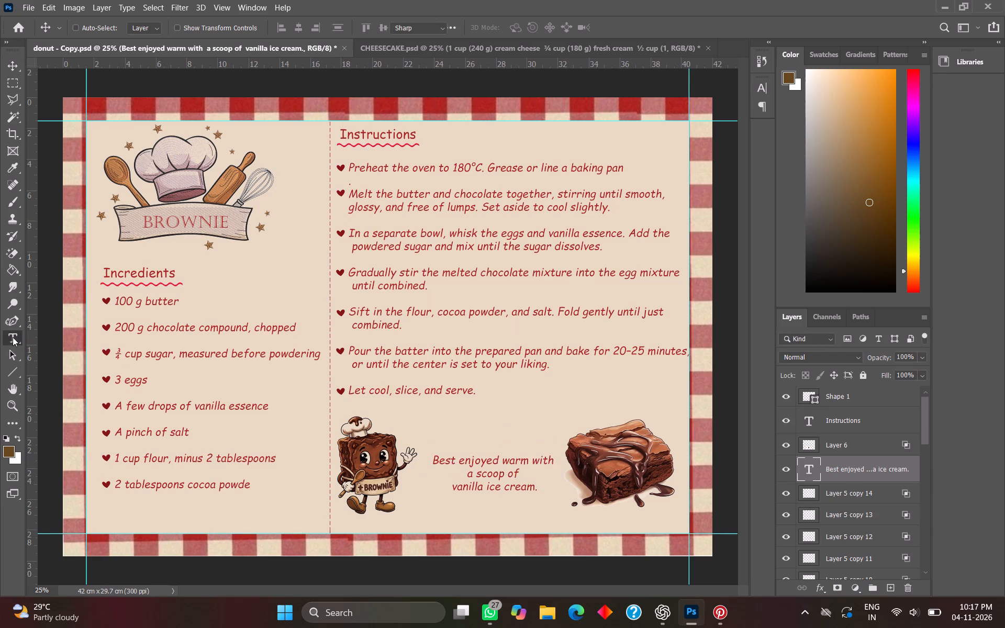
pyautogui.moveTo(537, 489); pyautogui.dragTo(387, 448)
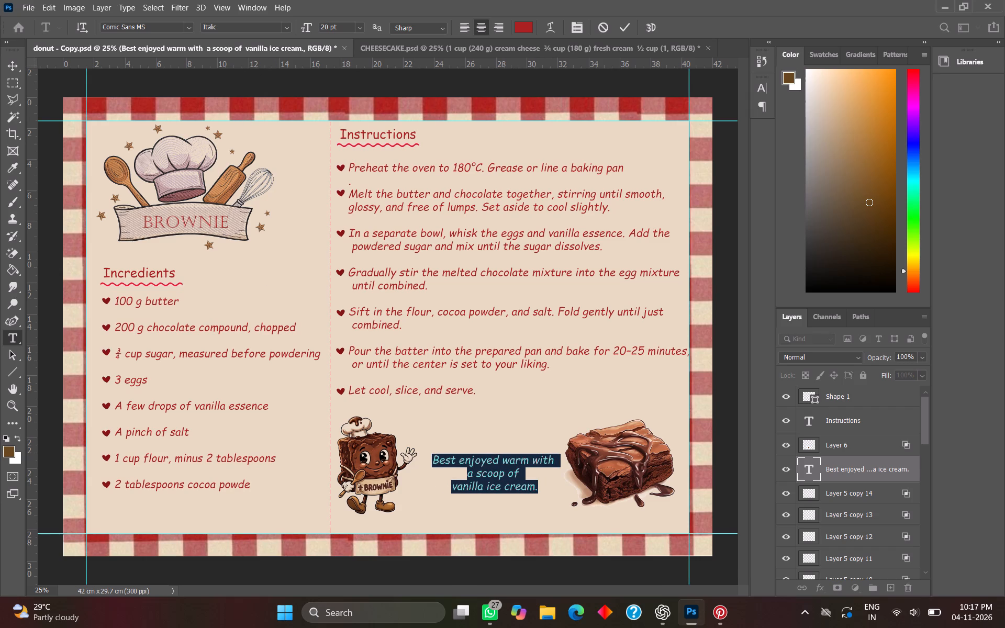
pyautogui.click(187, 29)
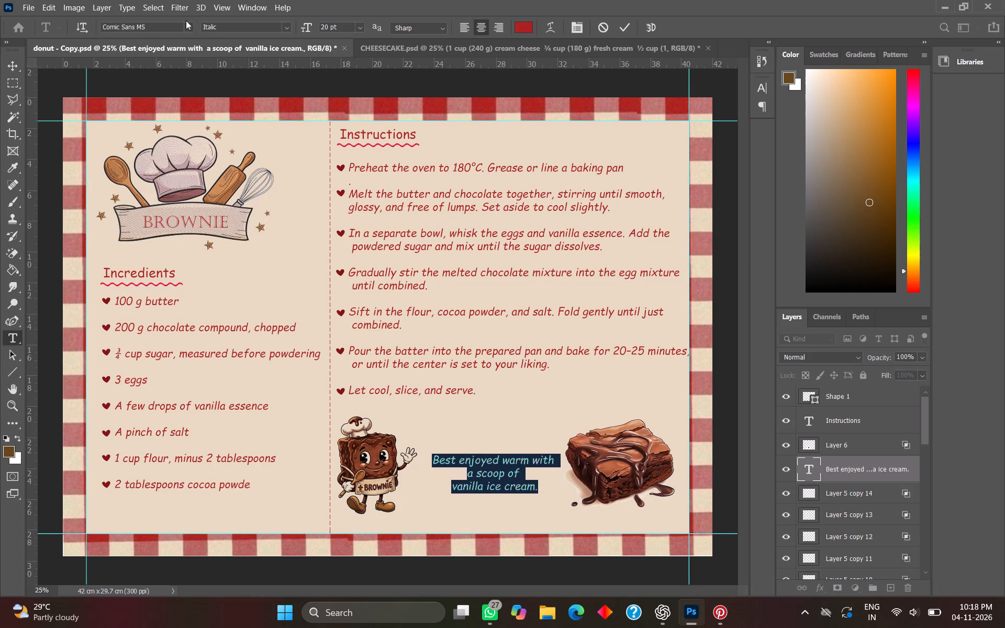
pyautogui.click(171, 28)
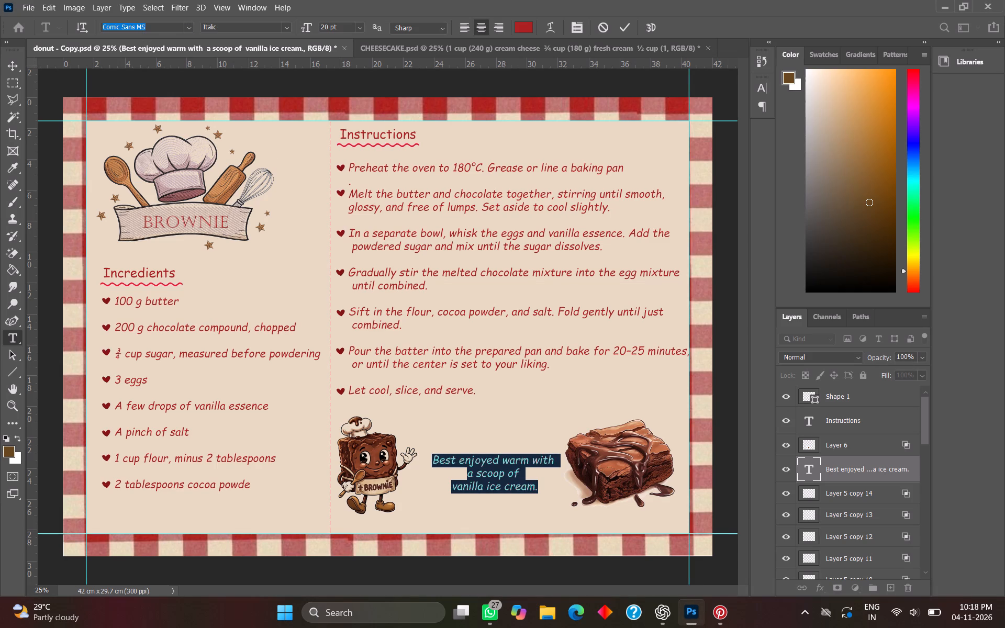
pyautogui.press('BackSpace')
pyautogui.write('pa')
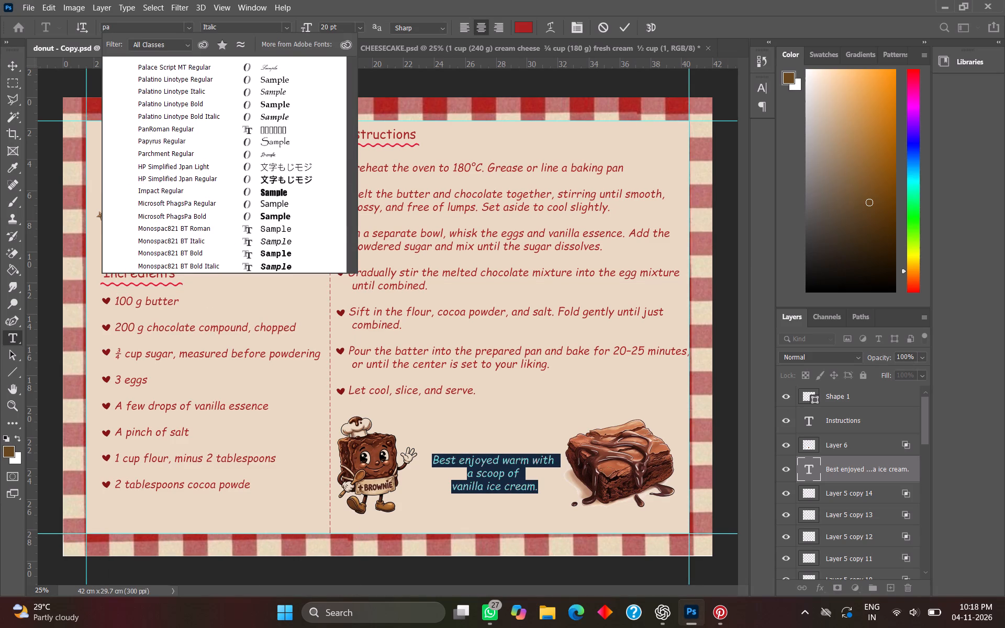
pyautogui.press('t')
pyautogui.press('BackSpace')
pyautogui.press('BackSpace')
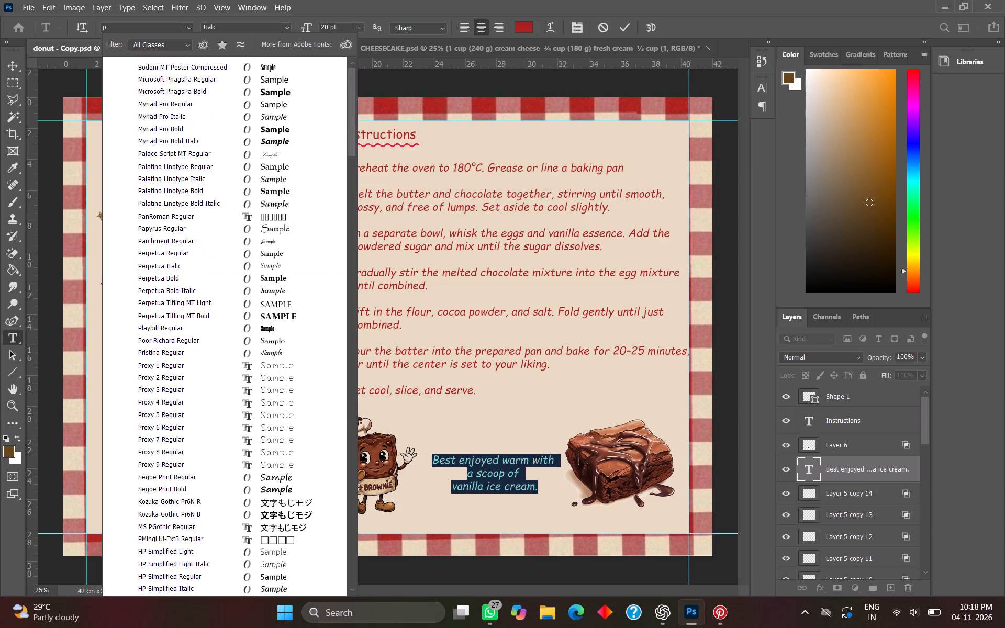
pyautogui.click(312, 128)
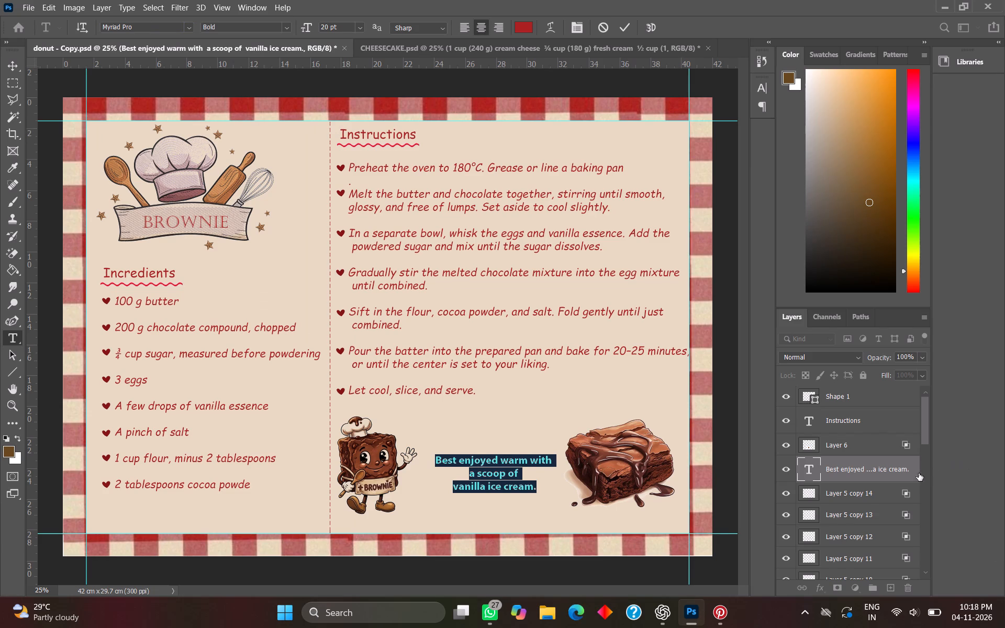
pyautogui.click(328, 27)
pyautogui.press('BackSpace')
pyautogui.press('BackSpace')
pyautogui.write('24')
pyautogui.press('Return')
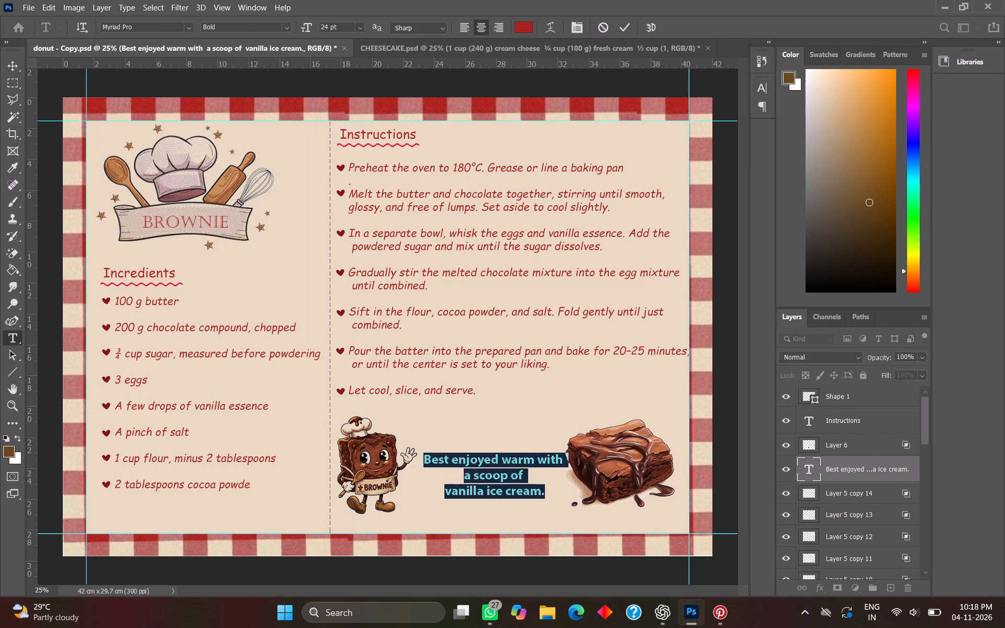
# Move the serving note up and toward the brownie character so that it clears the brownie photo.
pyautogui.click(15, 66)
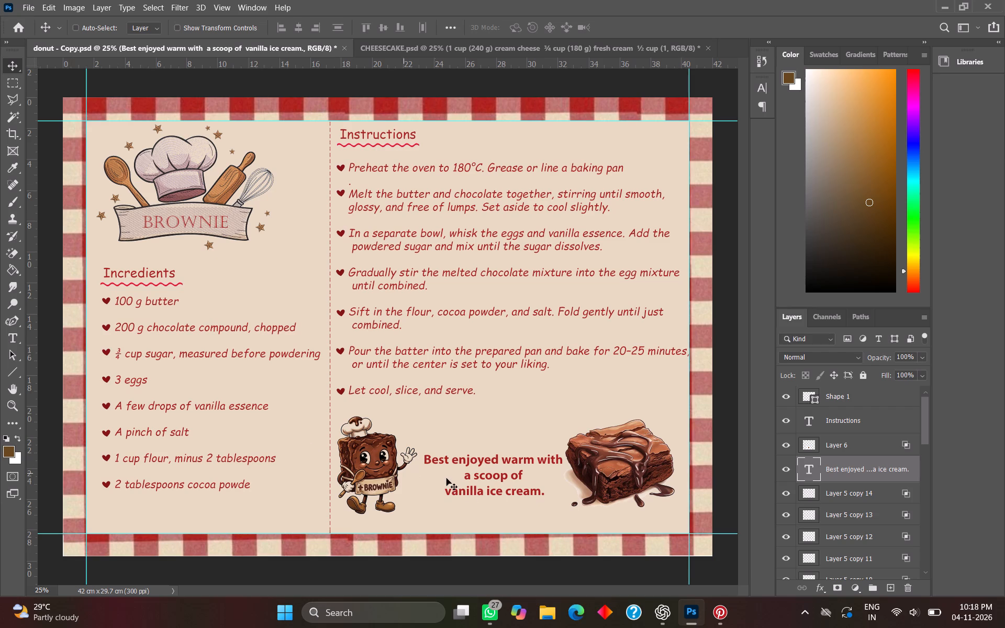
pyautogui.moveTo(480, 487); pyautogui.dragTo(472, 469)
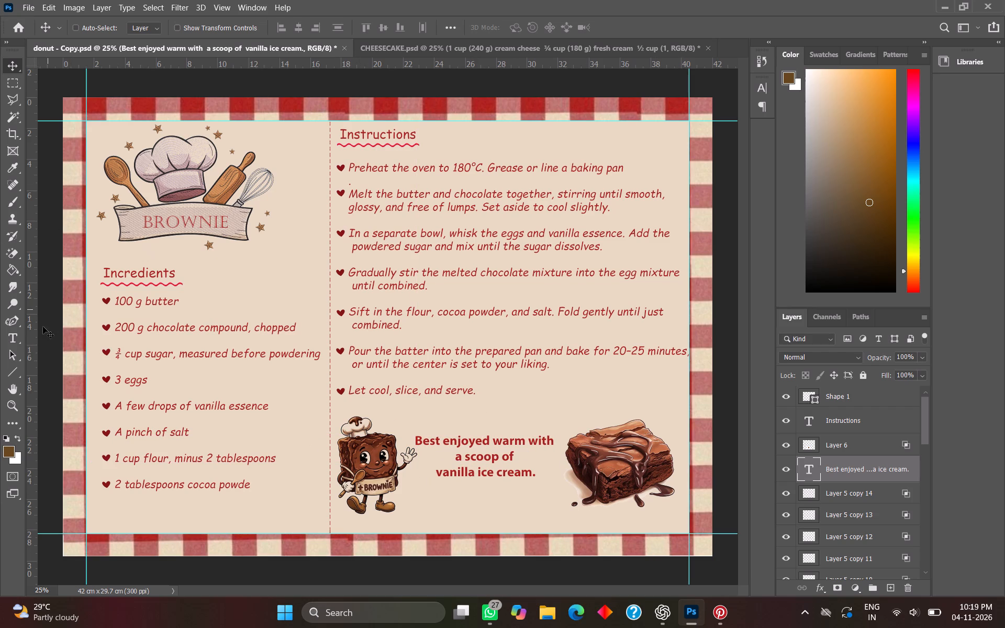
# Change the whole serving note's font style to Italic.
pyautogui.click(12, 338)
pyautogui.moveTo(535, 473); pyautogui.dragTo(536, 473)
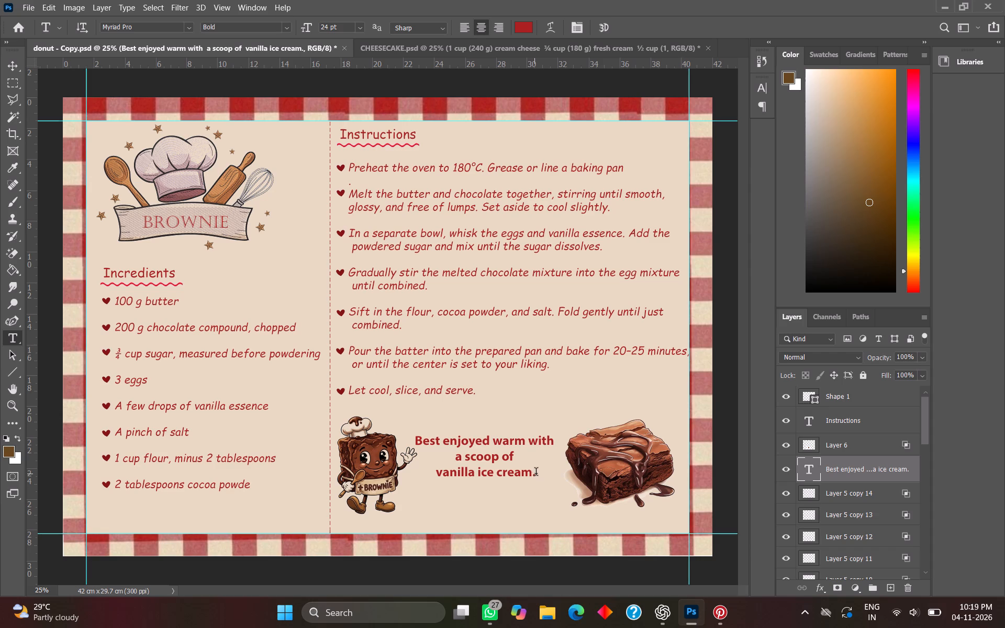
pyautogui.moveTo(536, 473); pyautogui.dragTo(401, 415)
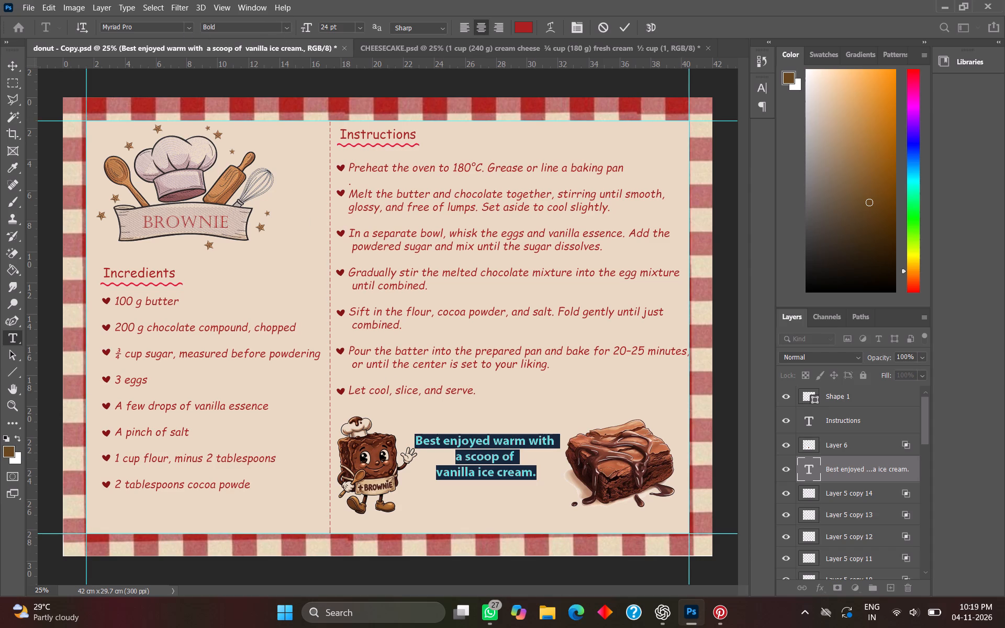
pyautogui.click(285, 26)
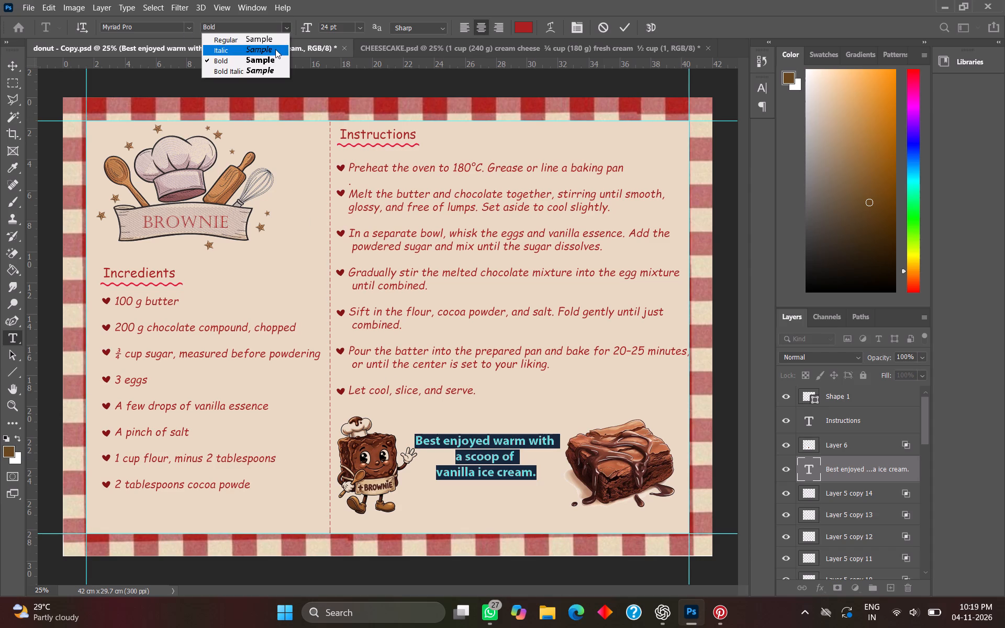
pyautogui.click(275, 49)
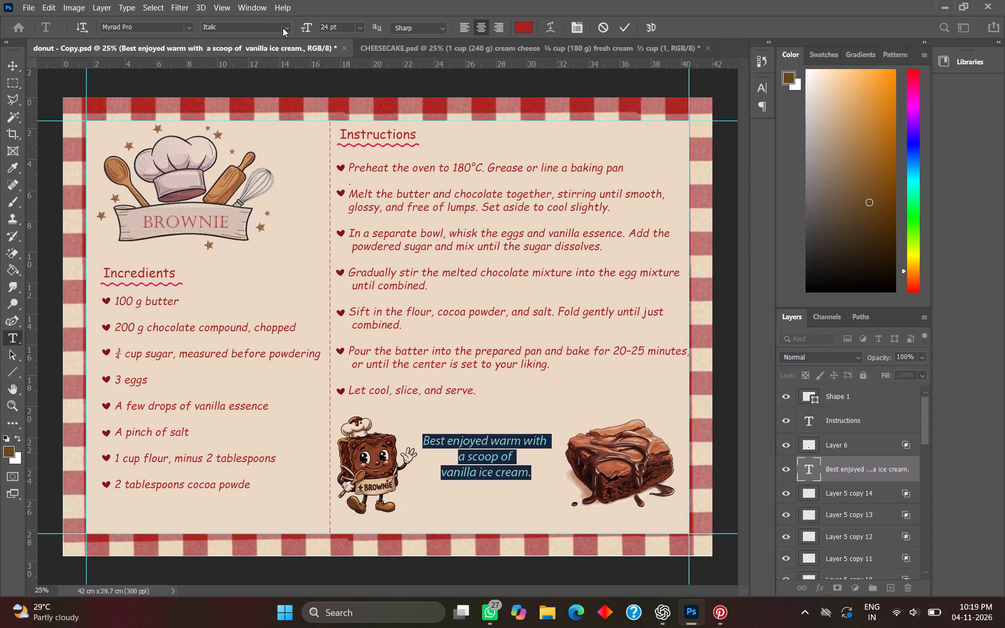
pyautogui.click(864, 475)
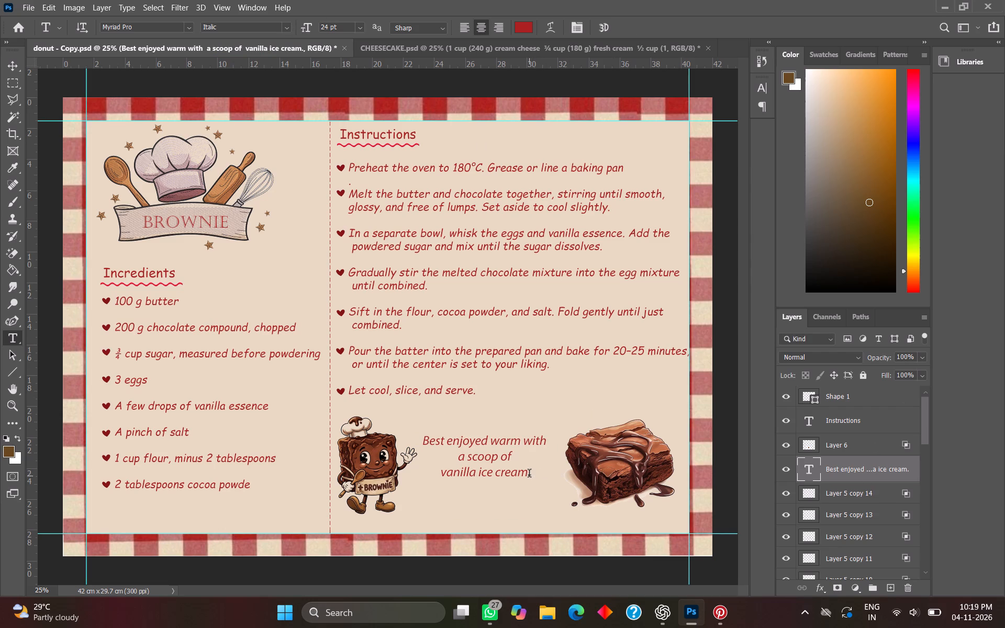
# Set the serving note's font to Bell MT and its size to 30 pt.
pyautogui.moveTo(529, 475); pyautogui.dragTo(361, 419)
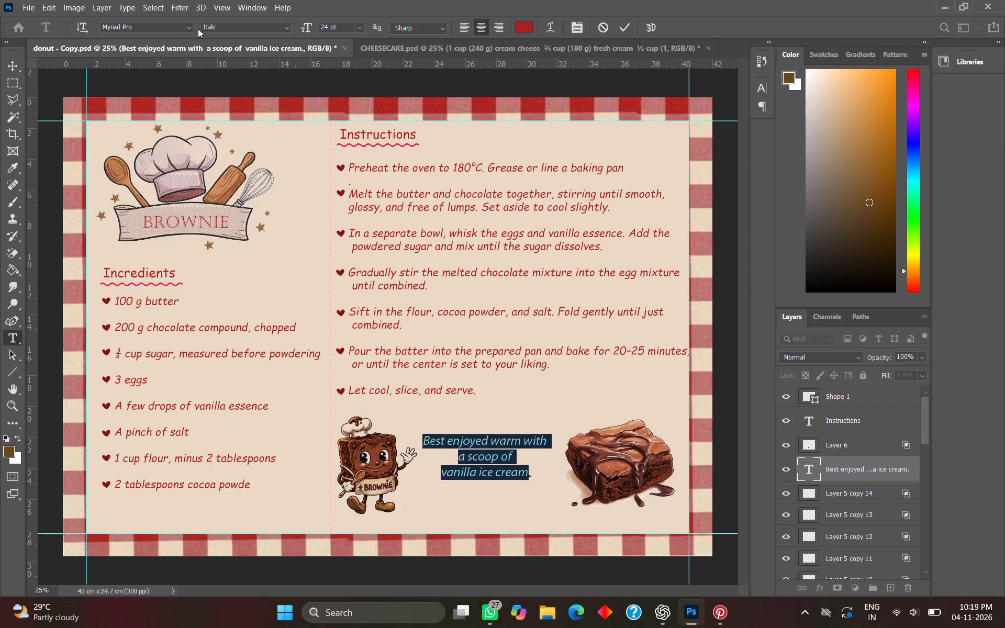
pyautogui.click(189, 25)
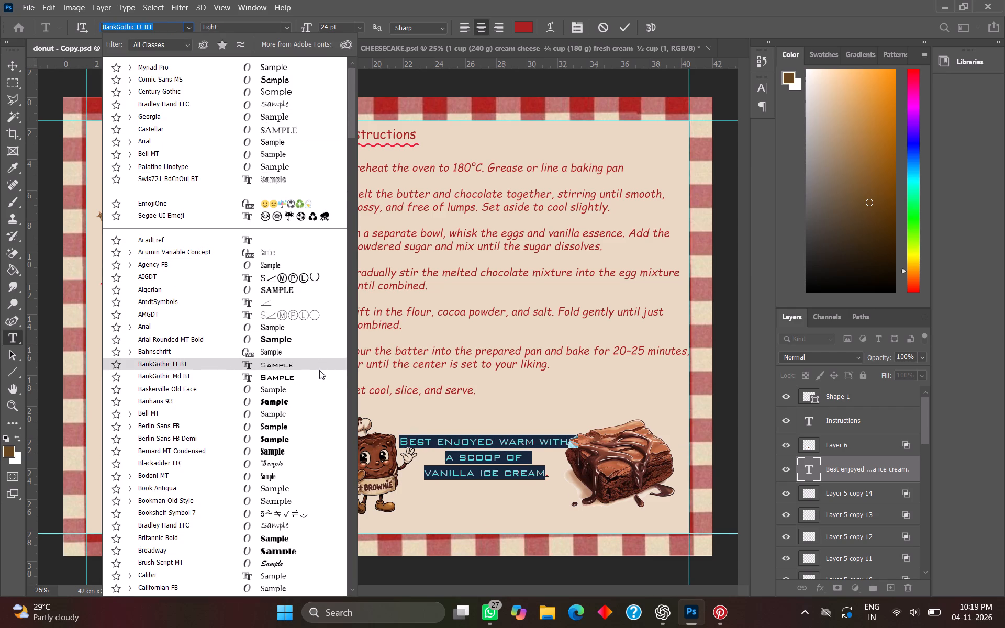
pyautogui.click(325, 413)
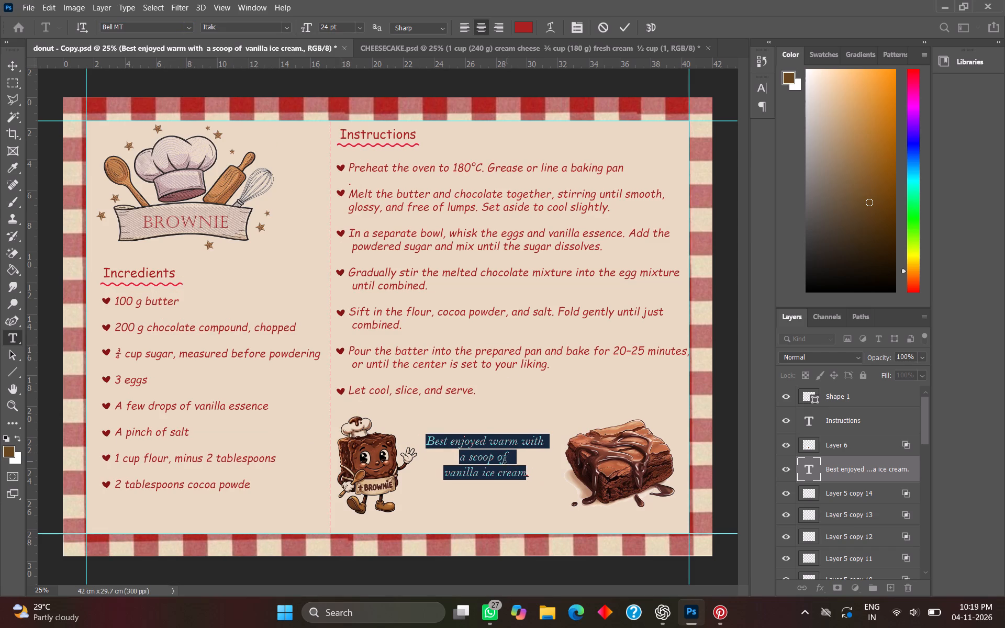
pyautogui.click(361, 28)
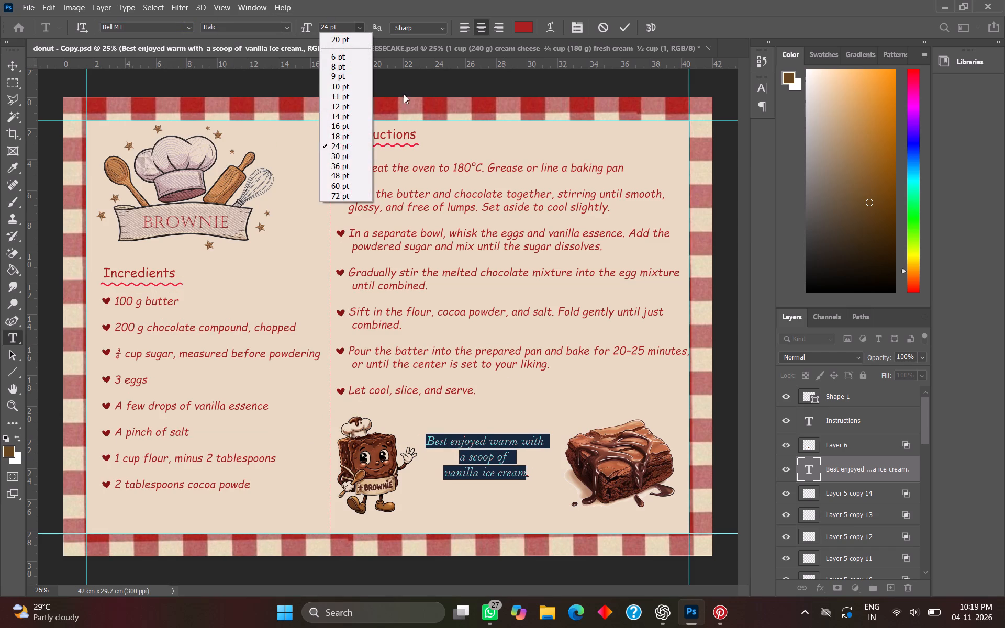
pyautogui.click(345, 156)
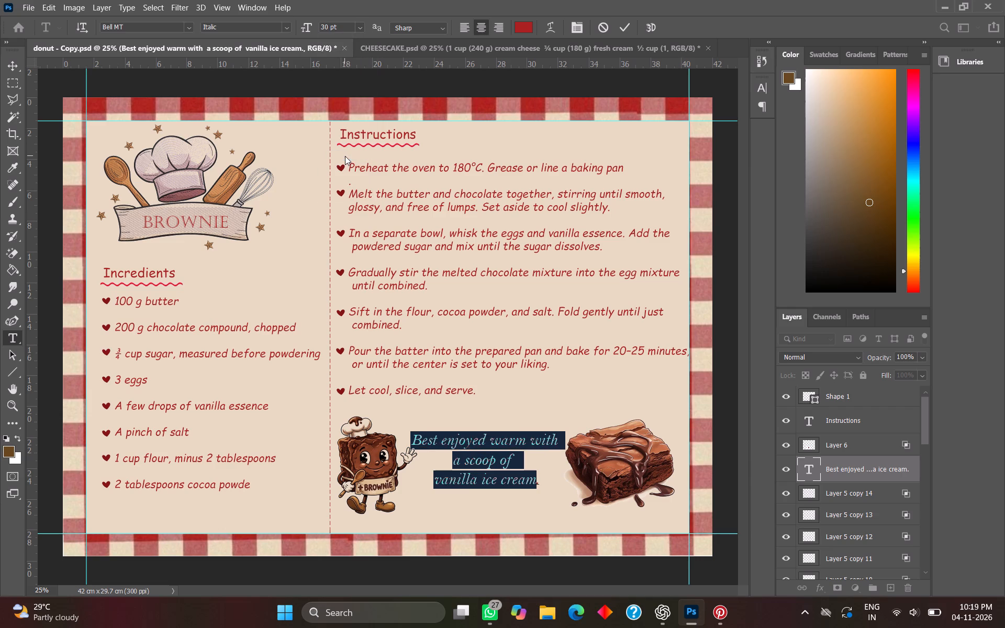
pyautogui.click(867, 469)
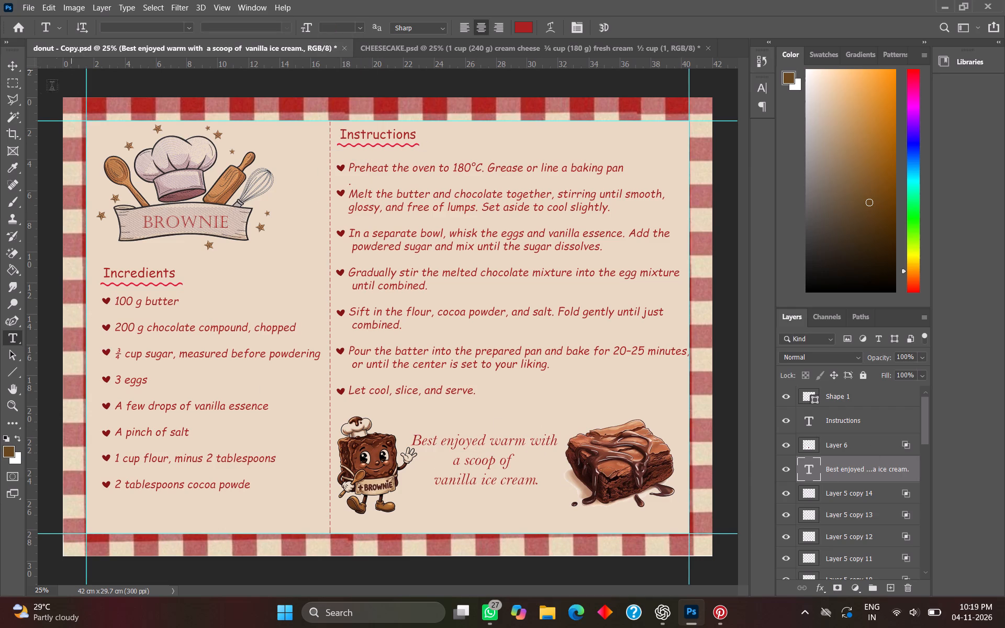
# Shift the serving note about 0.3 cm down and toward the brownie photo, between the character and the photo.
pyautogui.click(15, 65)
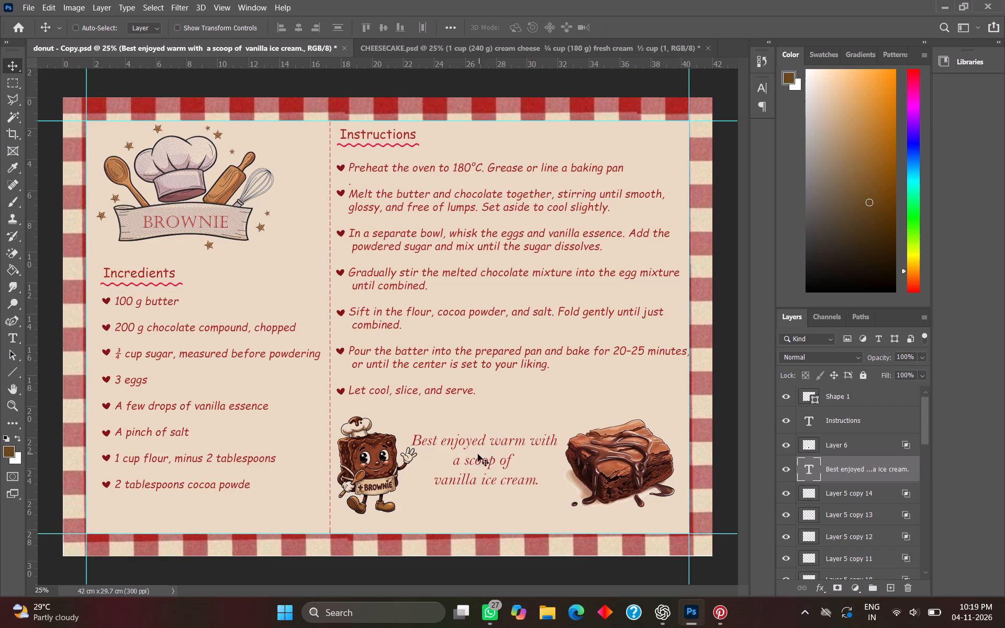
pyautogui.moveTo(478, 455); pyautogui.dragTo(483, 460)
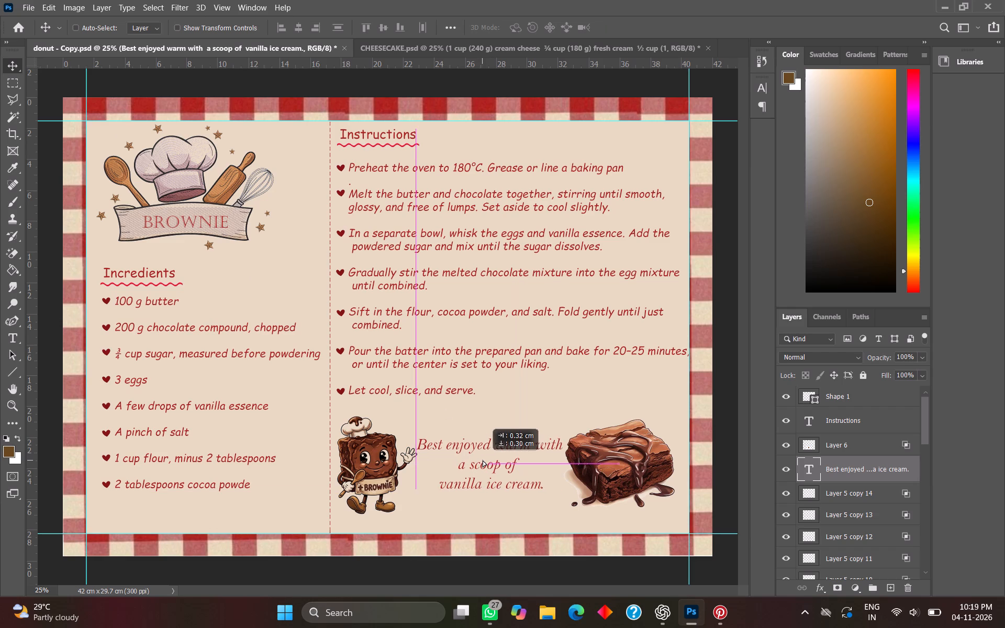
pyautogui.moveTo(483, 460); pyautogui.dragTo(484, 459)
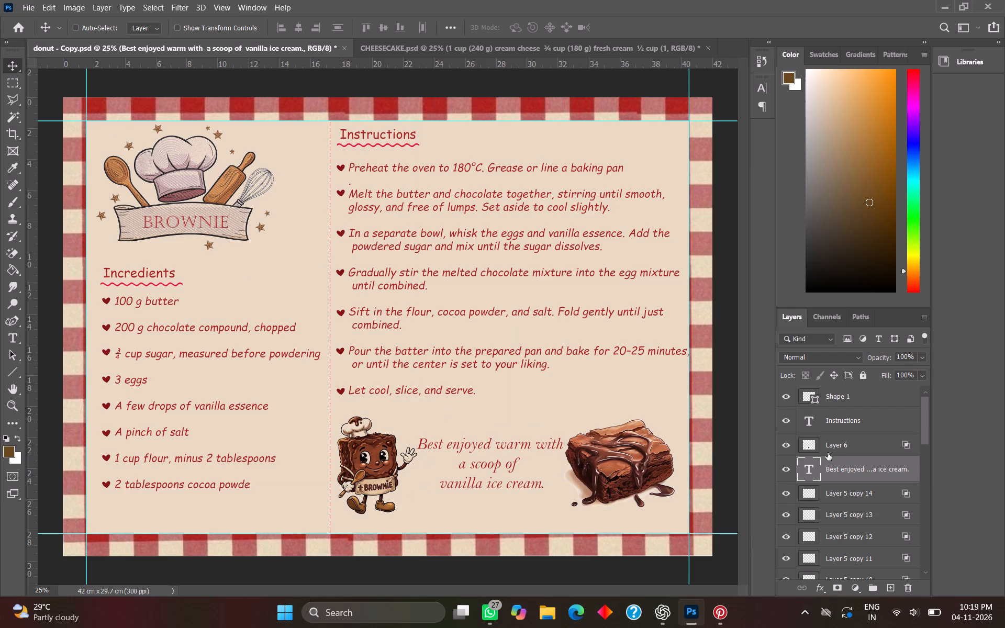
# Scale the brownie character up to about 114% with Free Transform, keeping its feet in place.
pyautogui.click(835, 451)
pyautogui.hotkey('ctrl', 't')
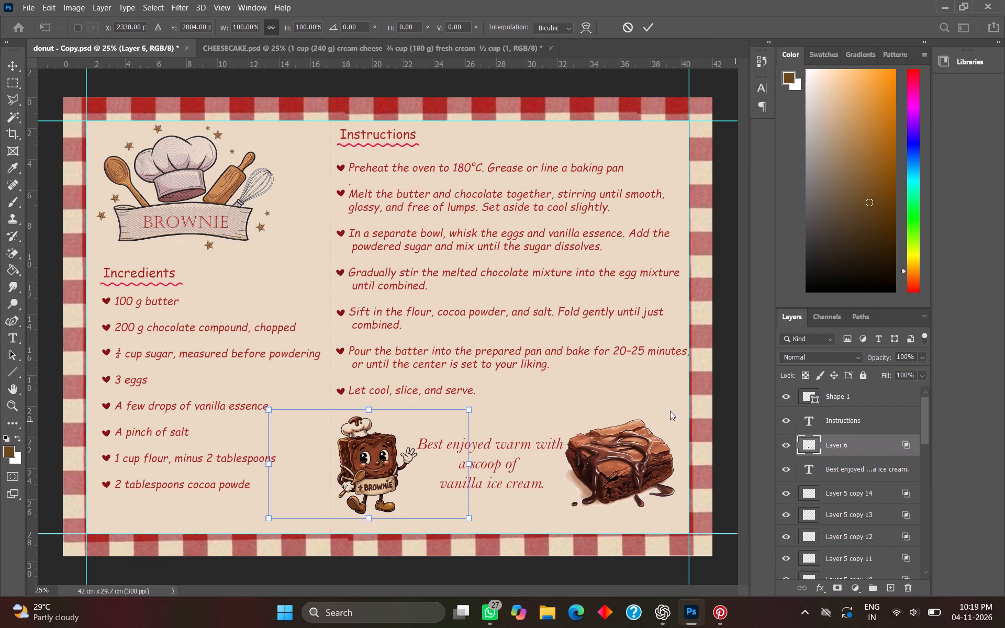
pyautogui.moveTo(371, 407); pyautogui.dragTo(373, 396)
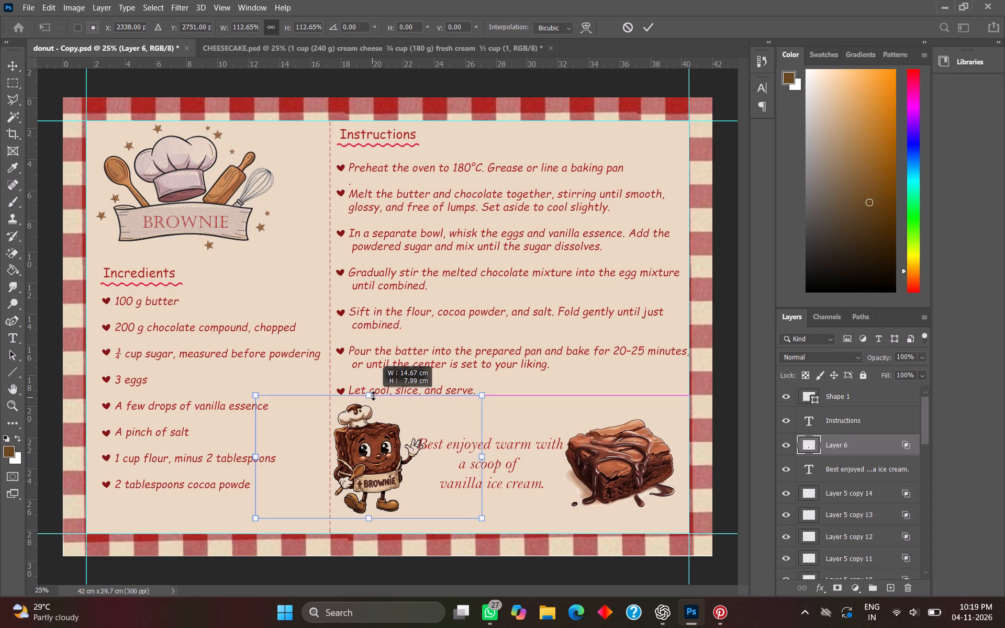
pyautogui.moveTo(373, 396); pyautogui.dragTo(374, 392)
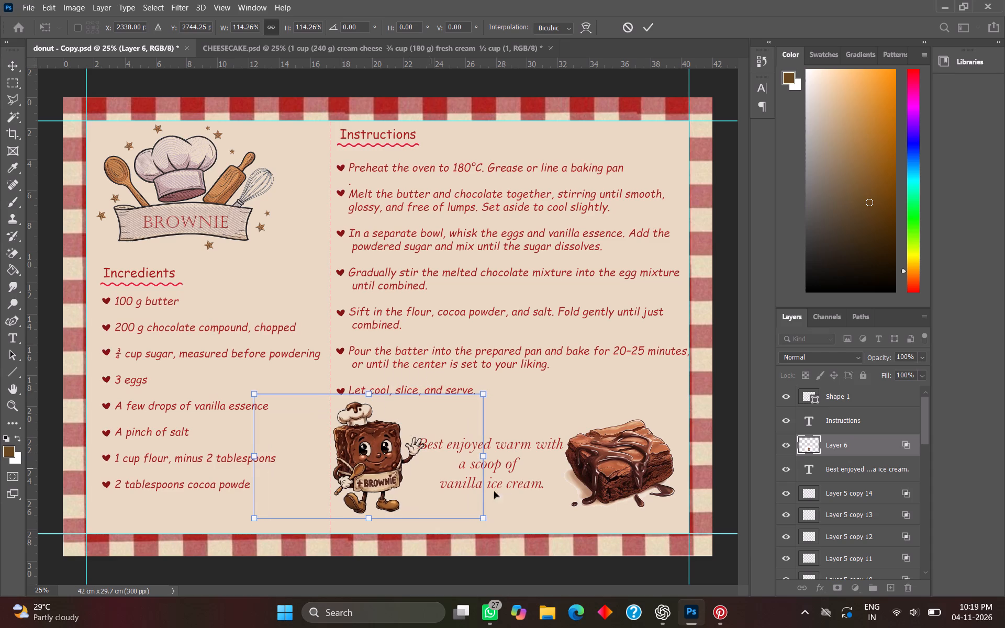
# Move the serving note up about 1.2 cm, keeping it between the brownie character and the brownie photo.
pyautogui.click(856, 474)
pyautogui.moveTo(508, 477); pyautogui.dragTo(511, 456)
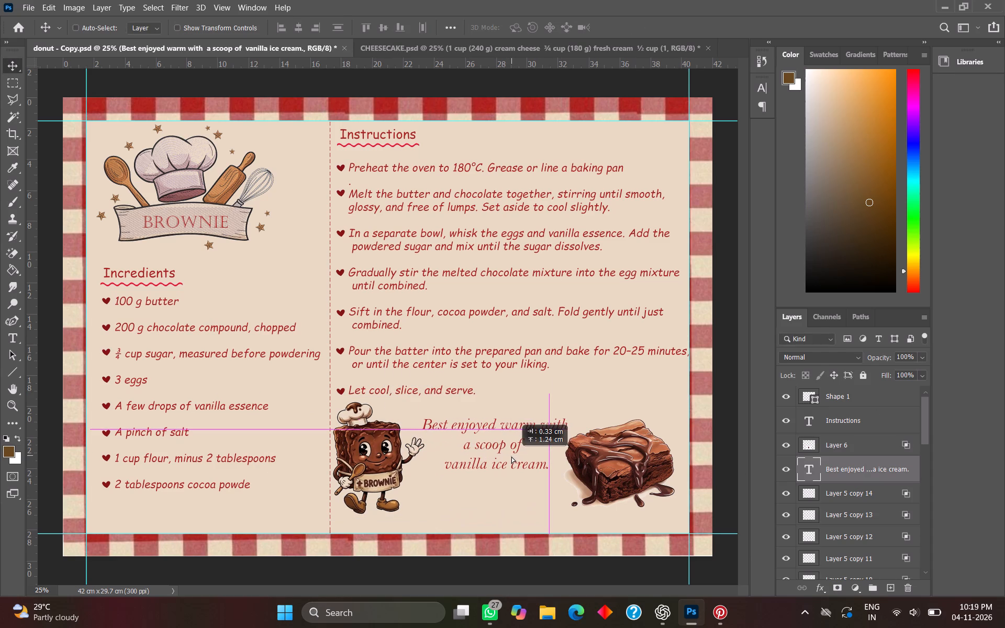
pyautogui.moveTo(511, 456); pyautogui.dragTo(506, 457)
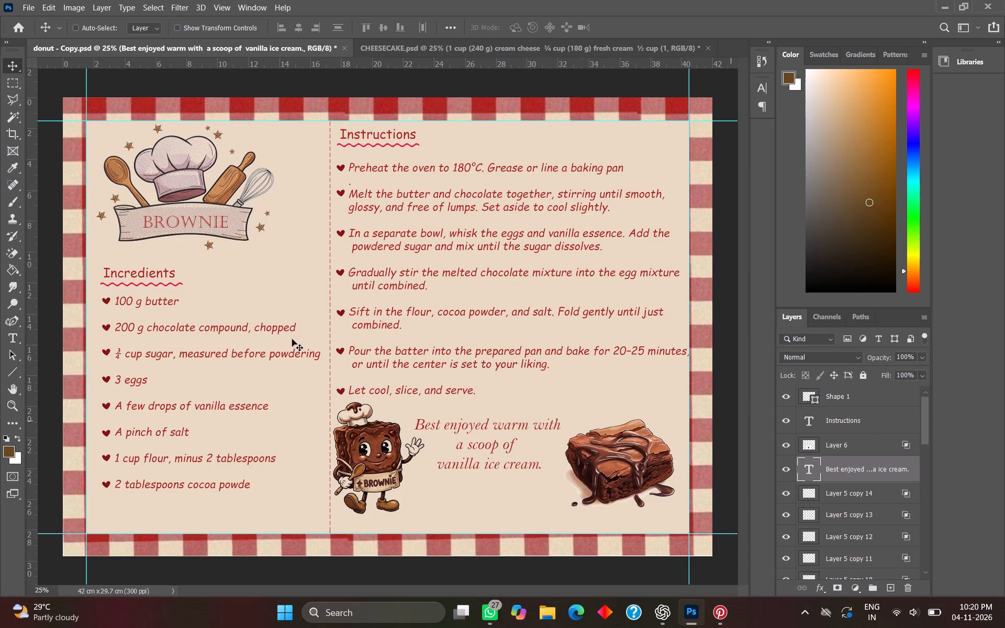
# Move the brownie photo on Layer 3 down about 0.9 cm and slightly toward the sheet's outer border.
pyautogui.scroll(-4, 857, 477)
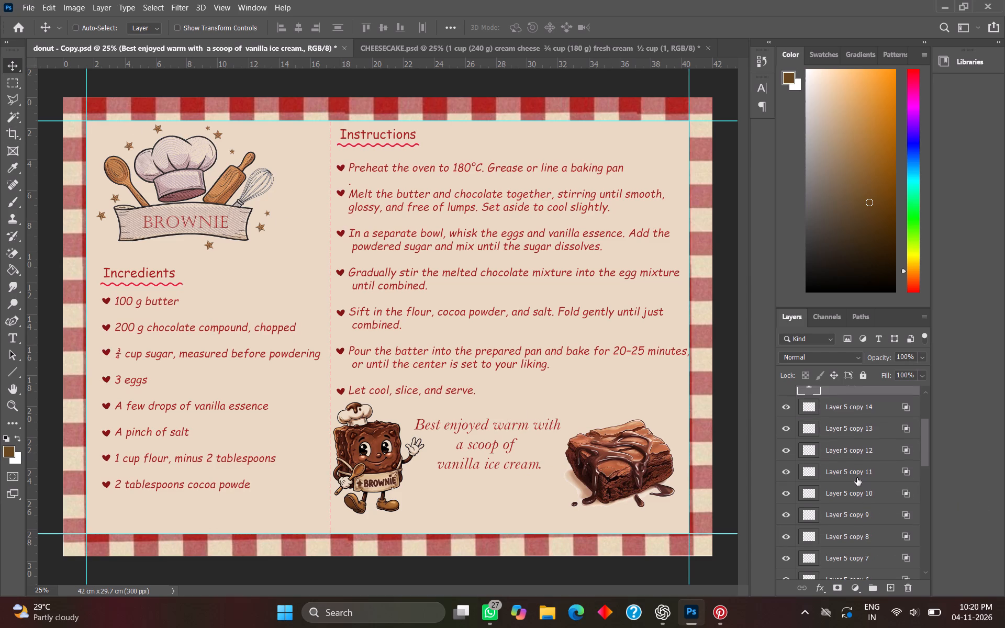
pyautogui.scroll(-16, 857, 480)
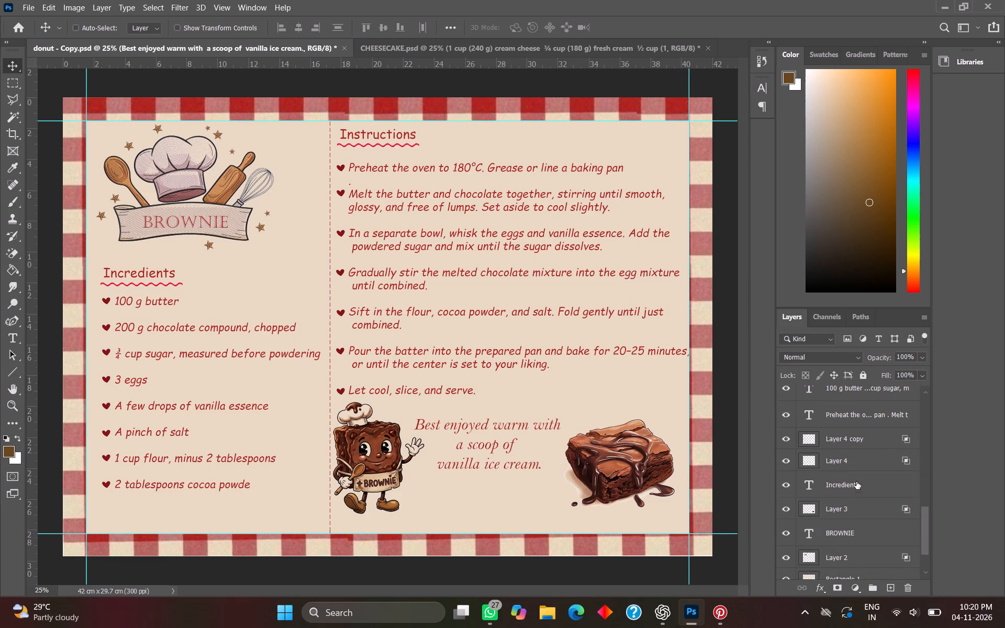
pyautogui.click(859, 507)
pyautogui.moveTo(593, 449); pyautogui.dragTo(596, 456)
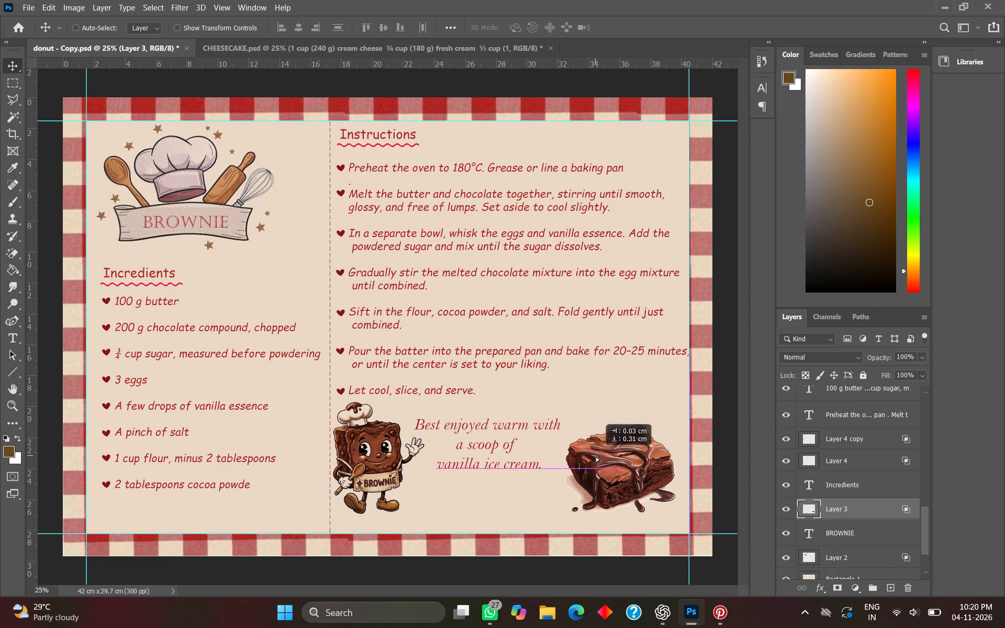
pyautogui.moveTo(596, 456); pyautogui.dragTo(601, 464)
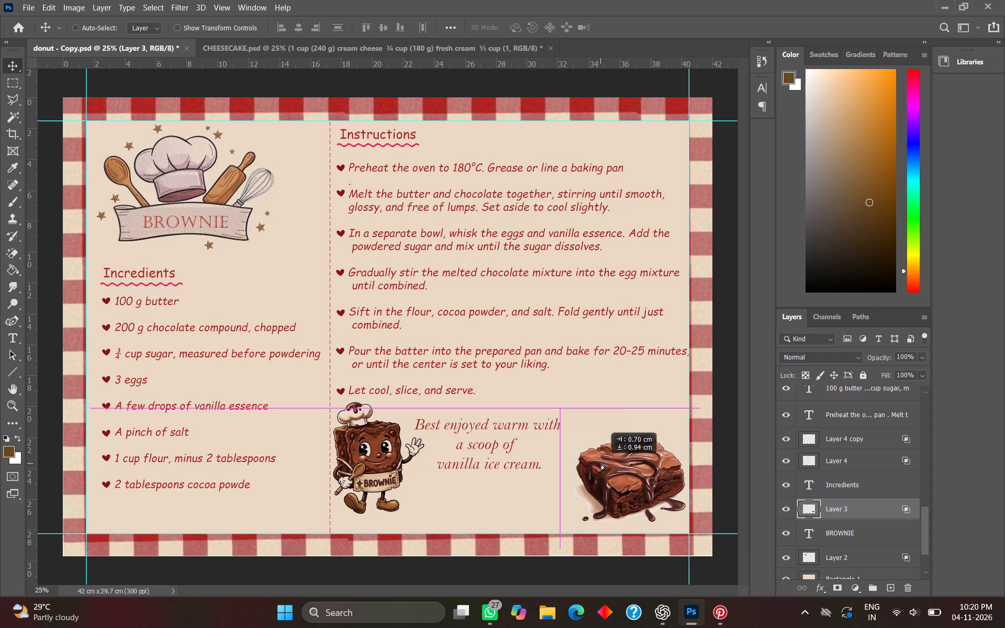
pyautogui.moveTo(601, 464); pyautogui.dragTo(600, 464)
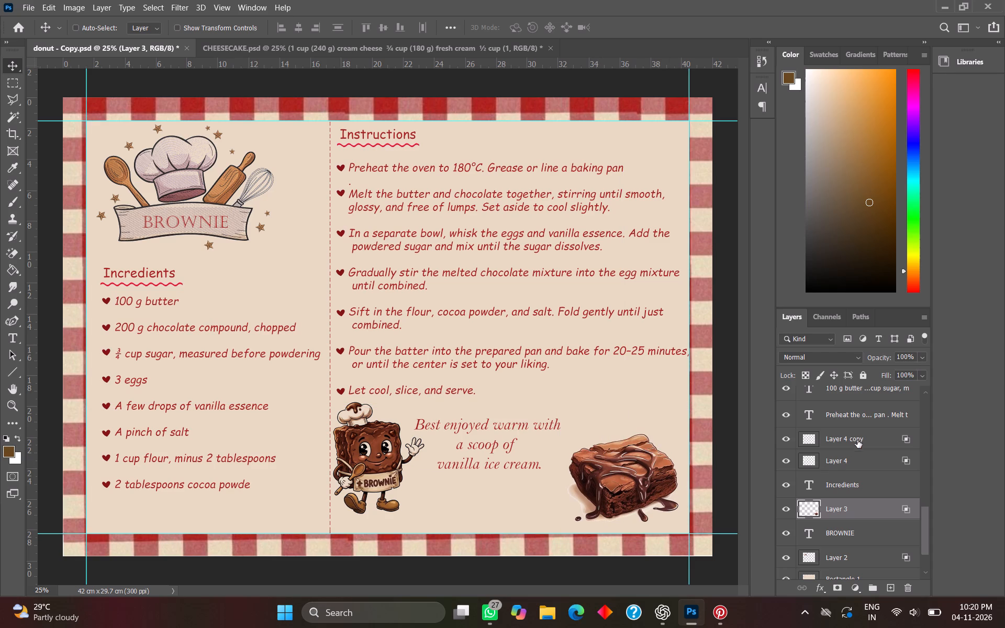
# Shift the serving note slightly down and toward the brownie photo, centring it between the character and the photo.
pyautogui.scroll(16, 859, 430)
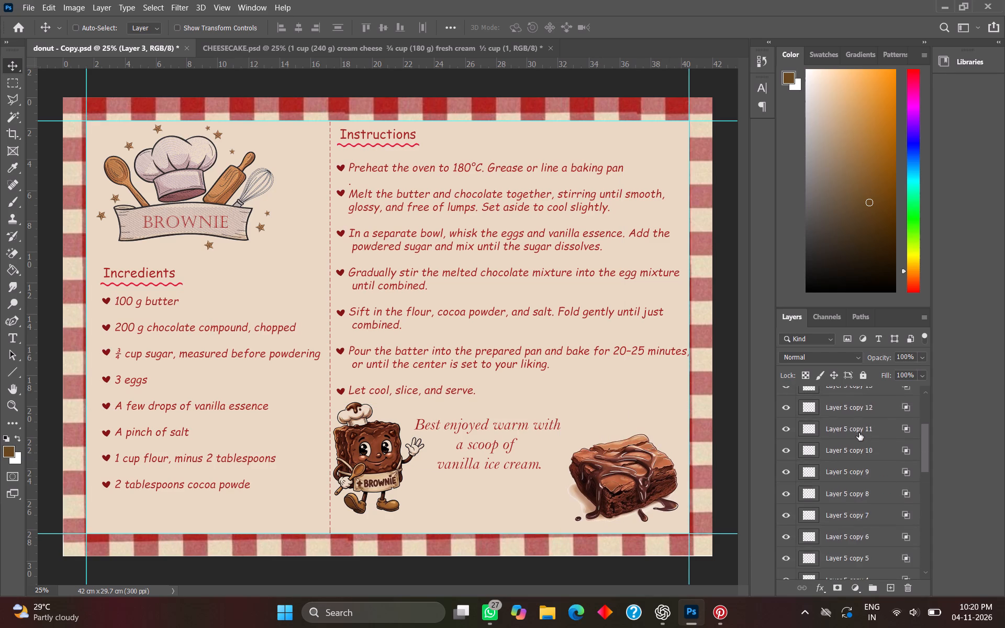
pyautogui.scroll(8, 859, 433)
pyautogui.click(863, 475)
pyautogui.moveTo(487, 452); pyautogui.dragTo(494, 458)
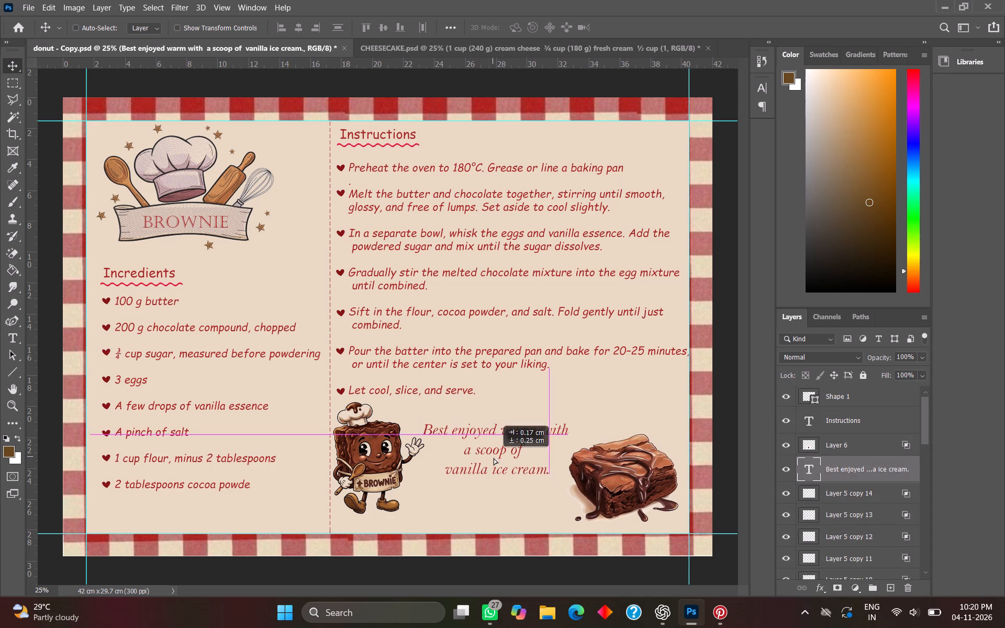
pyautogui.moveTo(494, 458); pyautogui.dragTo(505, 452)
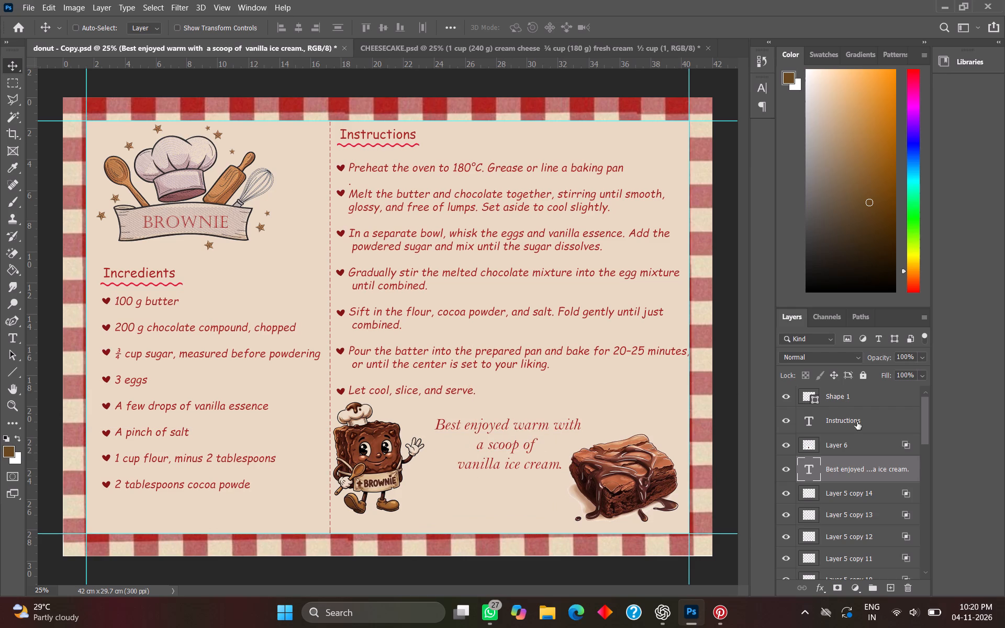
pyautogui.moveTo(505, 436); pyautogui.dragTo(501, 441)
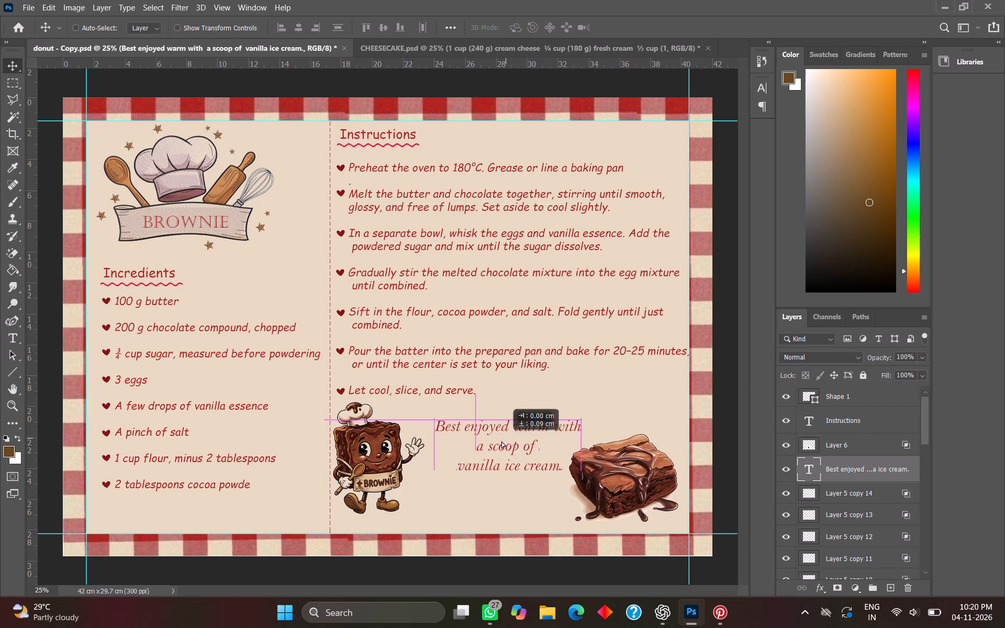
pyautogui.moveTo(501, 441); pyautogui.dragTo(494, 442)
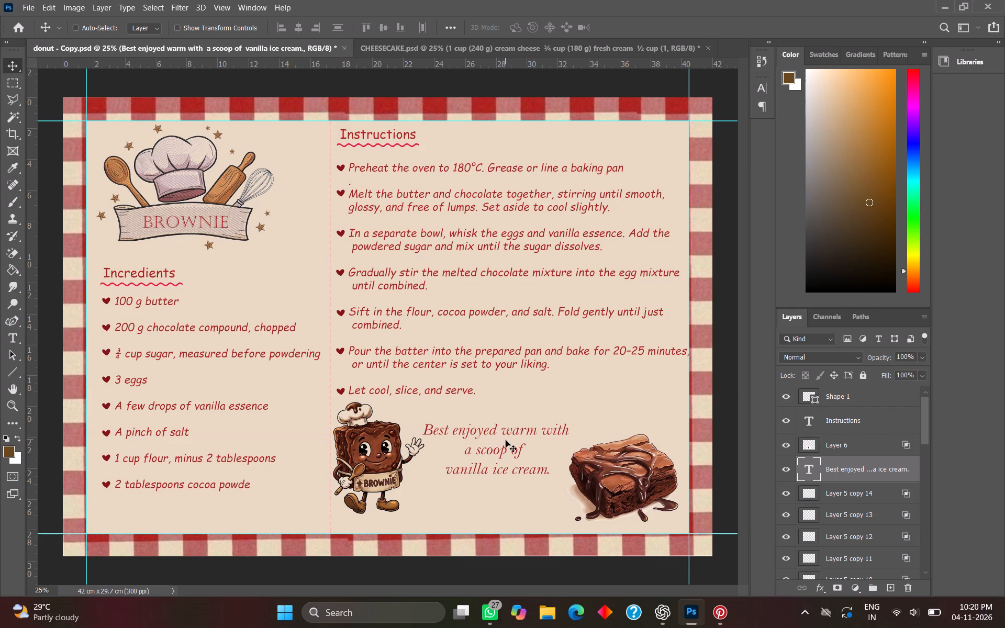
# Save the brownie recipe document.
pyautogui.hotkey('ctrl', 's')
pyautogui.hotkey('ctrl', 's')
pyautogui.hotkey('ctrl', 's')
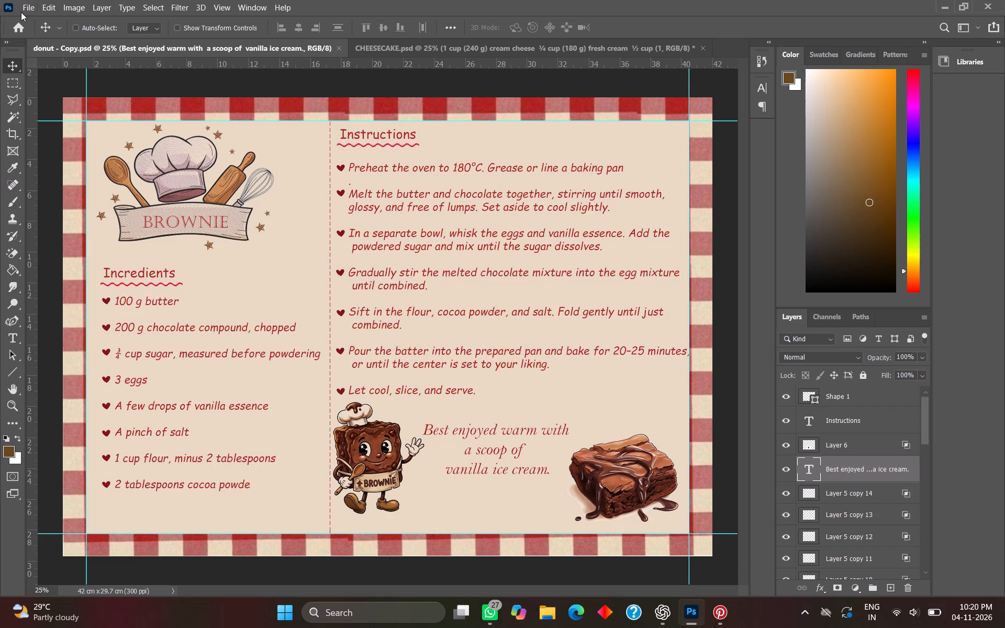
# Save a copy on the computer as a Photoshop PDF named BROWNIE in the PRINTS folder under Downloads.
pyautogui.click(32, 4)
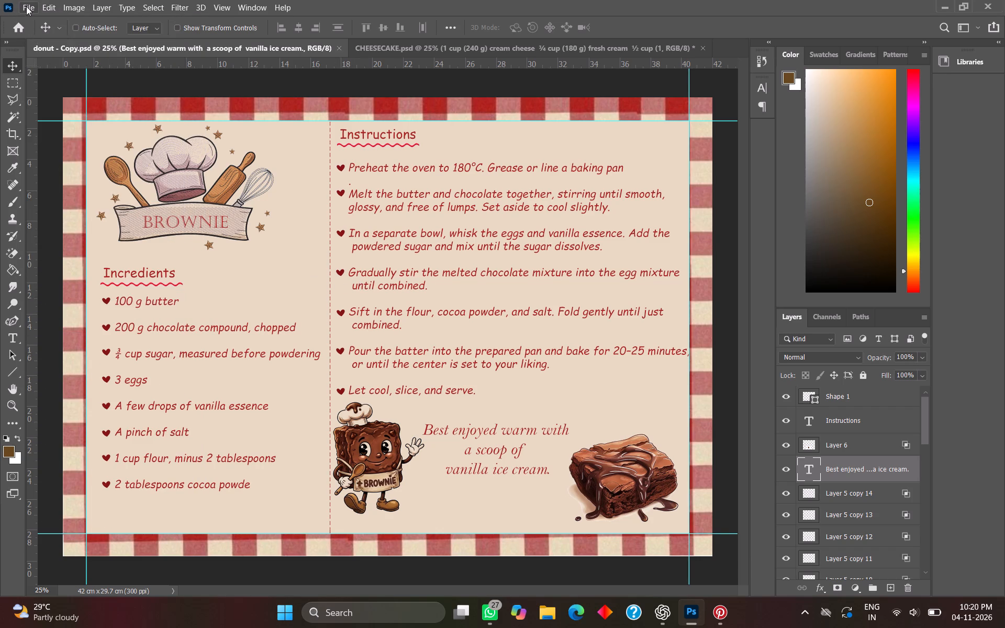
pyautogui.click(26, 6)
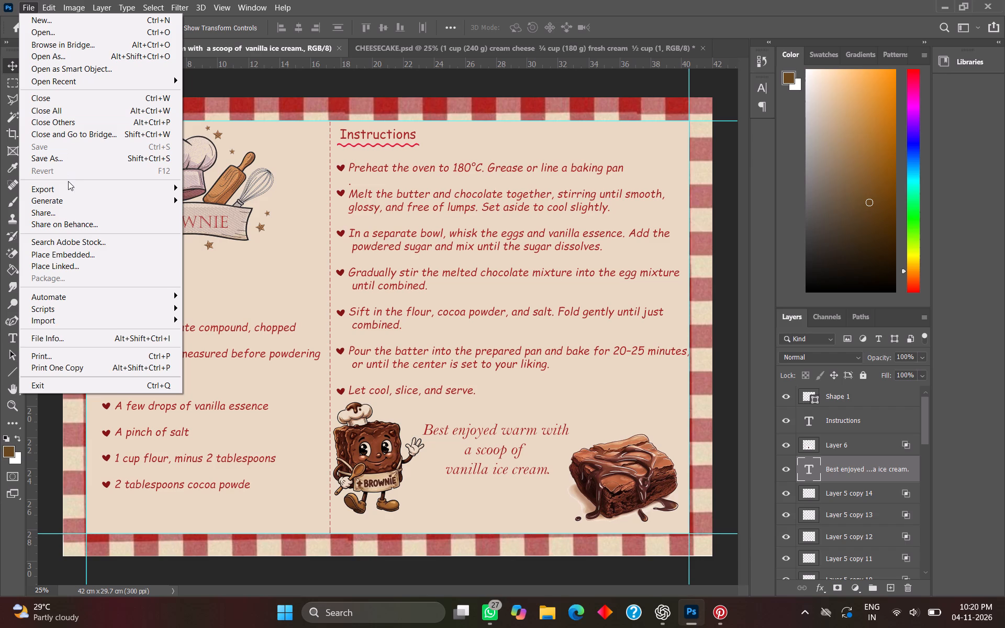
pyautogui.click(75, 162)
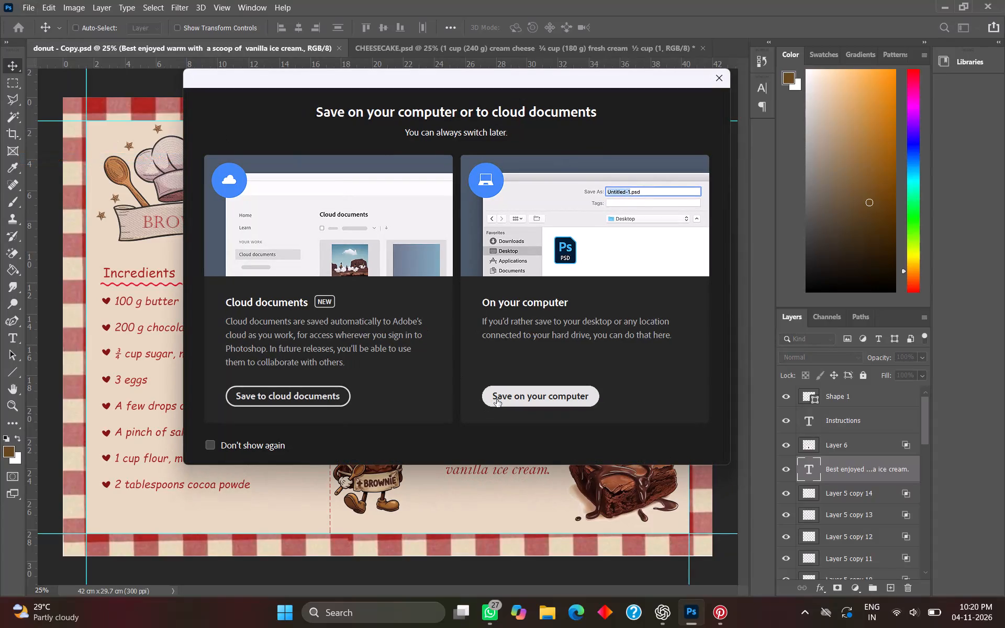
pyautogui.click(498, 399)
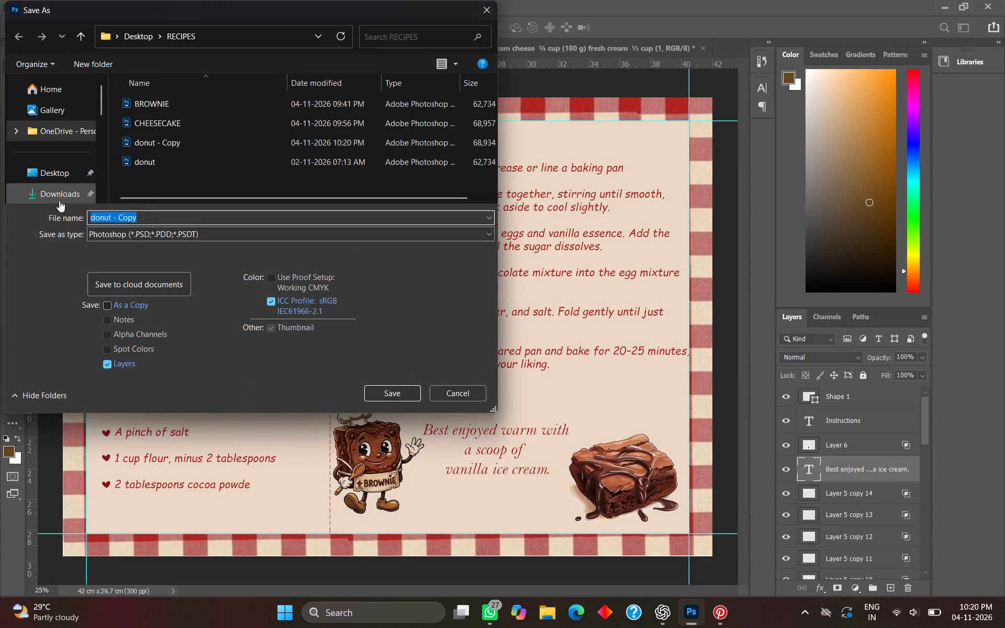
pyautogui.click(60, 200)
pyautogui.click(139, 121)
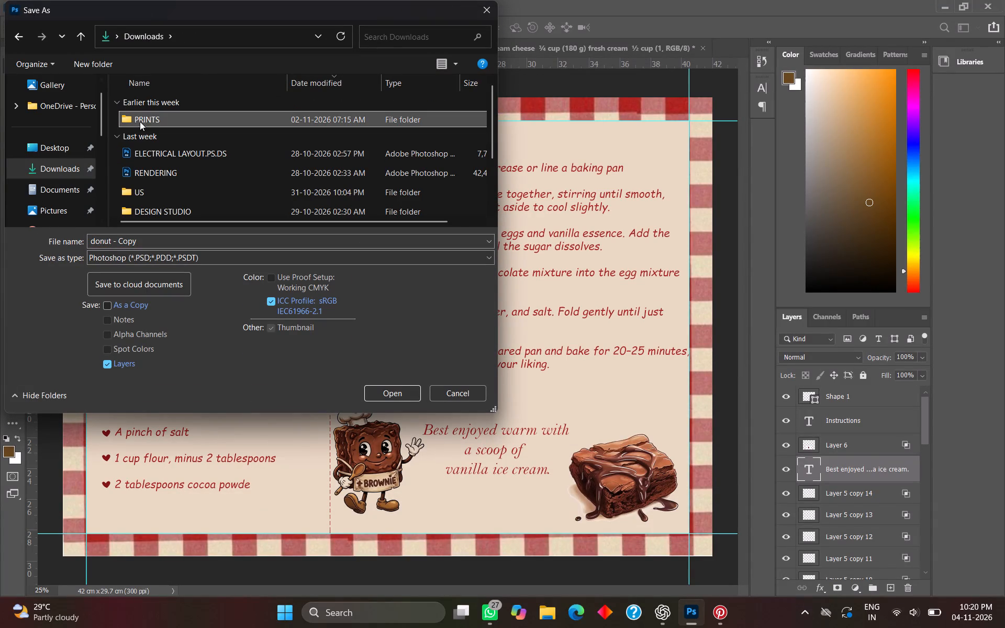
pyautogui.click(161, 254)
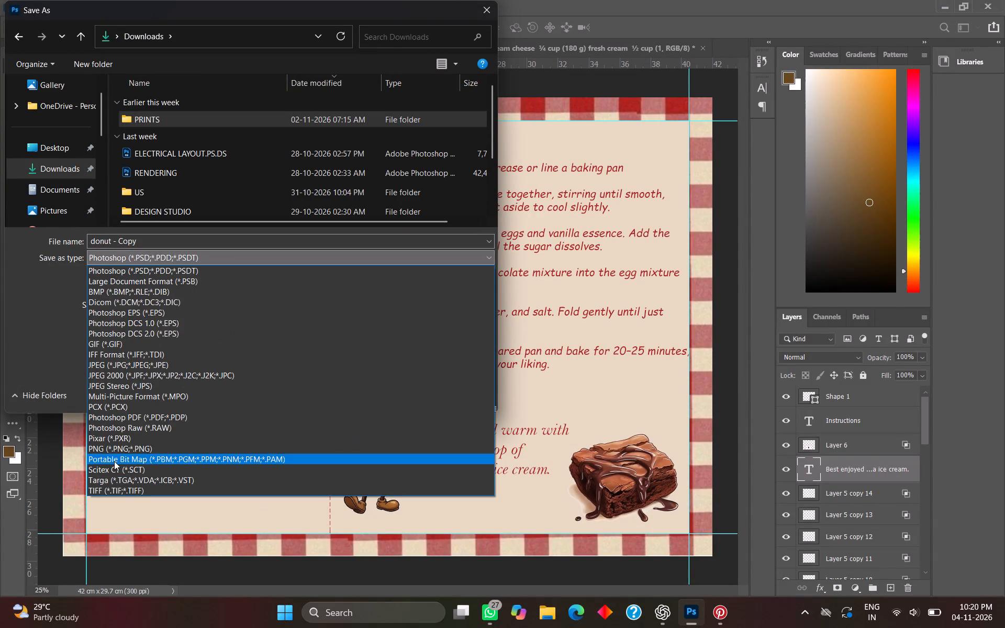
pyautogui.click(134, 417)
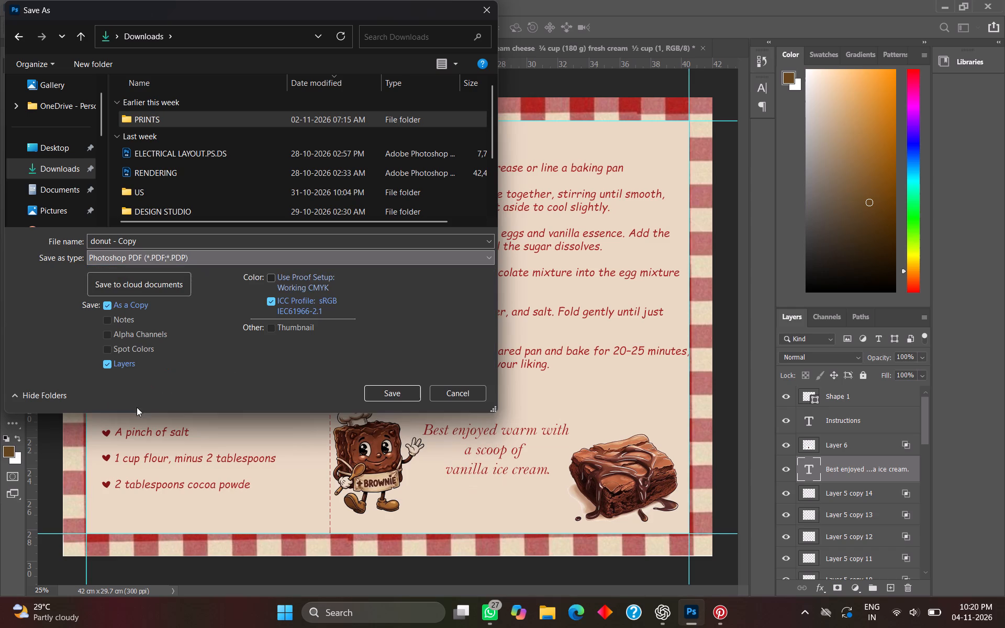
pyautogui.click(179, 240)
pyautogui.press('BackSpace')
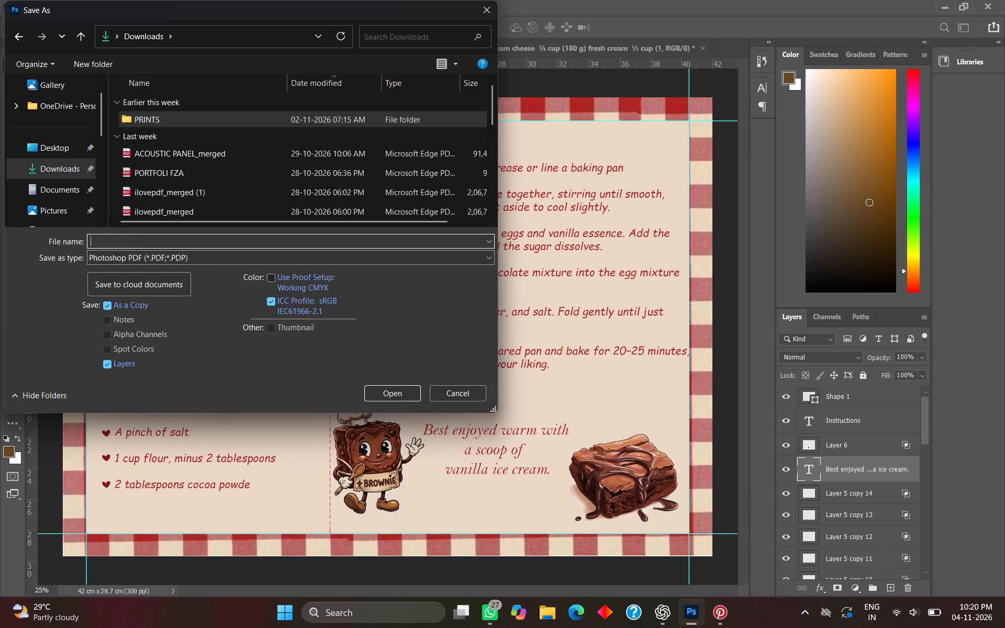
pyautogui.write('brownie')
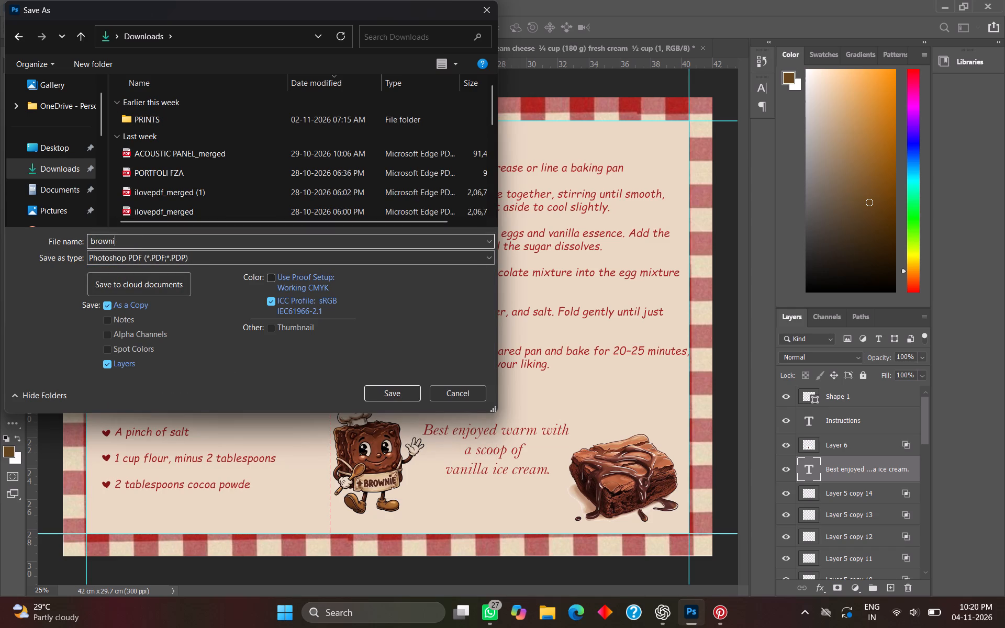
pyautogui.write('BROWNIE')
pyautogui.doubleClick(285, 116)
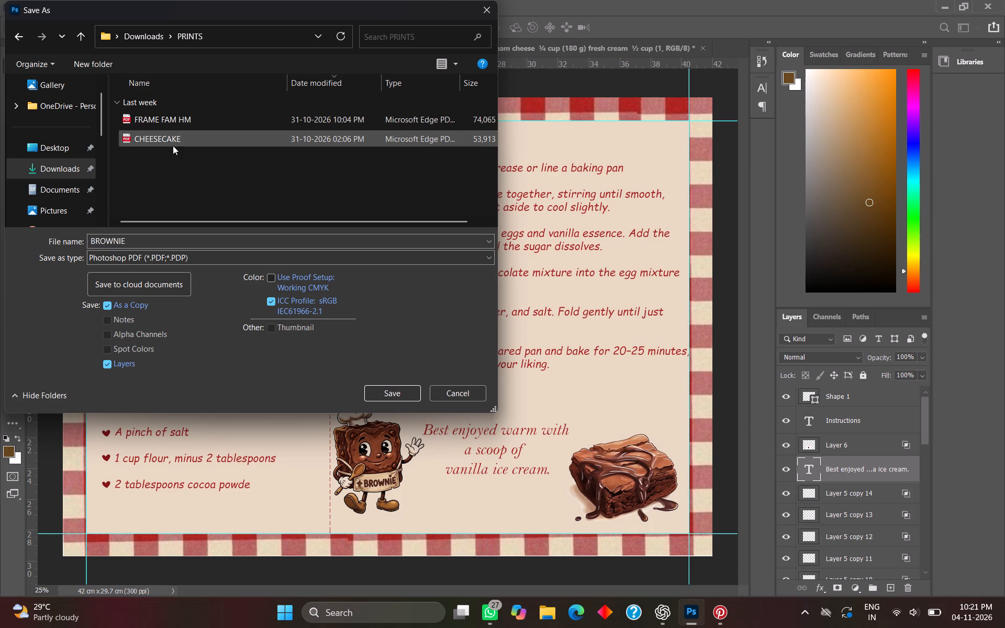
pyautogui.press('Return')
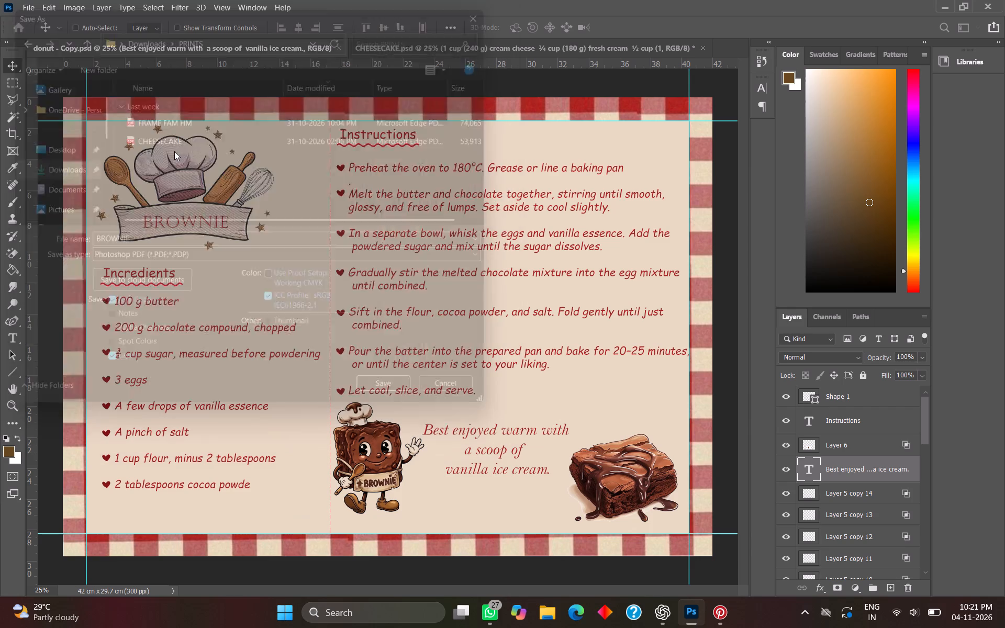
# Generate the PDF with the High Quality Print preset, preserving Photoshop editing capabilities.
pyautogui.click(543, 250)
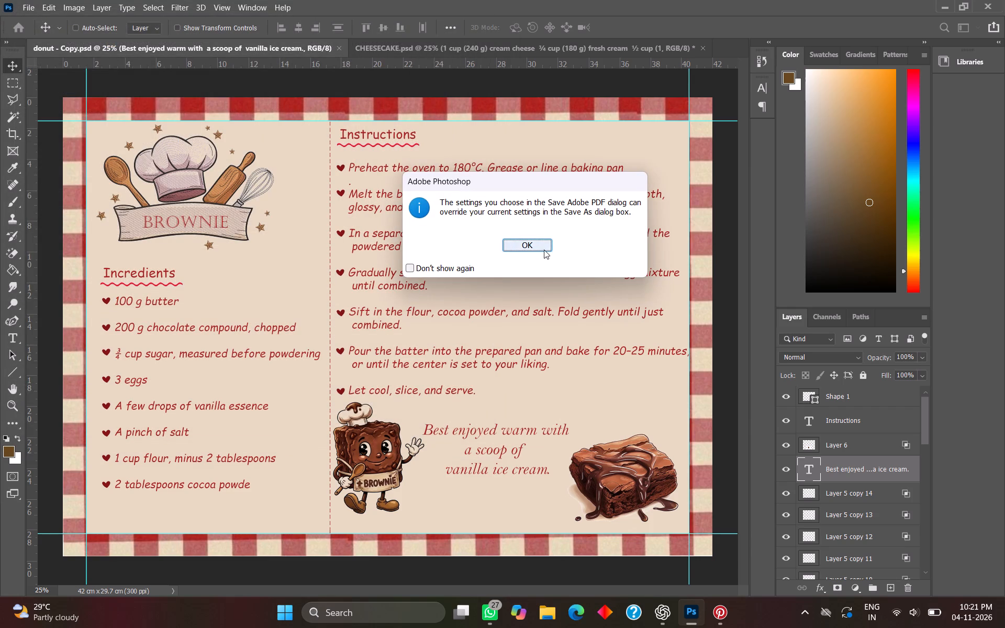
pyautogui.click(638, 406)
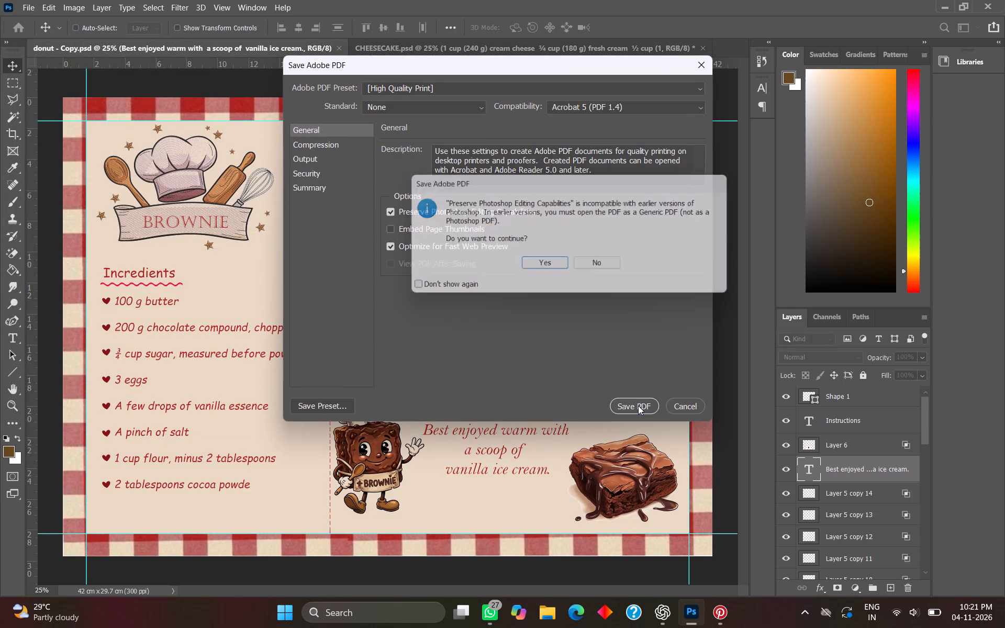
pyautogui.click(554, 269)
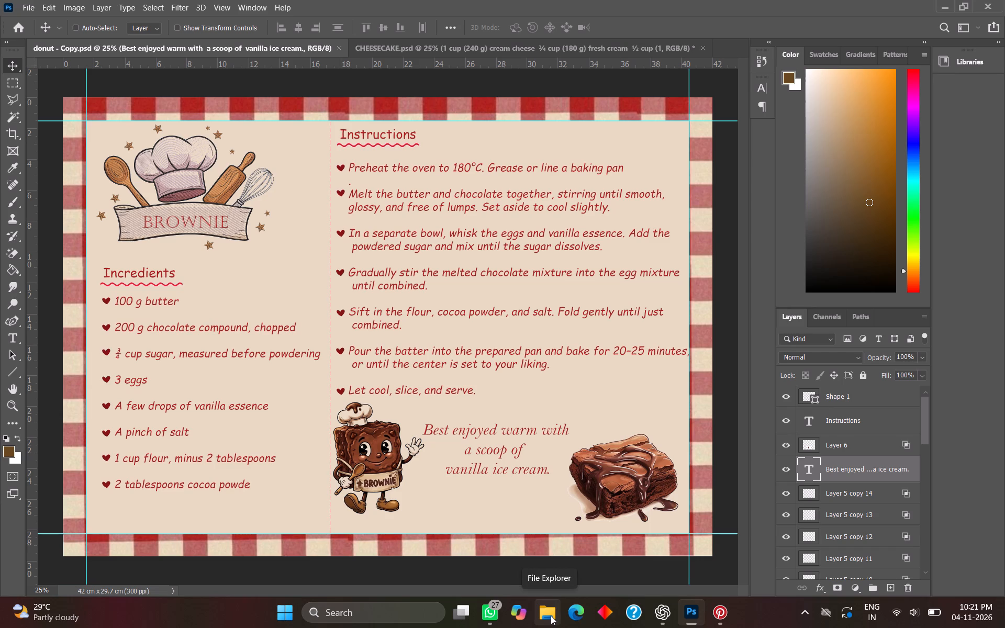
# Switch to File Explorer and open the PRINTS folder in Downloads to check for the exported BROWNIE PDF.
pyautogui.click(552, 615)
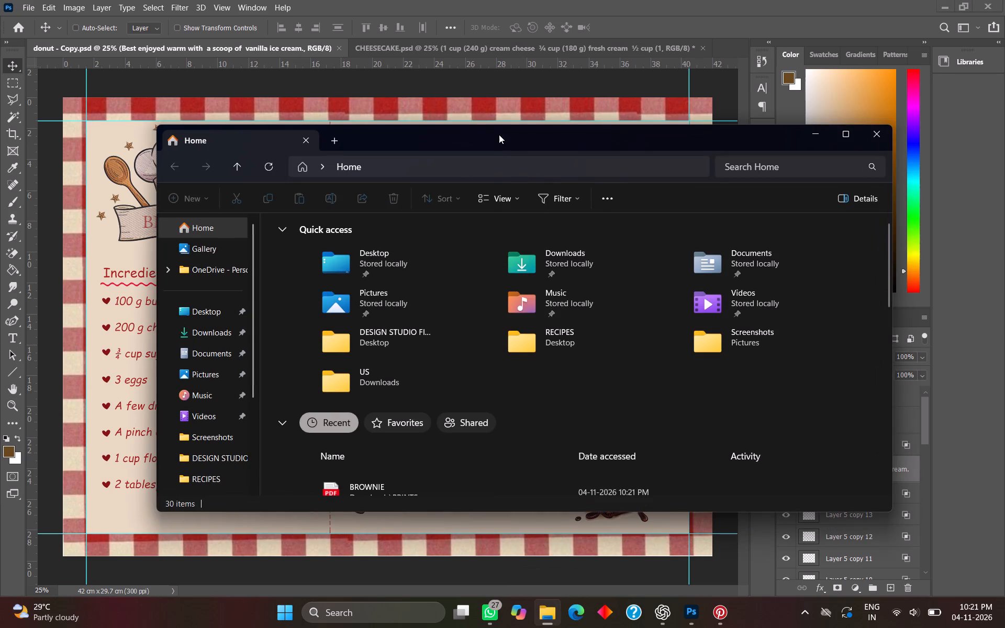
pyautogui.click(218, 332)
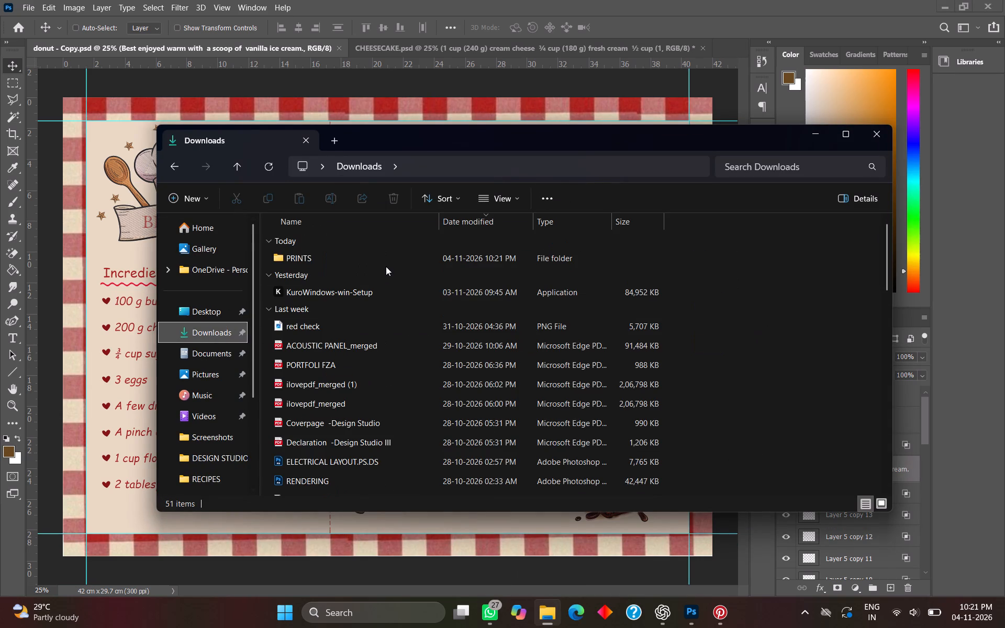
pyautogui.doubleClick(386, 261)
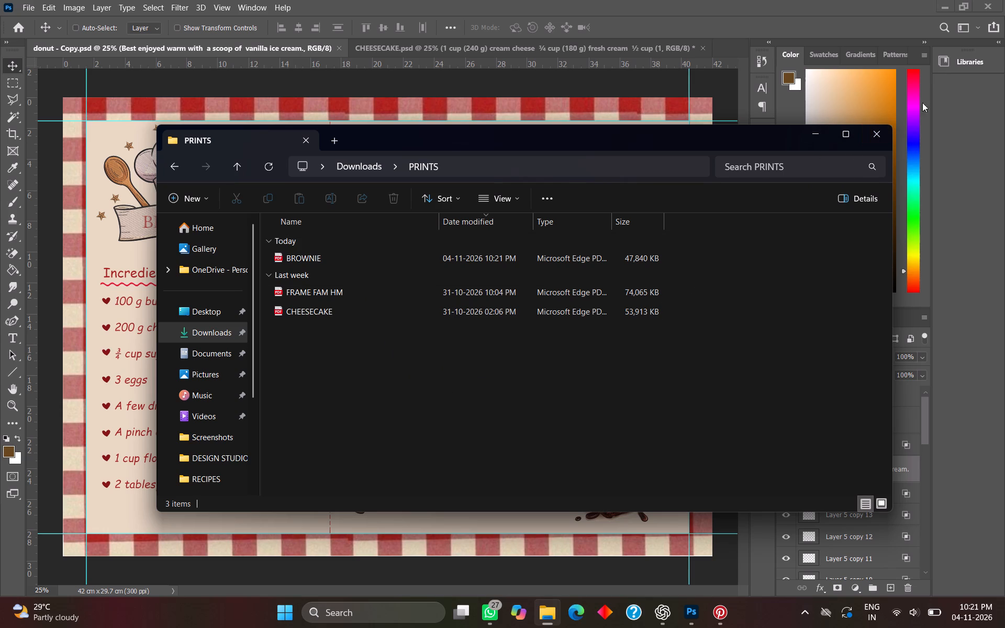
# Close the File Explorer window showing the PRINTS folder.
pyautogui.click(883, 135)
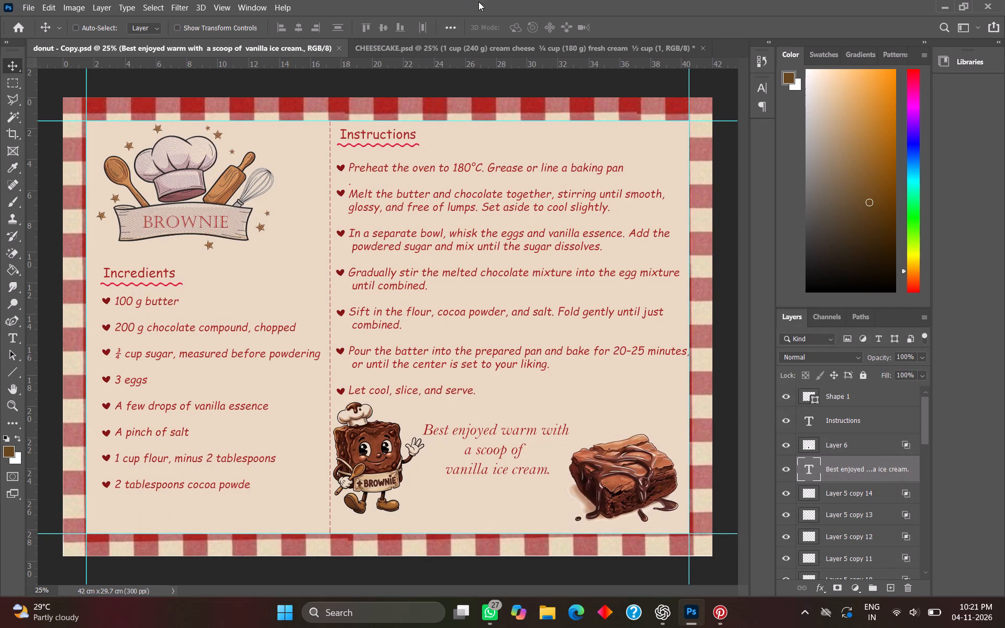
# Close the CHEESECAKE.psd document, saving its changes.
pyautogui.click(704, 49)
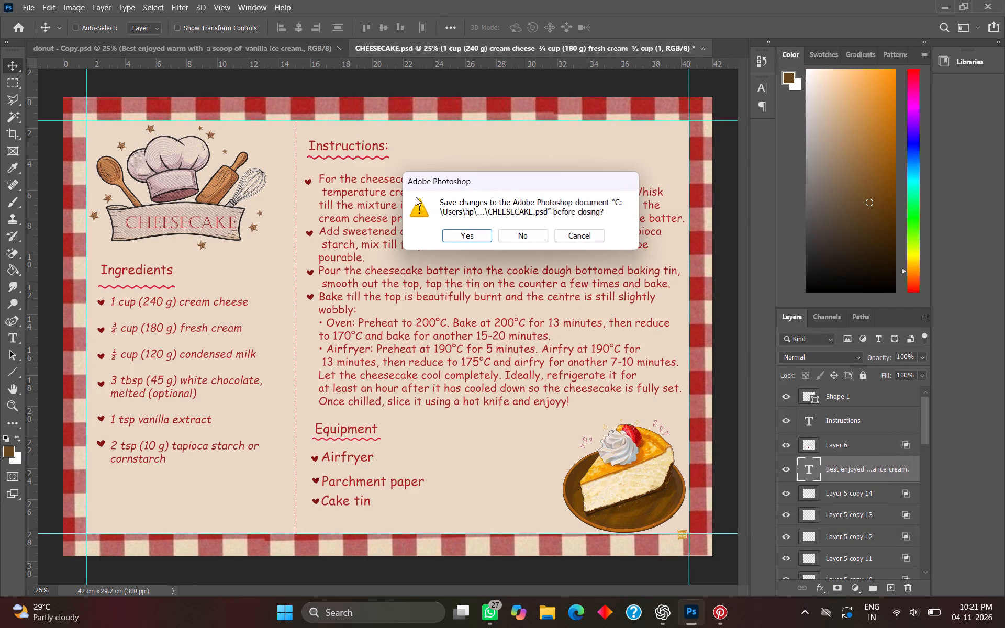
pyautogui.click(466, 233)
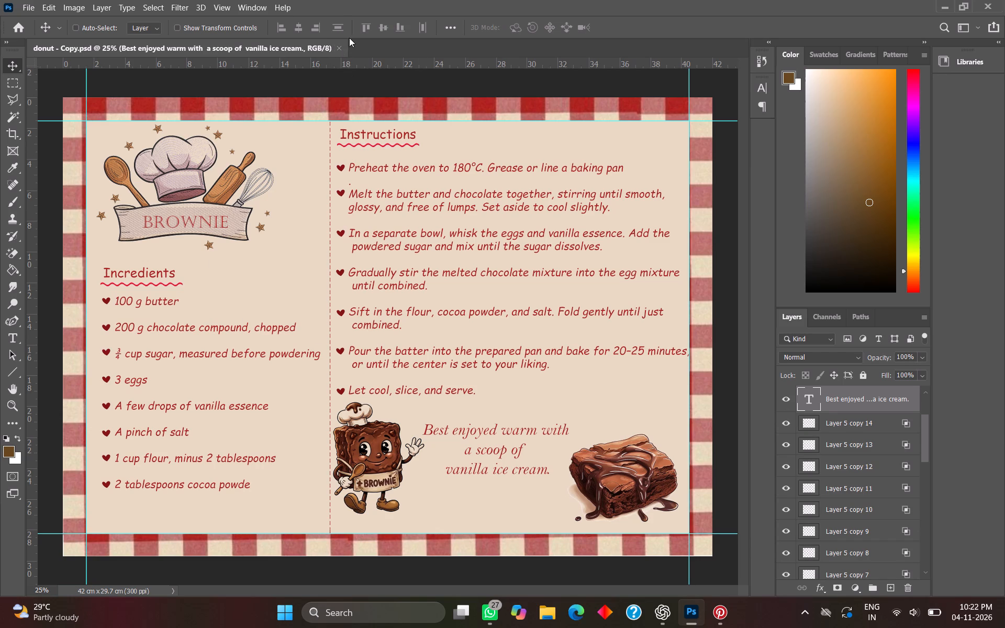
# Close the brownie document donut - Copy.psd and exit Photoshop.
pyautogui.click(334, 47)
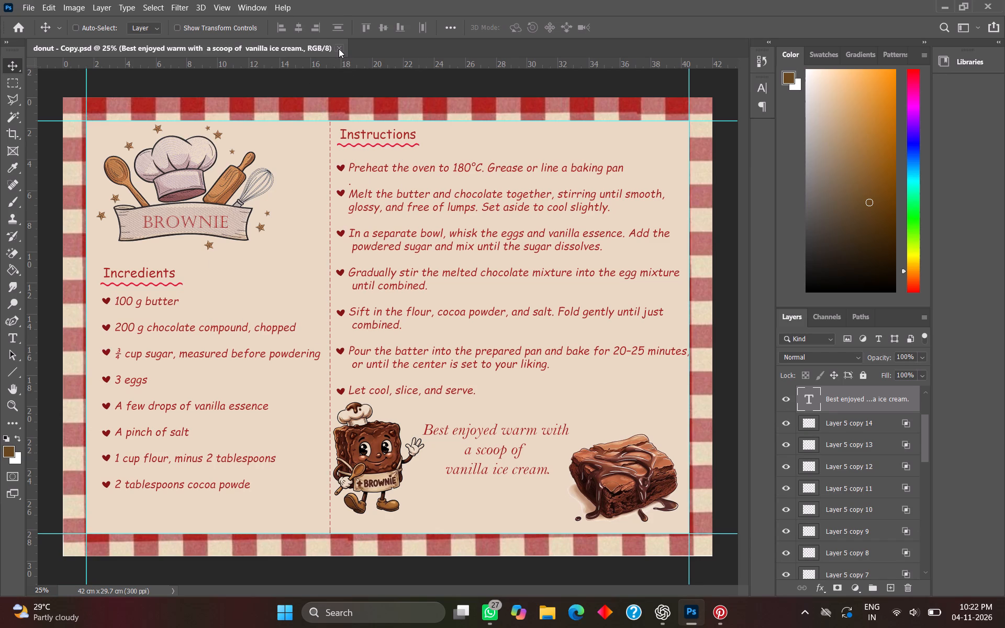
pyautogui.click(339, 49)
pyautogui.click(988, 6)
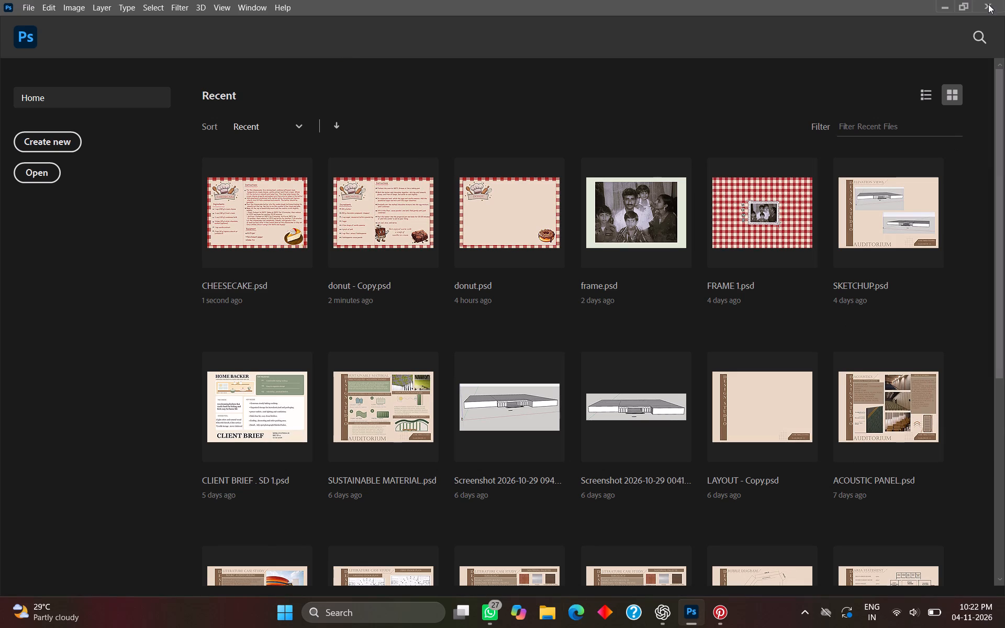
# Close the open Pinterest and ChatGPT windows.
pyautogui.click(999, 1)
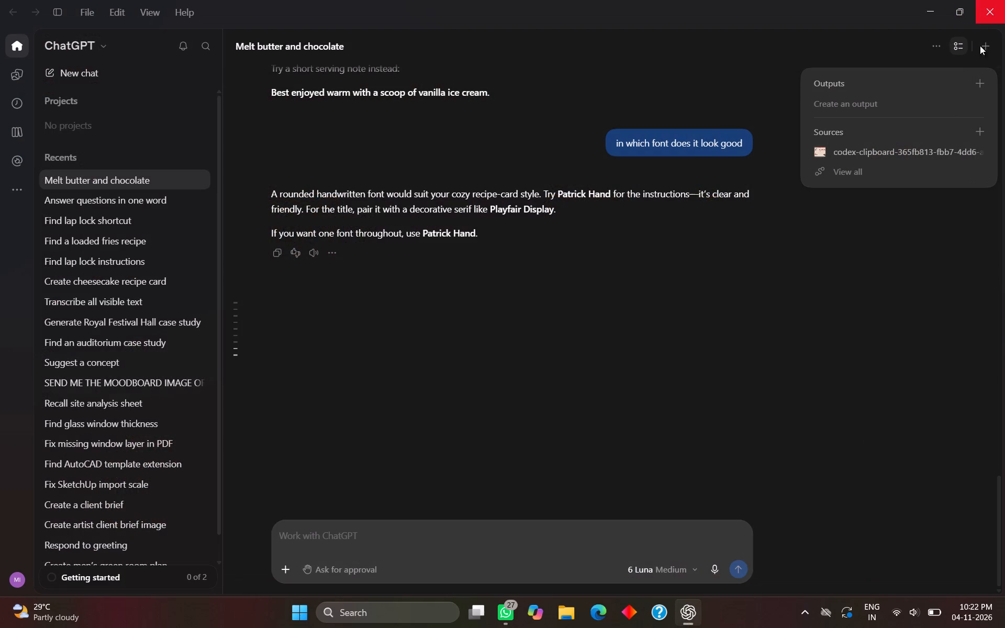
pyautogui.click(996, 0)
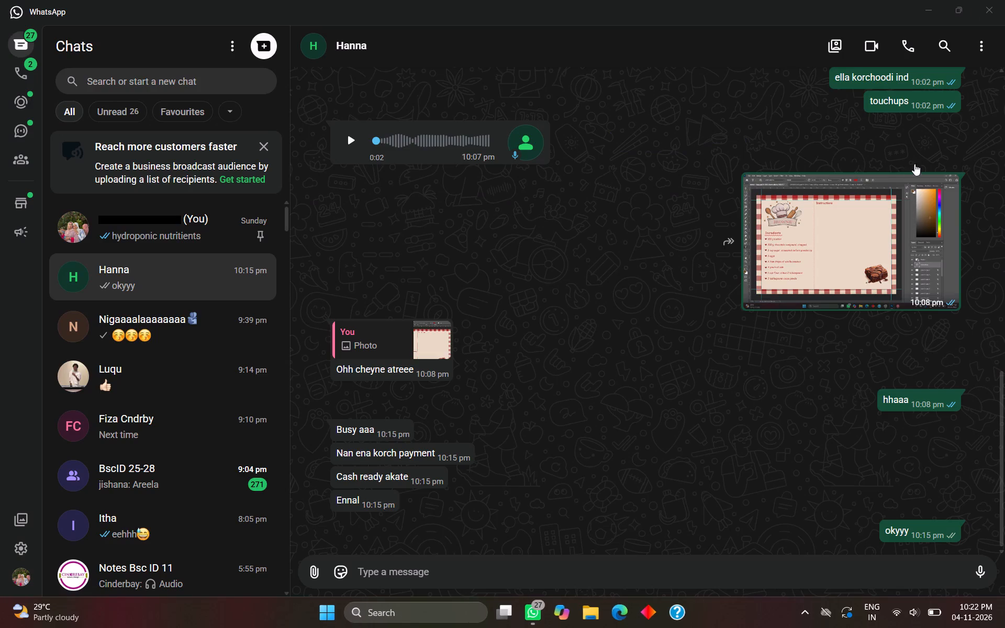